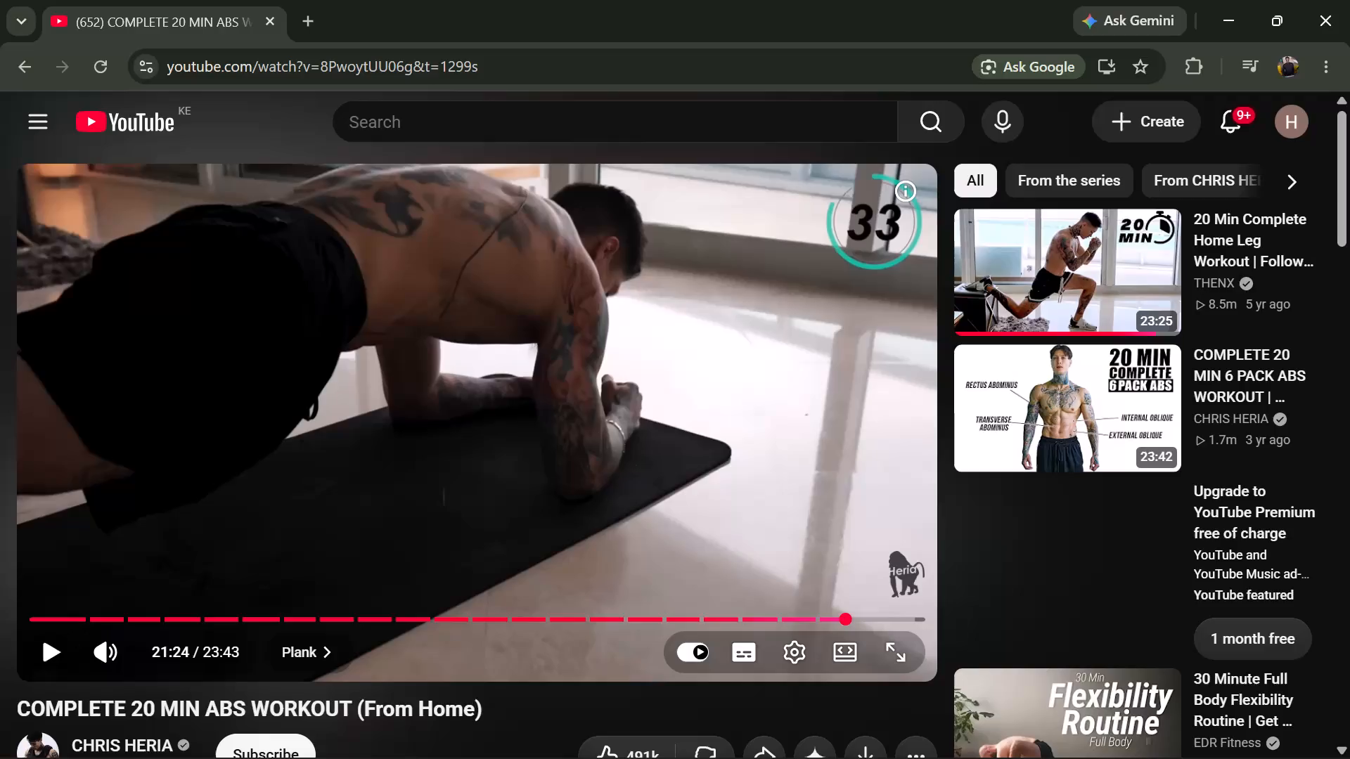
# Open the TradingView chart in a new browser tab and close the YouTube workout video tab.
pyautogui.hotkey('ctrl', 't')
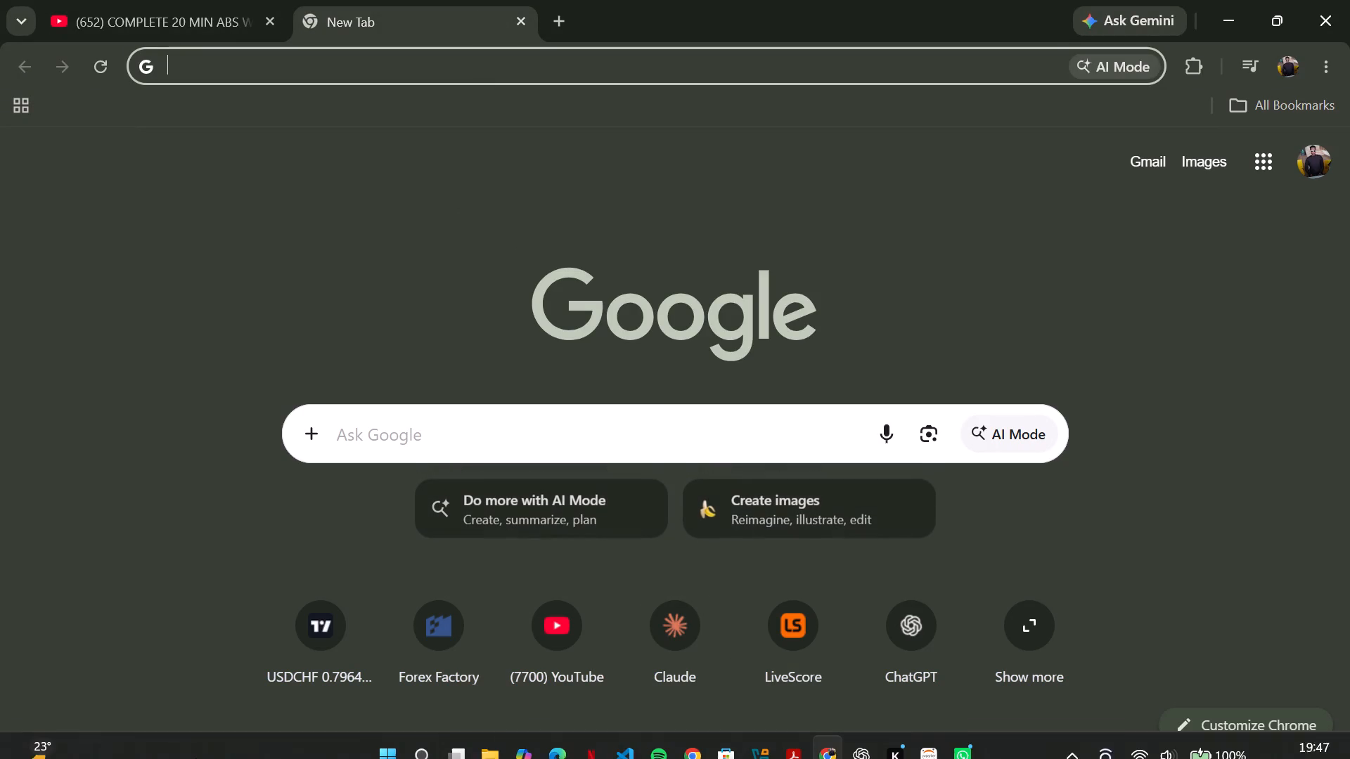
pyautogui.click(308, 637)
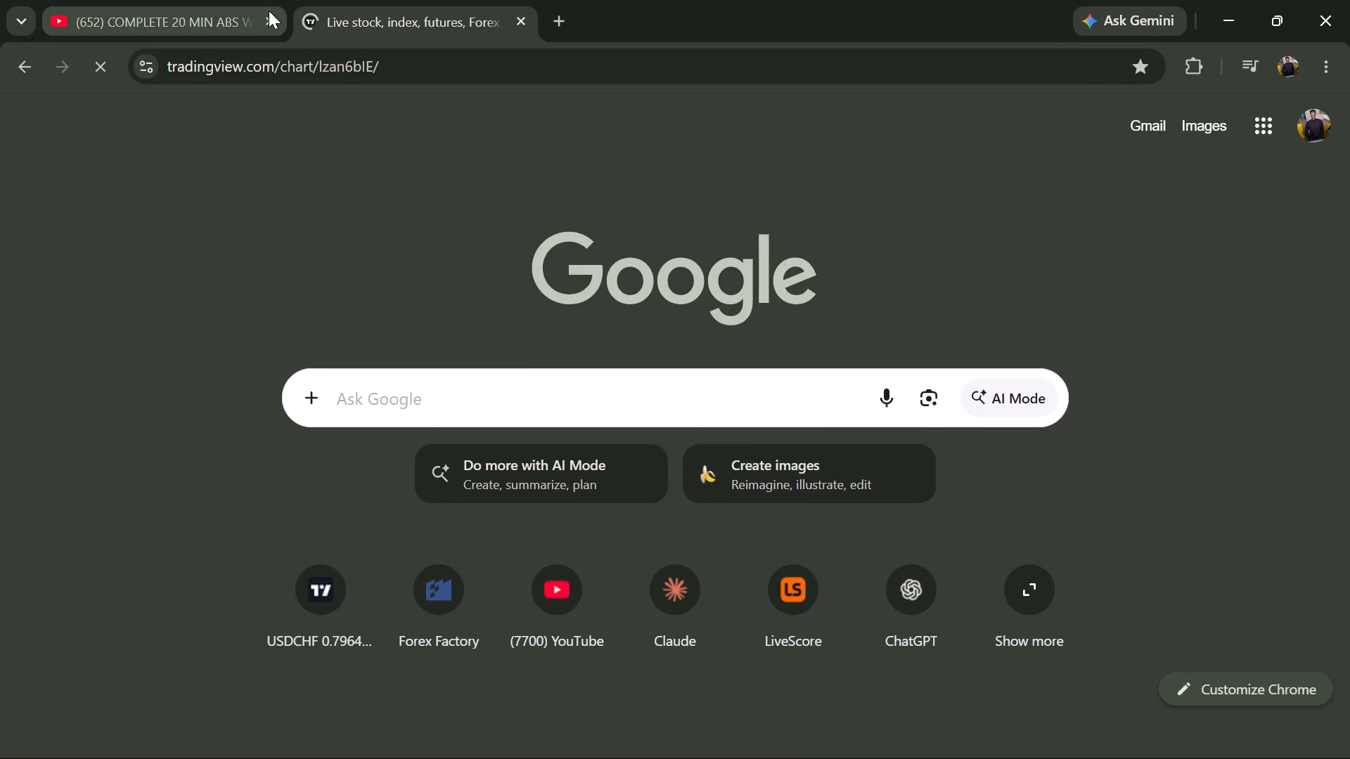
pyautogui.click(269, 19)
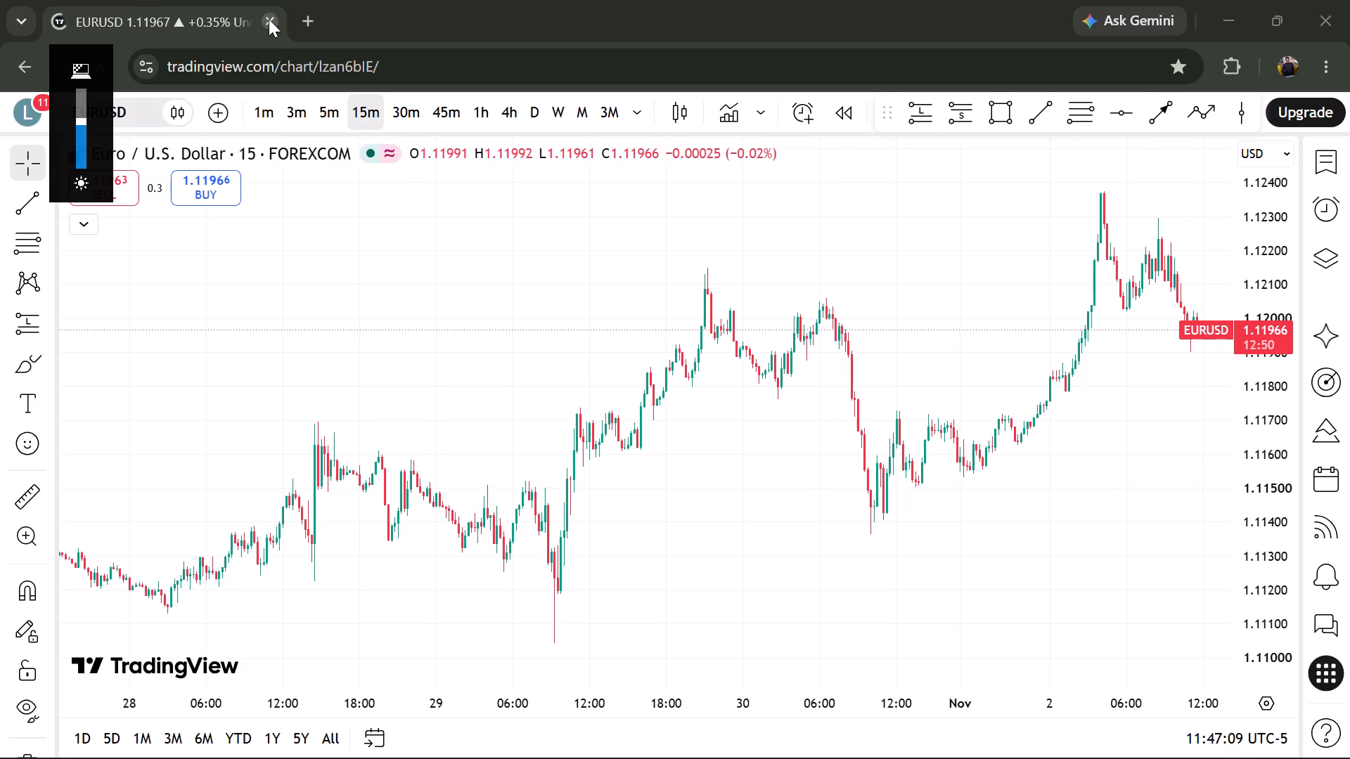
# Step through the watchlist symbols to the U.S. Dollar Index (DXY) and set its chart to the daily timeframe.
pyautogui.press('space')
pyautogui.press('space')
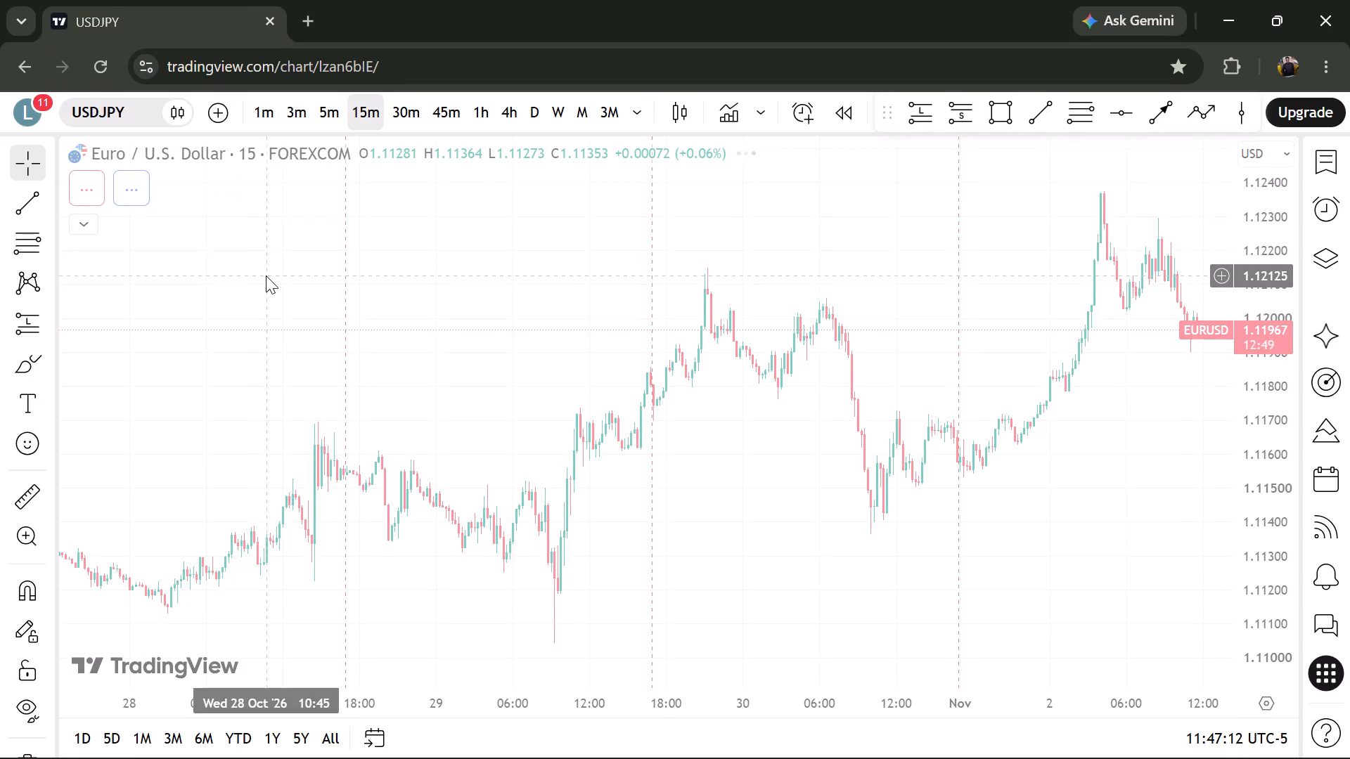
pyautogui.press('space')
pyautogui.press('space')
pyautogui.press('space')
pyautogui.press('space')
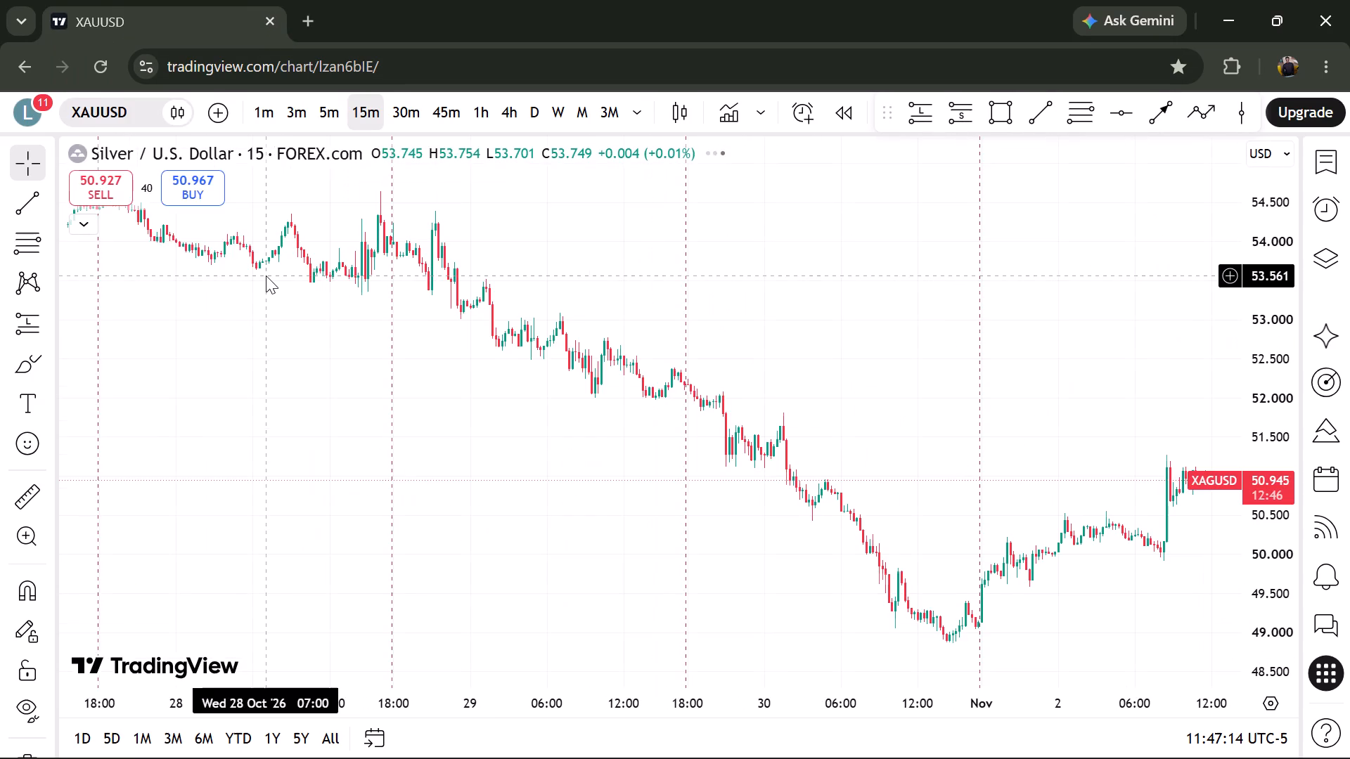
pyautogui.press('space')
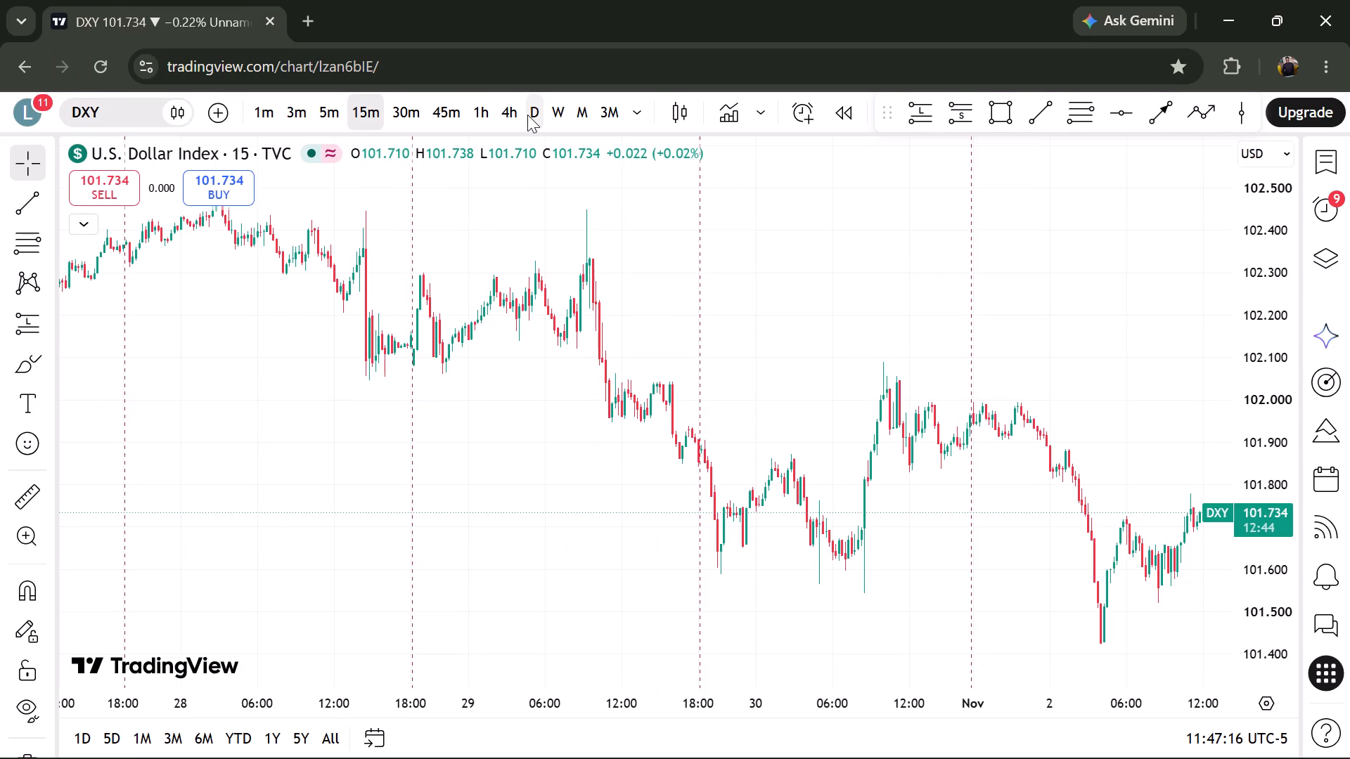
pyautogui.click(527, 115)
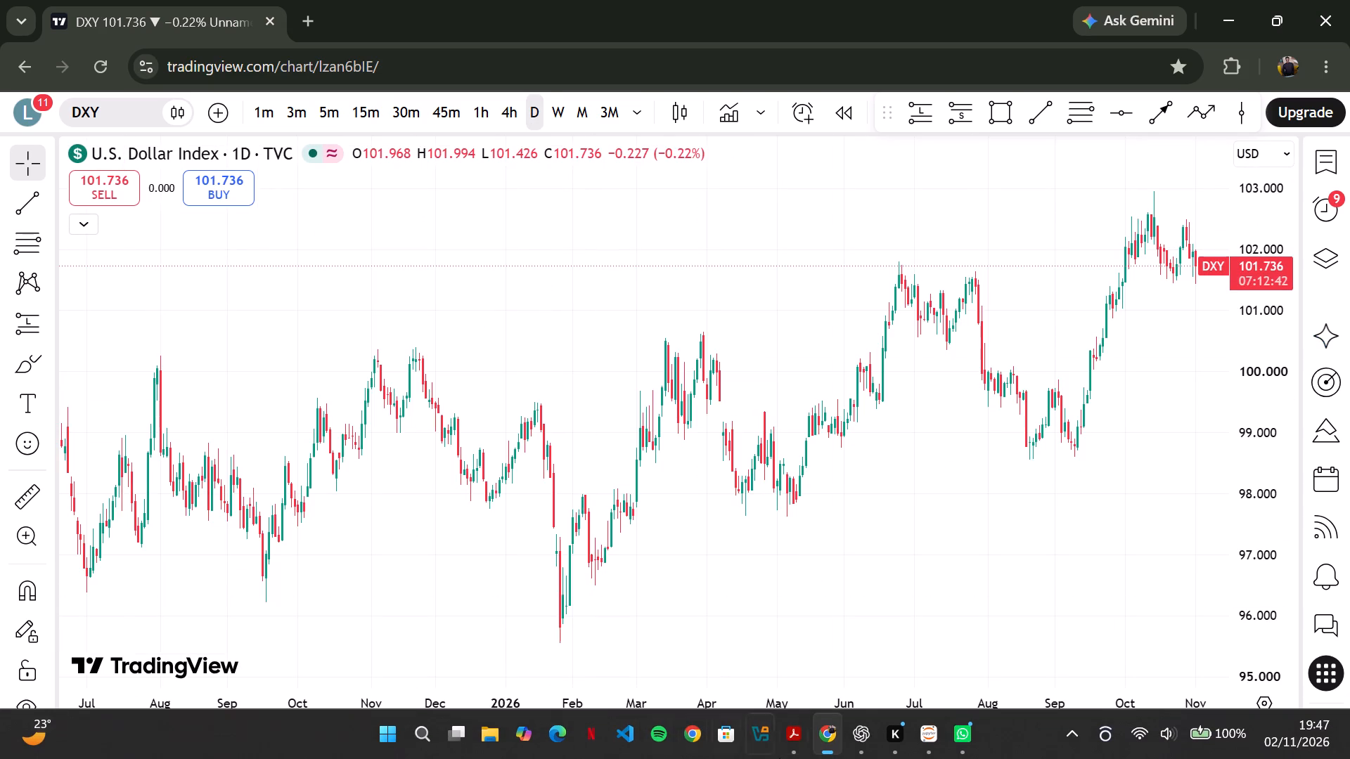
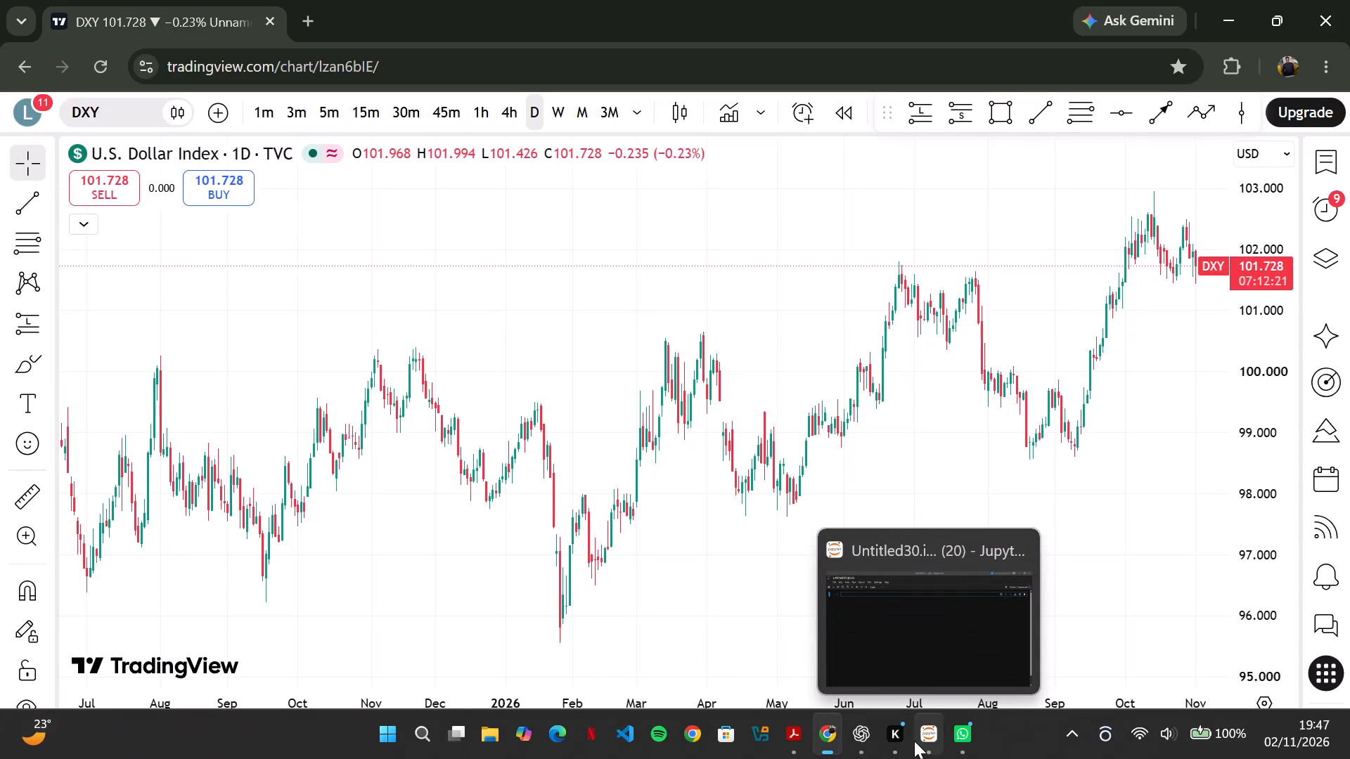
pyautogui.click(801, 746)
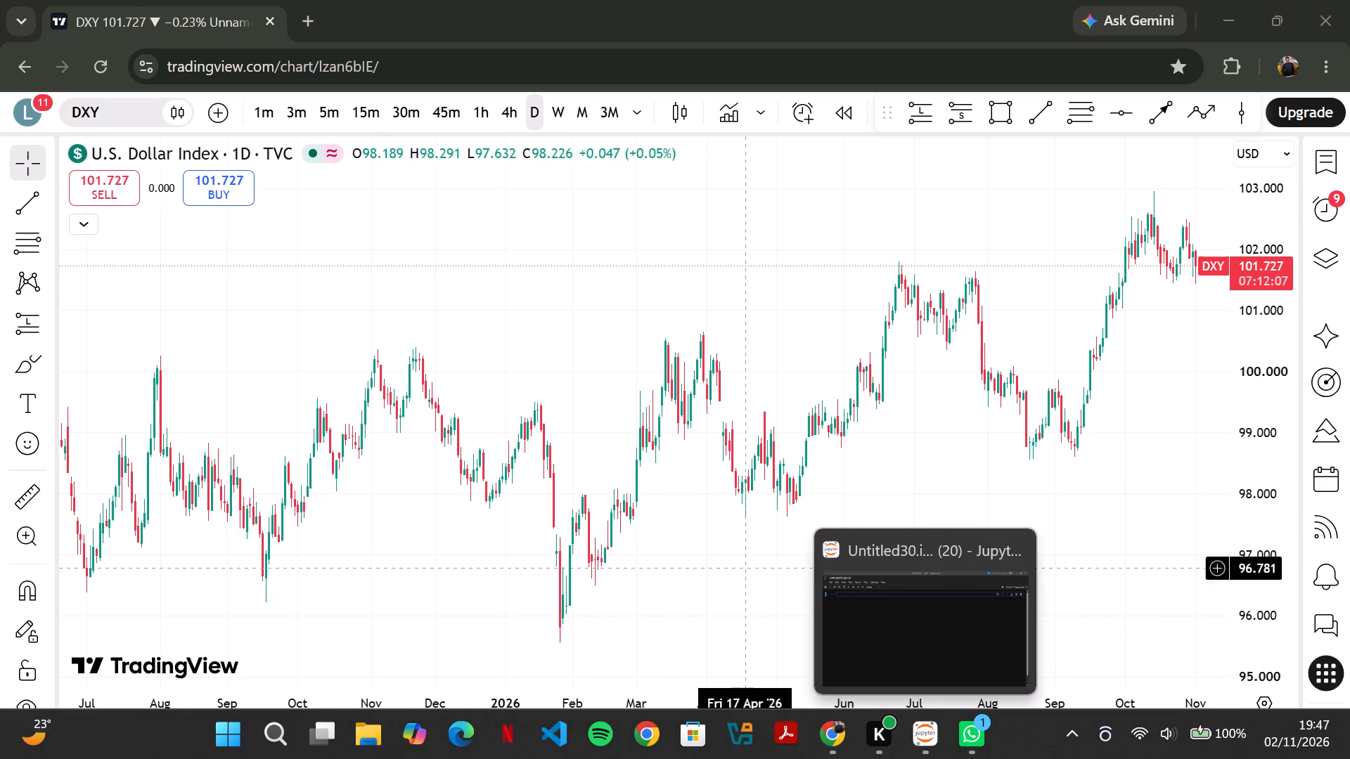
# In Chrome, open the TradingView EURUSD chart in a second browser tab and set it to the daily timeframe.
pyautogui.click(725, 580)
pyautogui.hotkey('ctrl', 't')
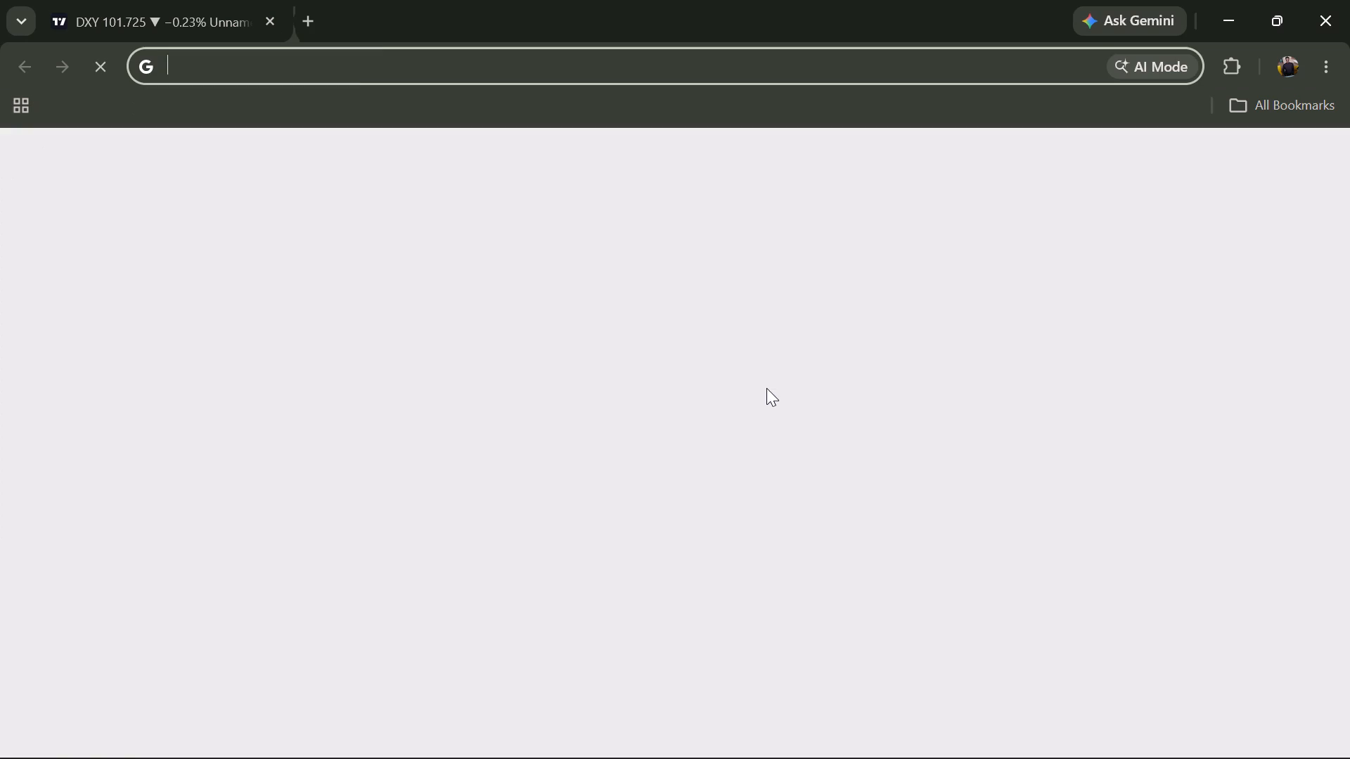
pyautogui.click(325, 664)
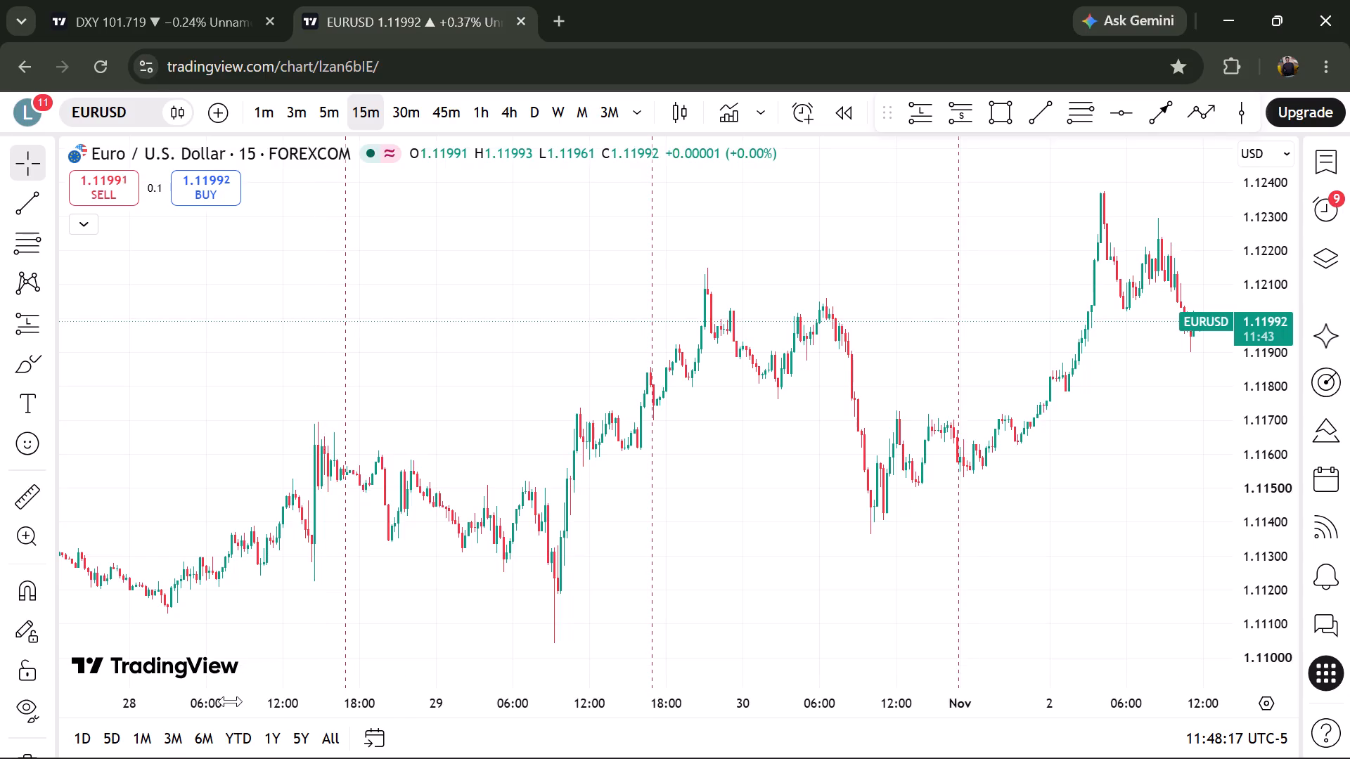
pyautogui.click(1290, 68)
pyautogui.click(828, 297)
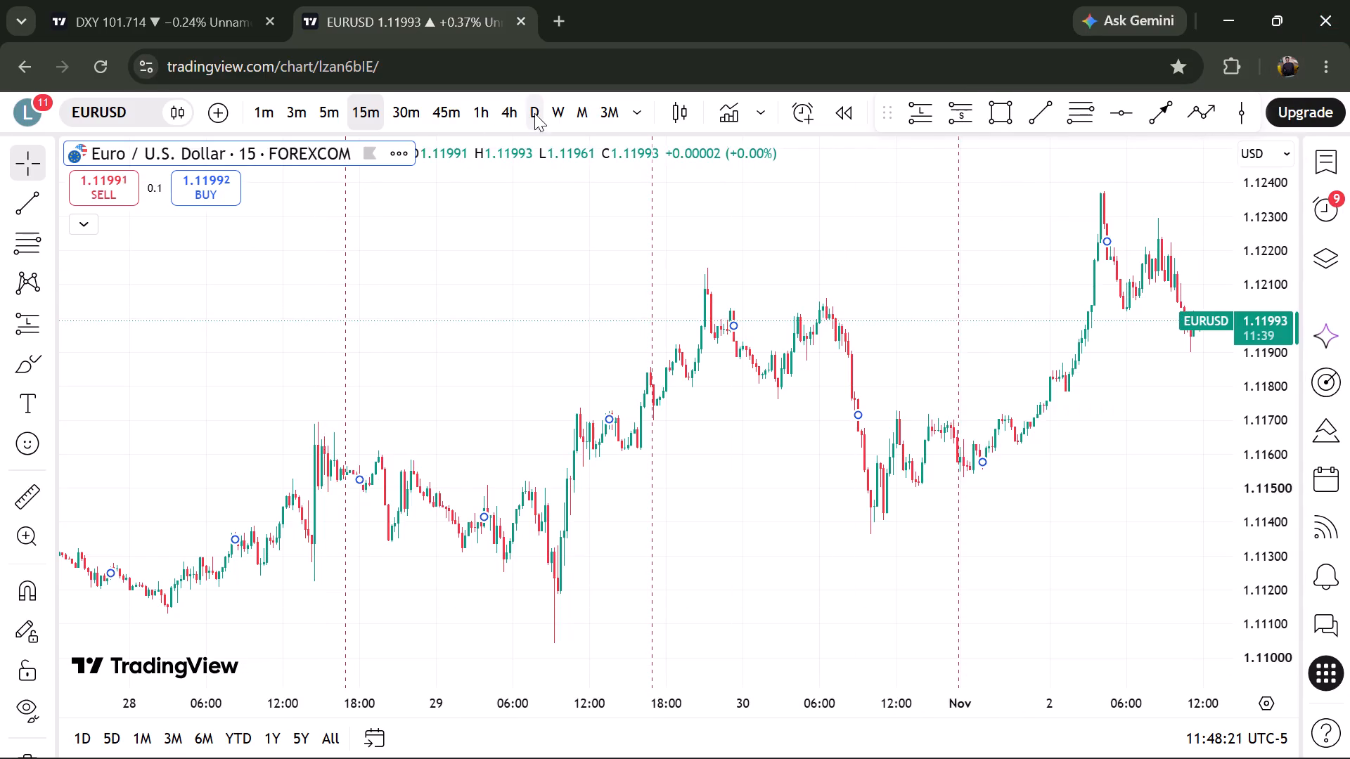
pyautogui.click(534, 113)
pyautogui.hotkey('alt', 'r')
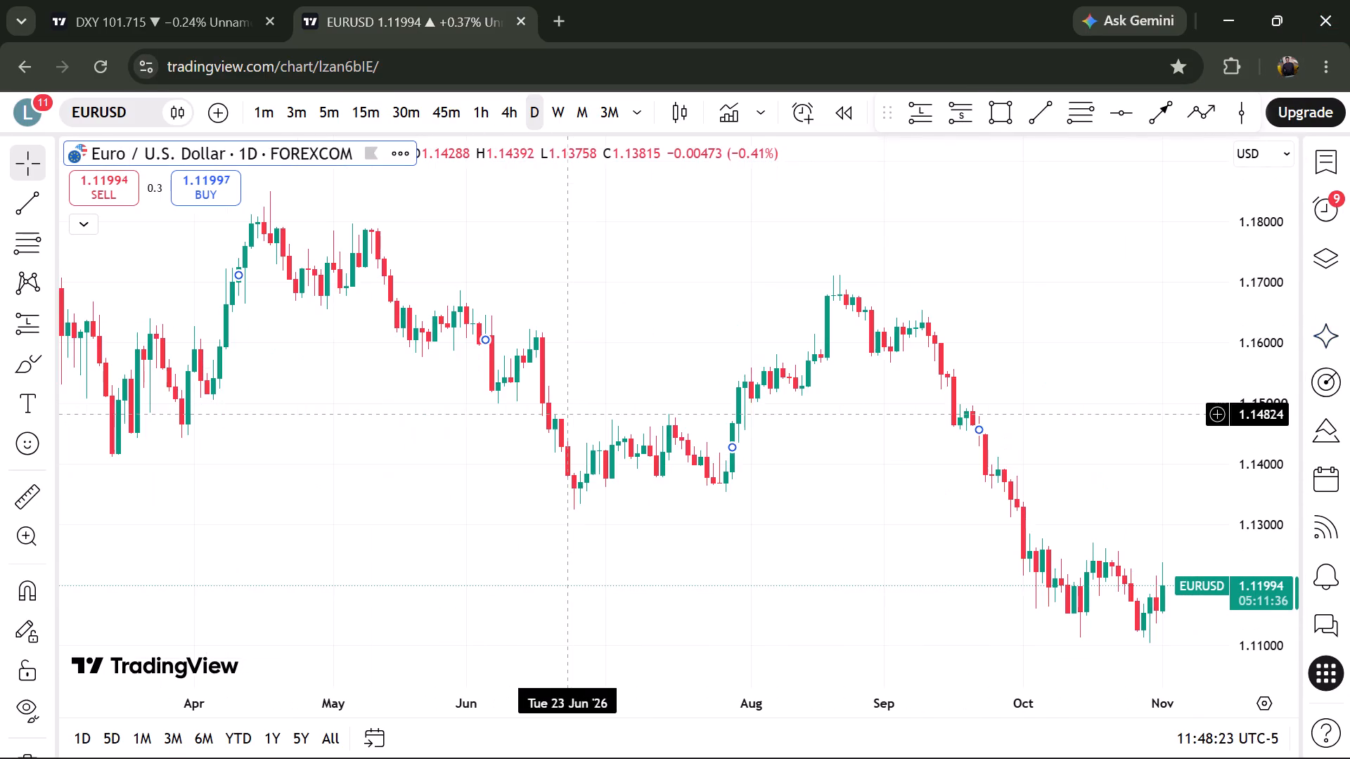
pyautogui.hscroll(-4, 610, 459)
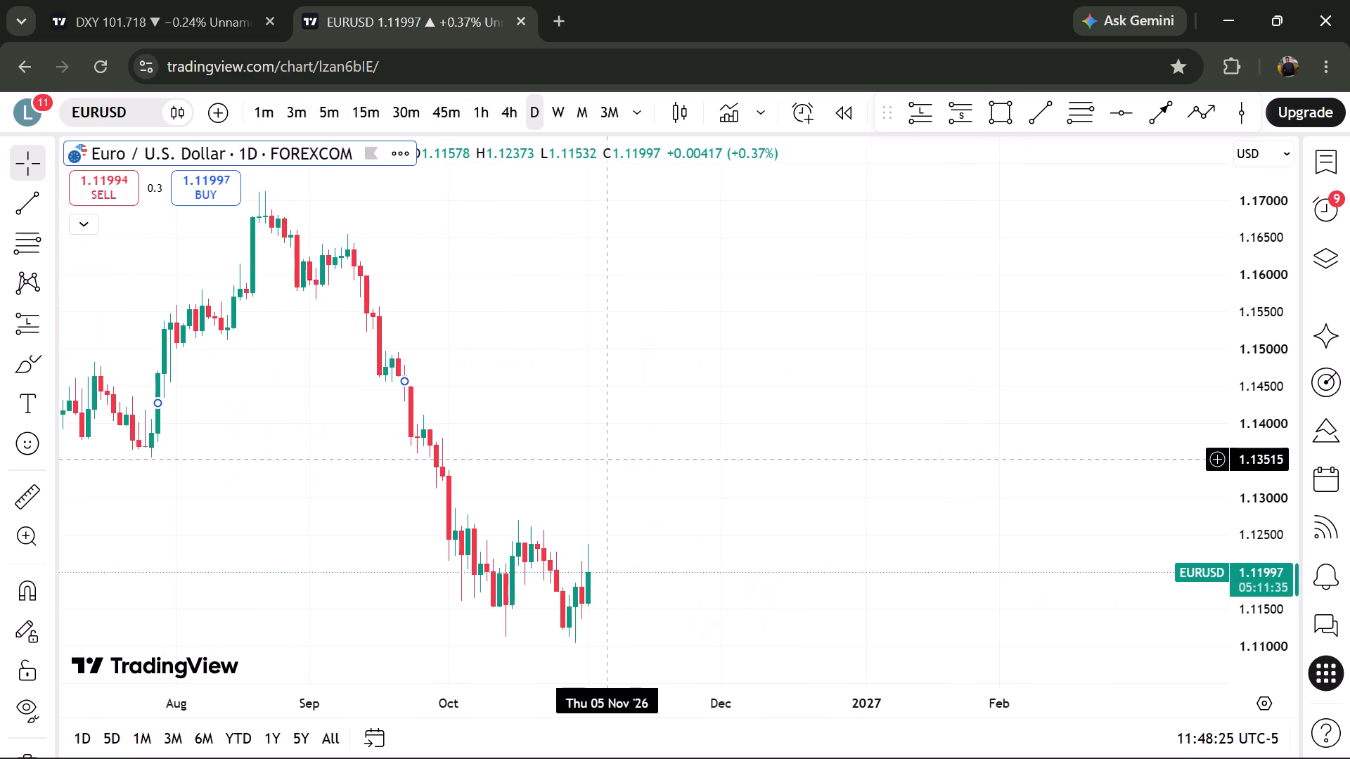
# Return to the U.S. Dollar Index chart tab and reset its view to examine the most recent daily candles.
pyautogui.click(141, 0)
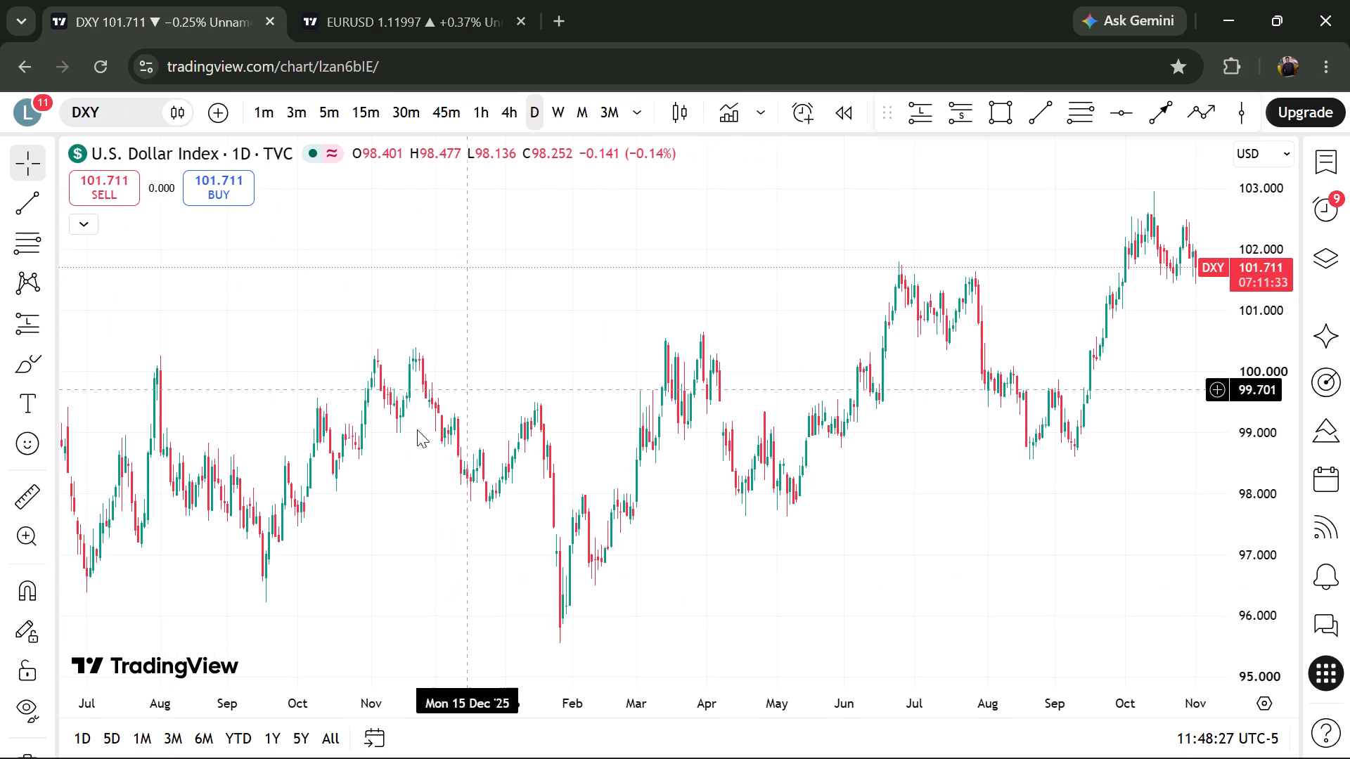
pyautogui.hscroll(-1, 417, 429)
pyautogui.hotkey('alt', 'r')
pyautogui.hscroll(-1, 417, 429)
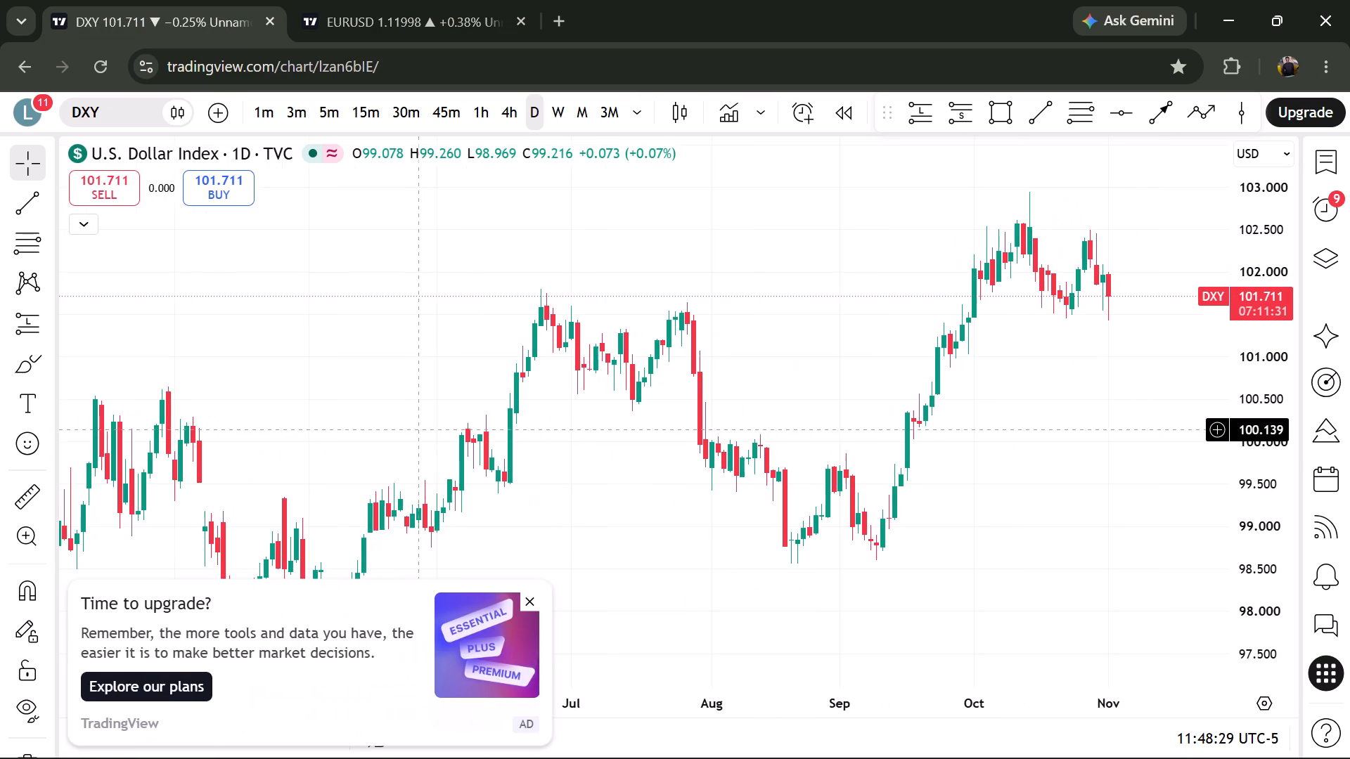
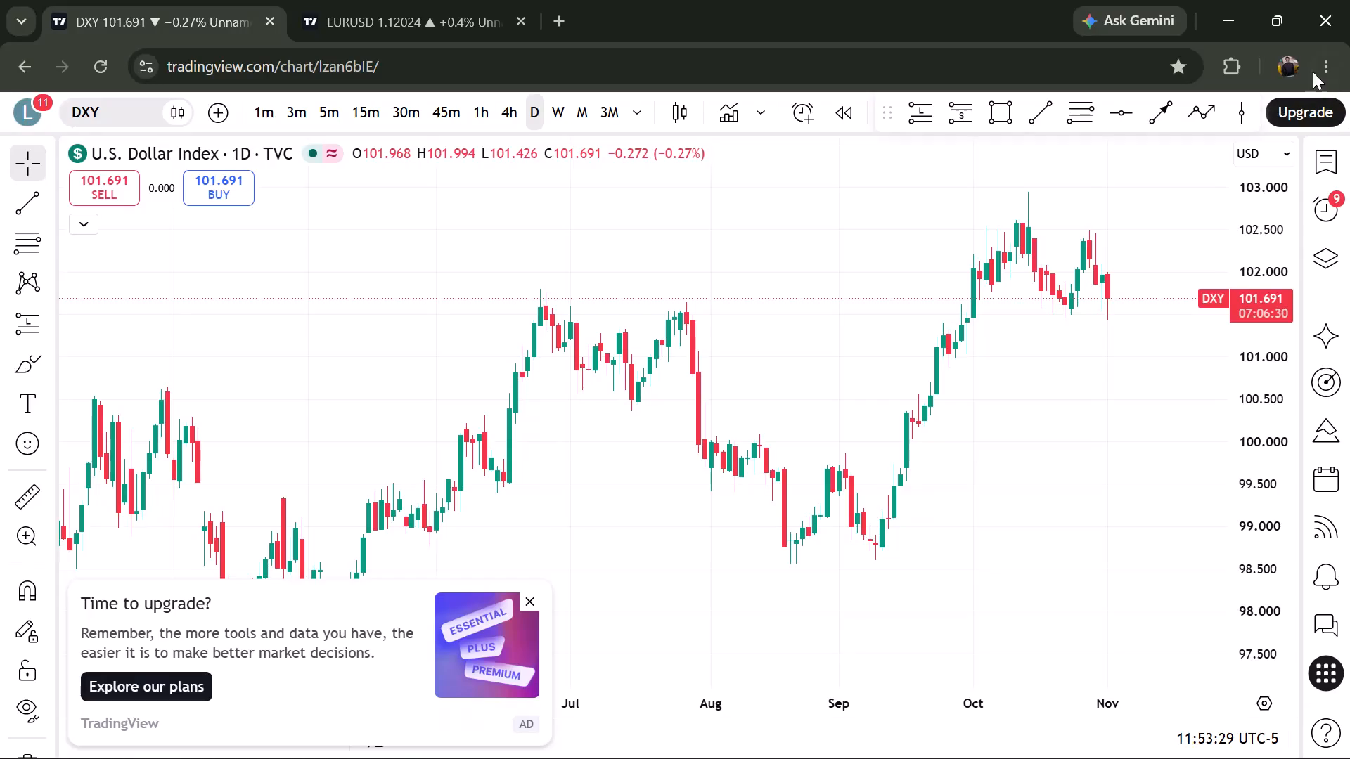
# Open a window for the other Chrome profile and open all bookmarks from its Barchart folder in separate tabs.
pyautogui.click(1282, 60)
pyautogui.click(1092, 453)
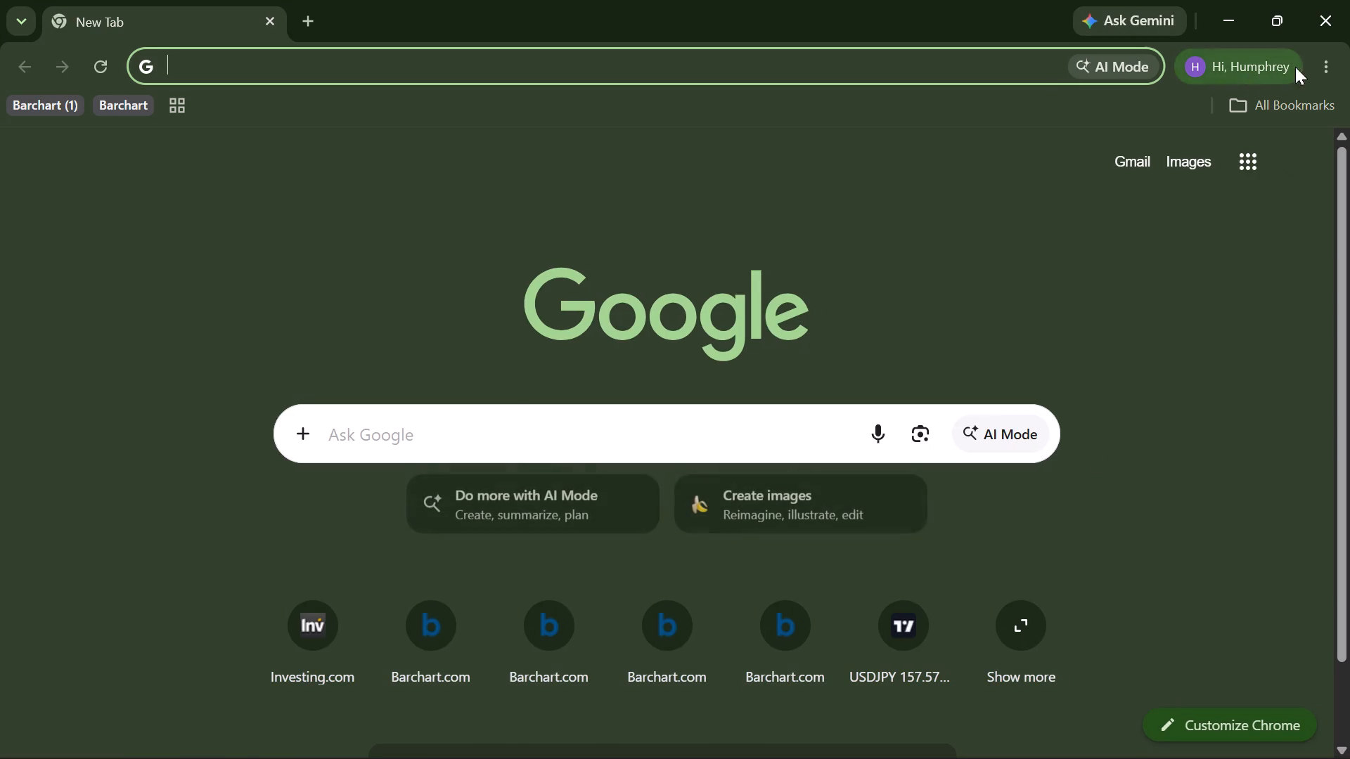
pyautogui.click(1285, 105)
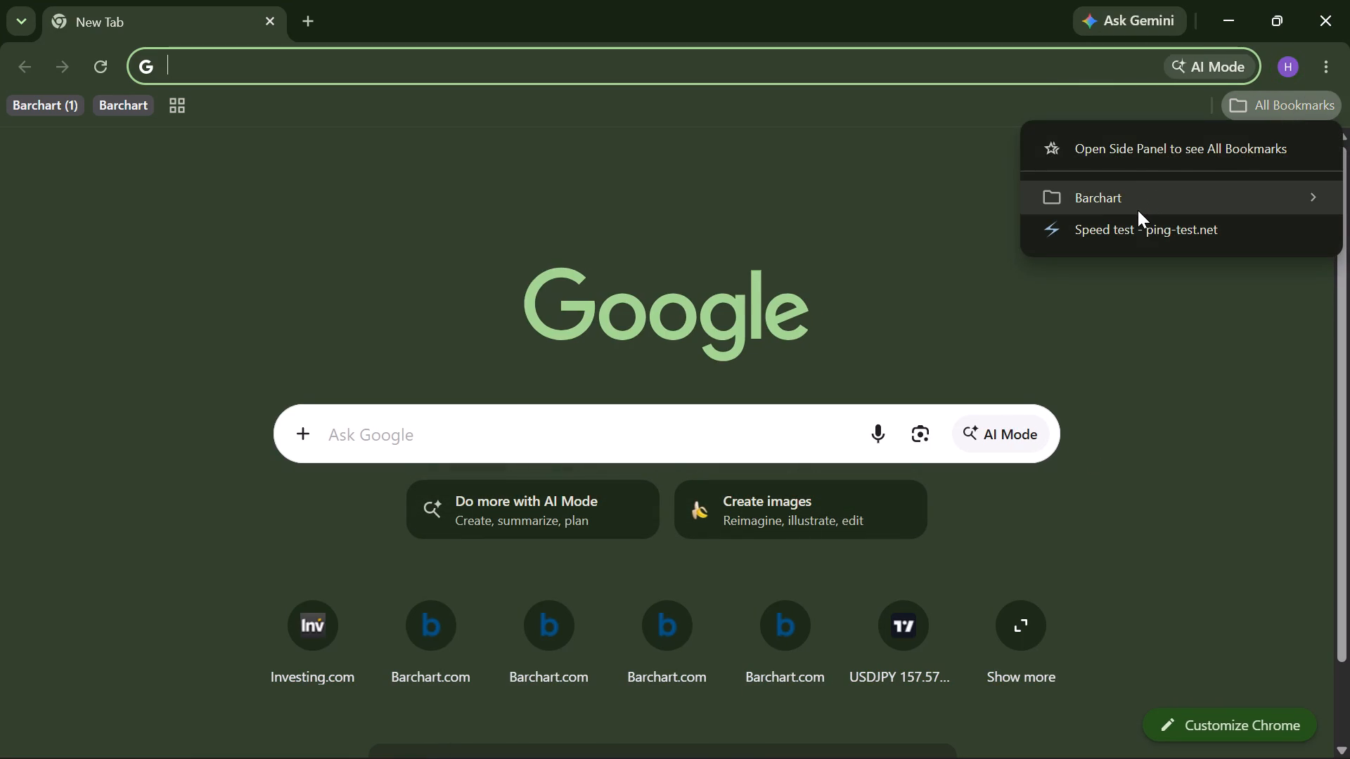
pyautogui.click(1138, 210)
pyautogui.rightClick(1138, 210)
pyautogui.click(1034, 240)
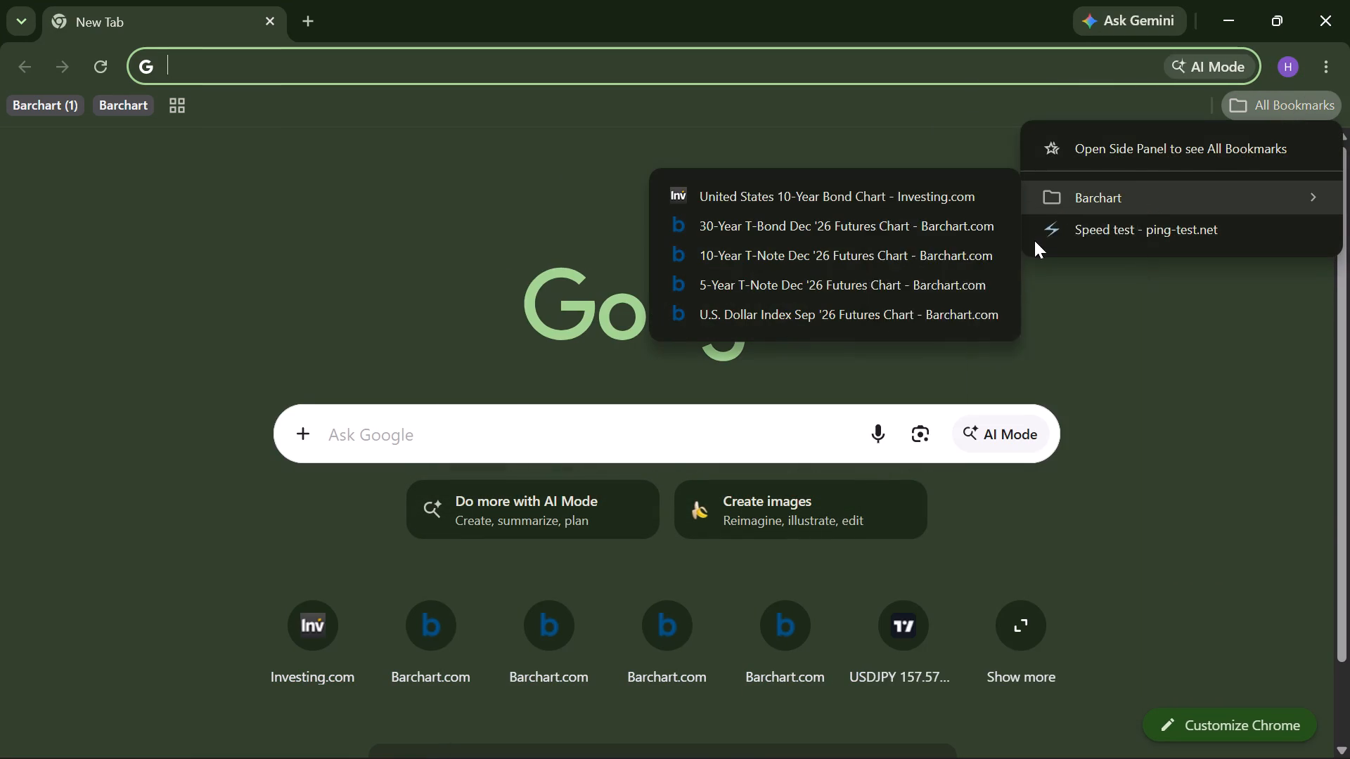
# View the United States 10-Year Bond Yield page on Investing.com.
pyautogui.click(258, 30)
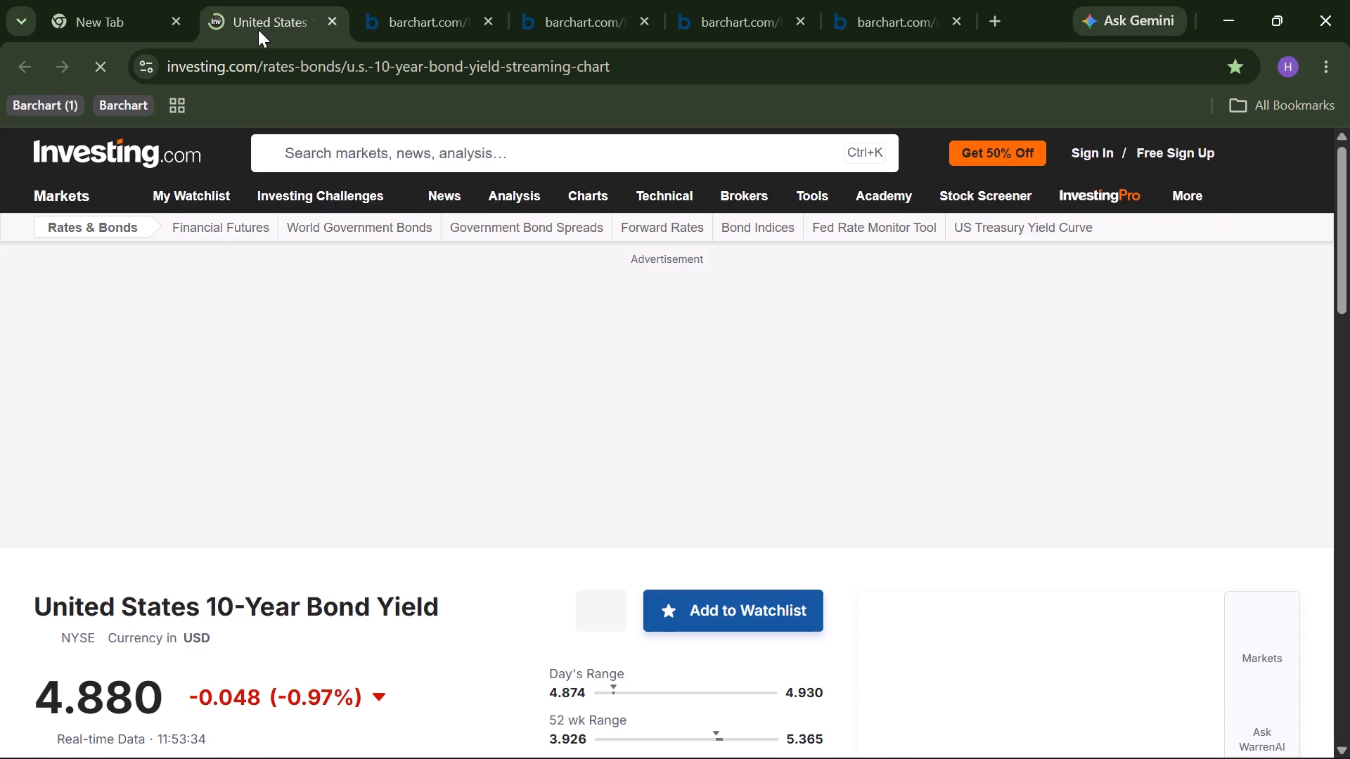
pyautogui.click(438, 571)
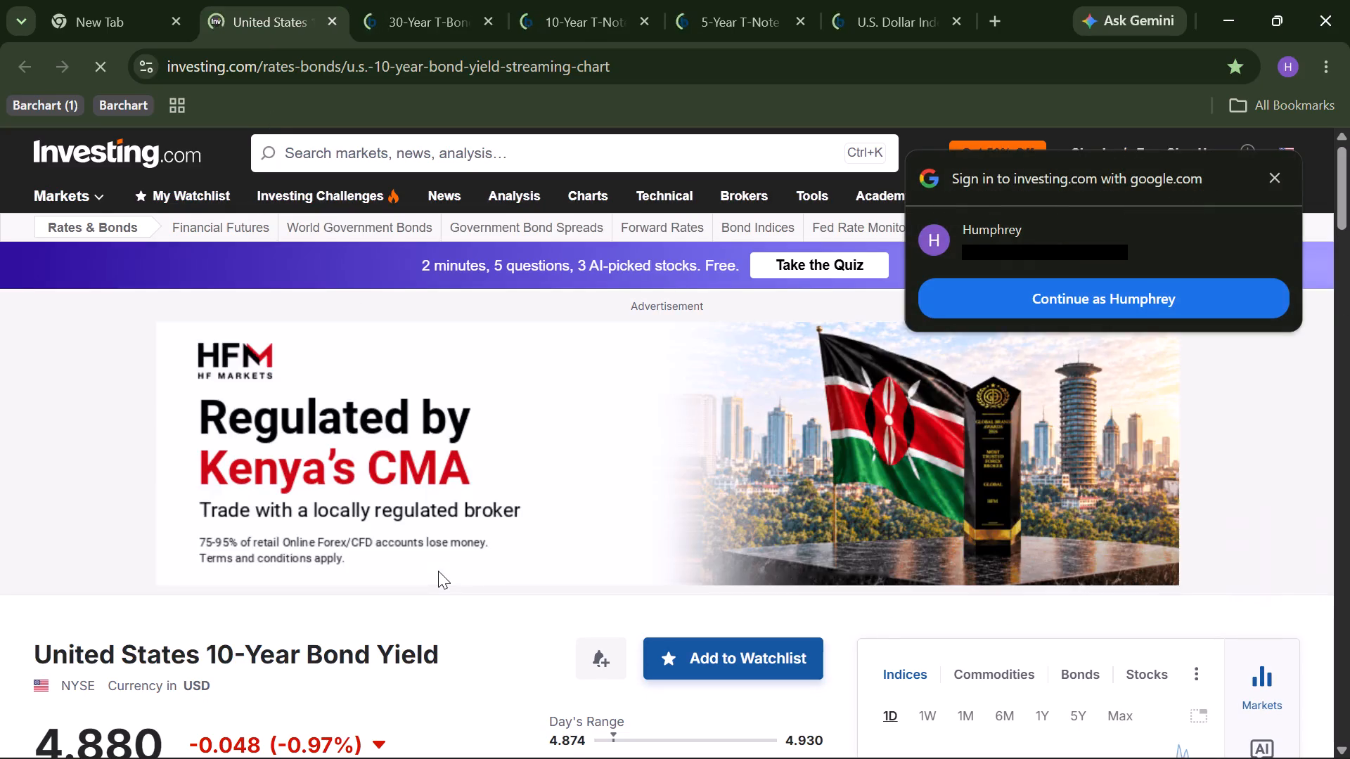
# Switch to the 30-Year T-Bond Dec '26 chart on Barchart and dismiss the advertisement covering it.
pyautogui.click(434, 0)
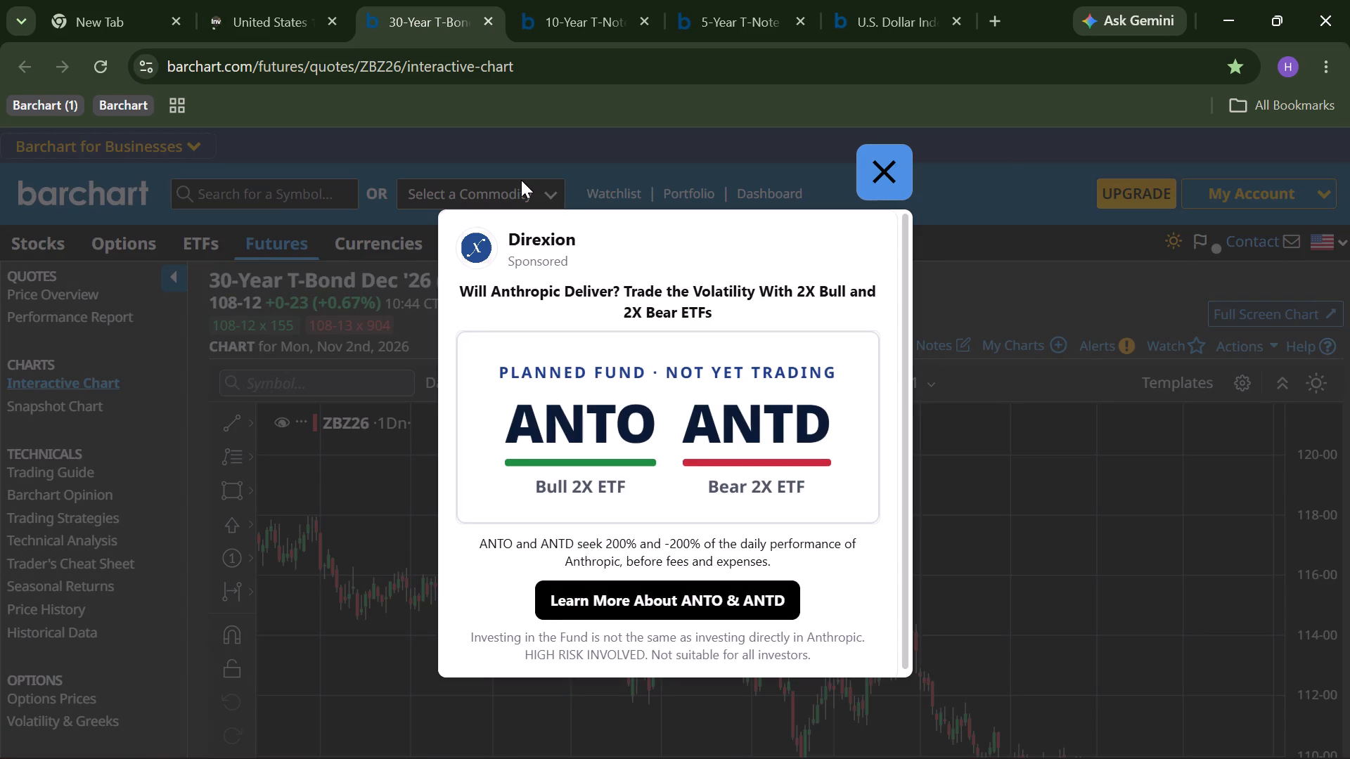
pyautogui.click(887, 181)
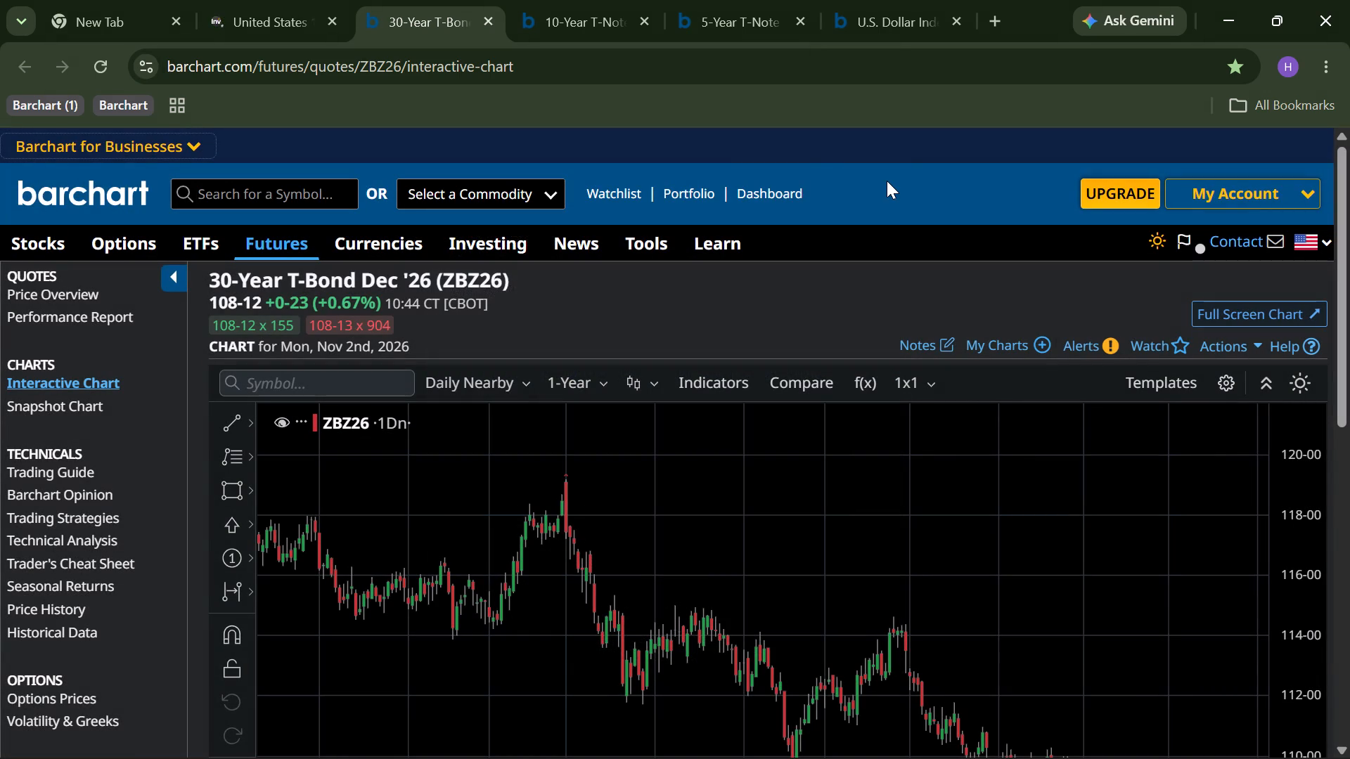
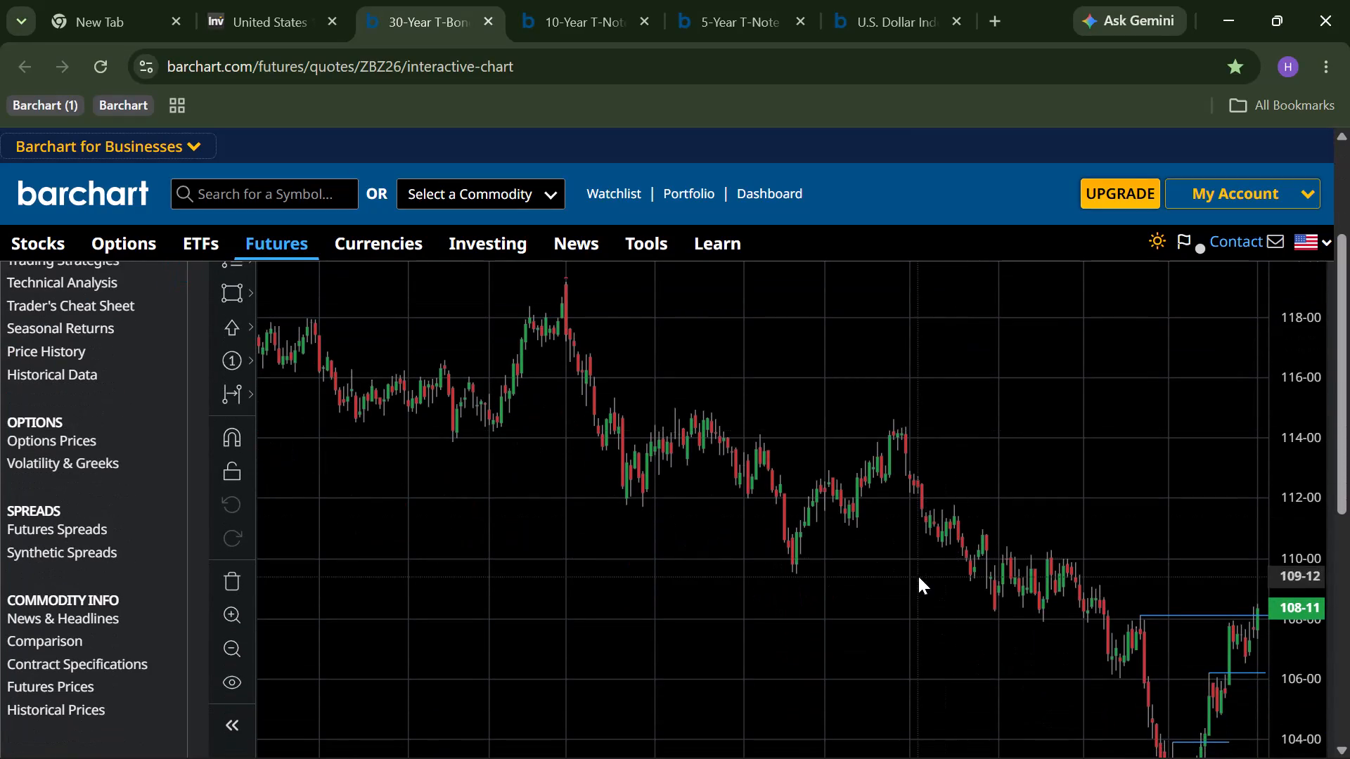
# Examine the latest price action and the horizontal levels drawn around October 2026 on the 30-Year T-Bond Dec '26 chart.
pyautogui.moveTo(918, 576); pyautogui.dragTo(674, 576)
pyautogui.scroll(-1, 674, 576)
pyautogui.moveTo(674, 576); pyautogui.dragTo(577, 596)
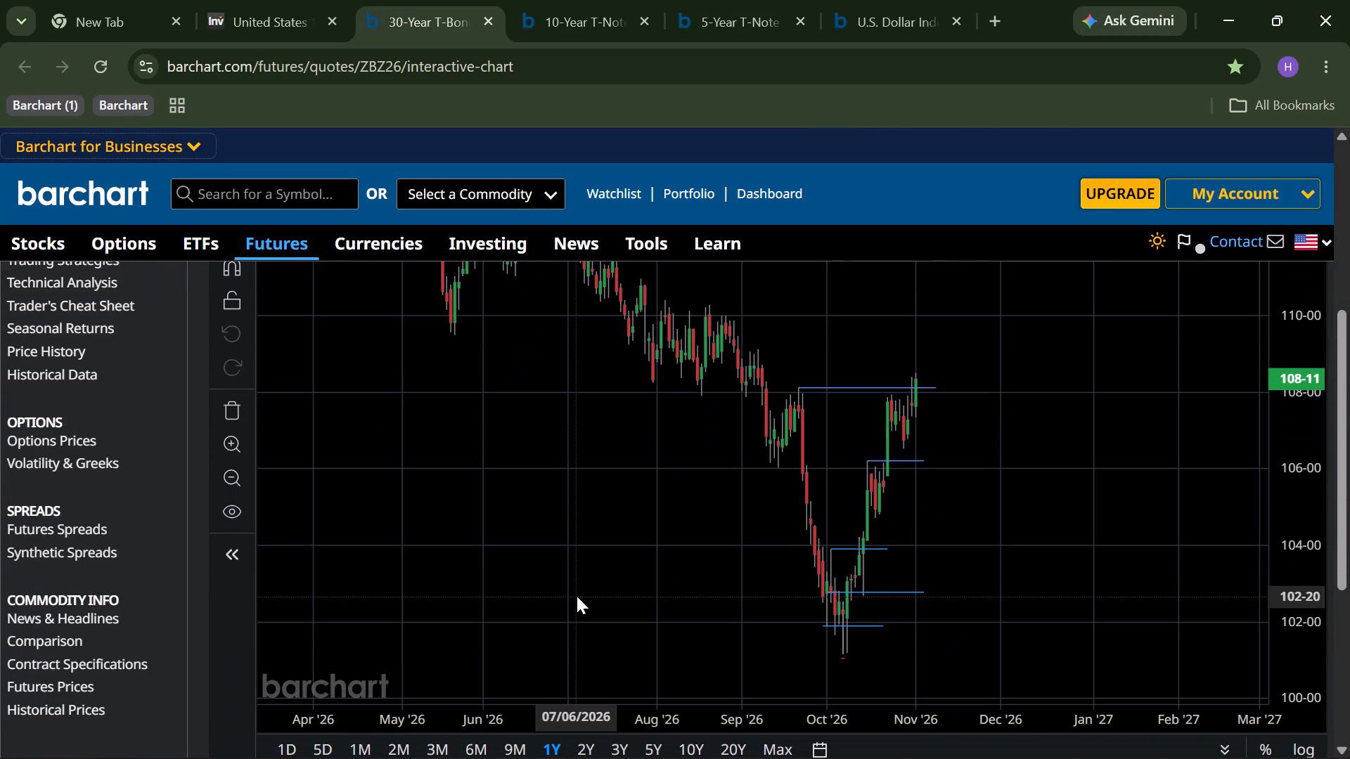
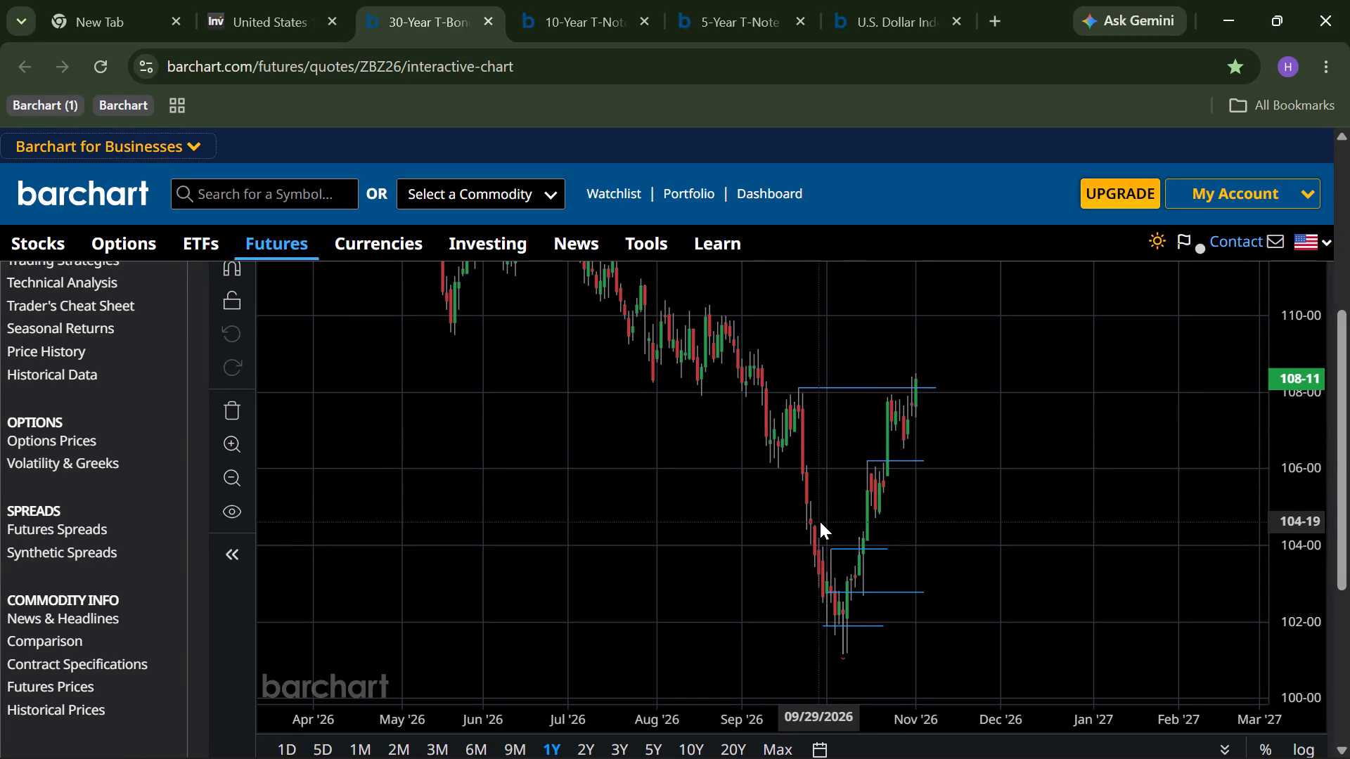
# Examine the recent price action and drawn levels on the 30-Year T-Bond and 10-Year T-Note Dec '26 charts.
pyautogui.hscroll(-2, 712, 539)
pyautogui.moveTo(712, 539); pyautogui.dragTo(485, 638)
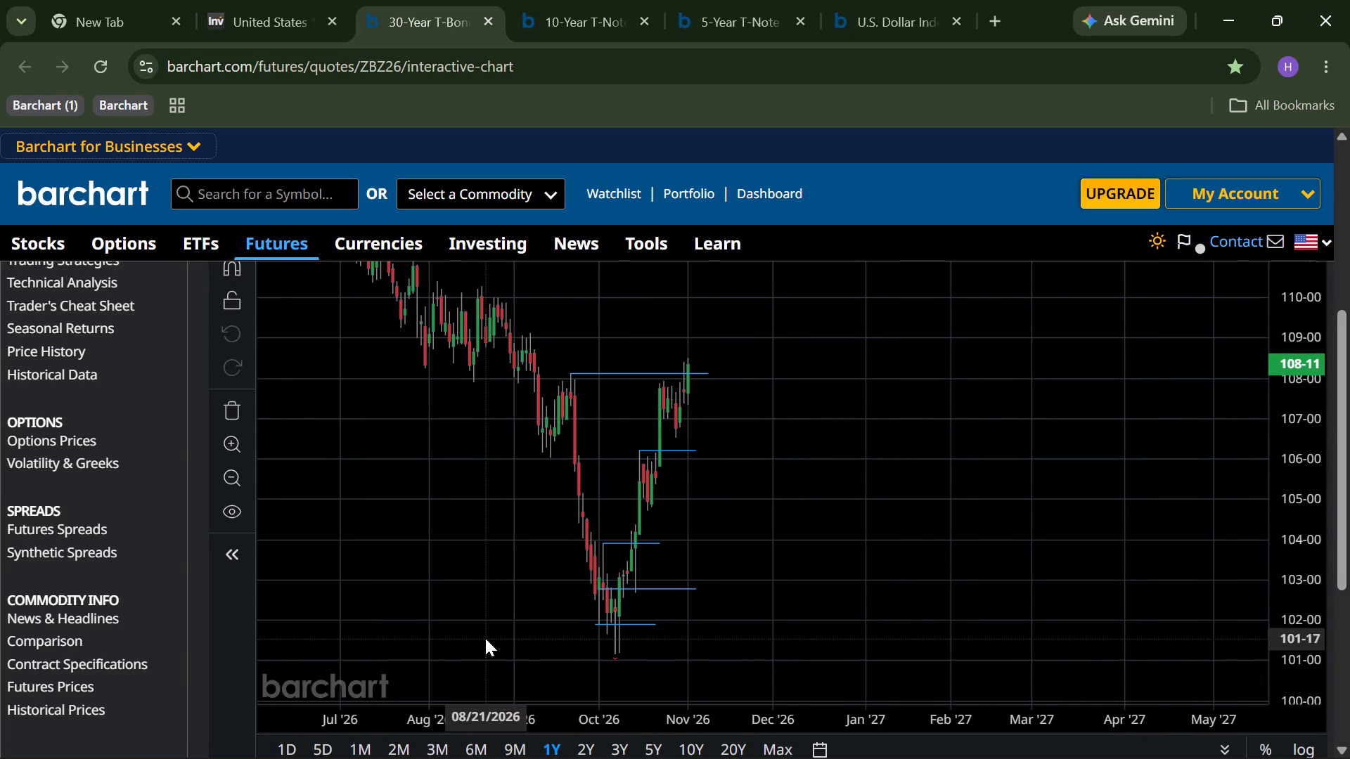
pyautogui.scroll(1, 603, 538)
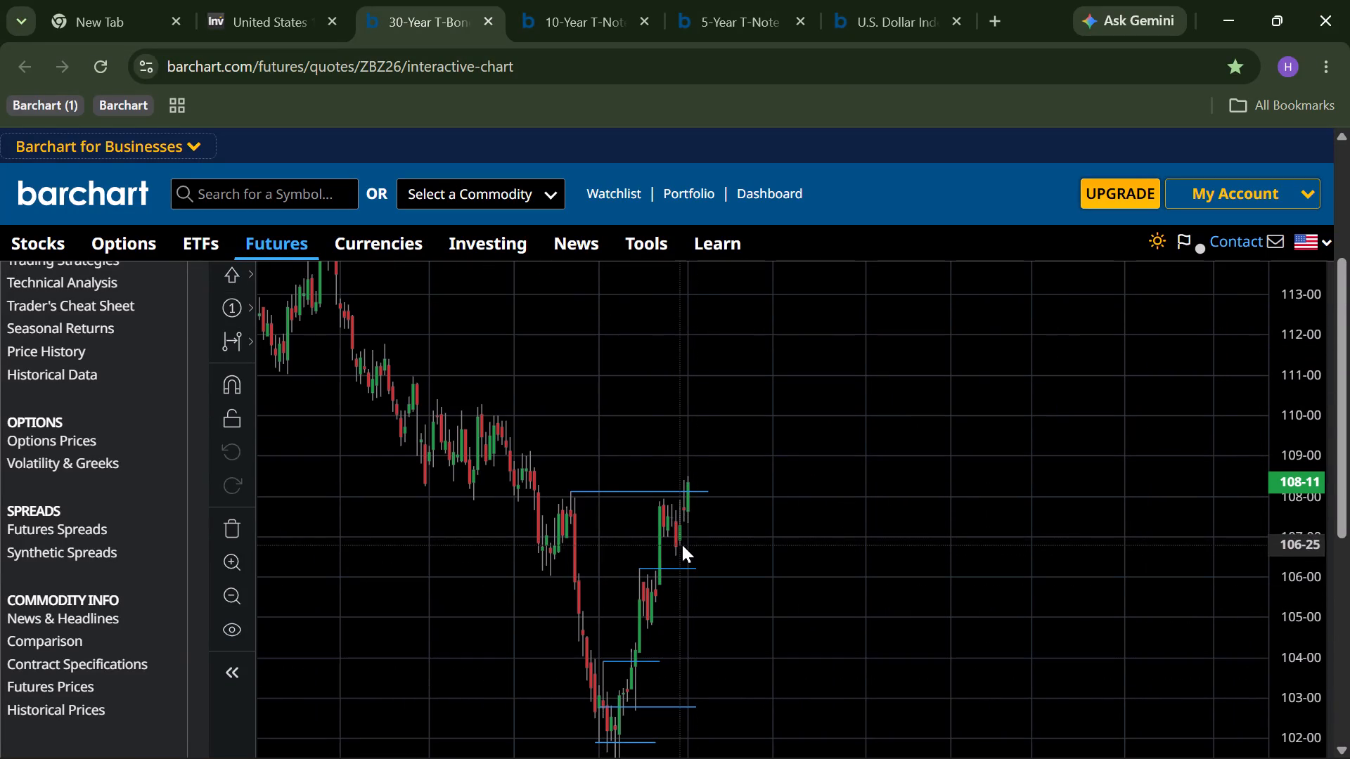
pyautogui.click(617, 41)
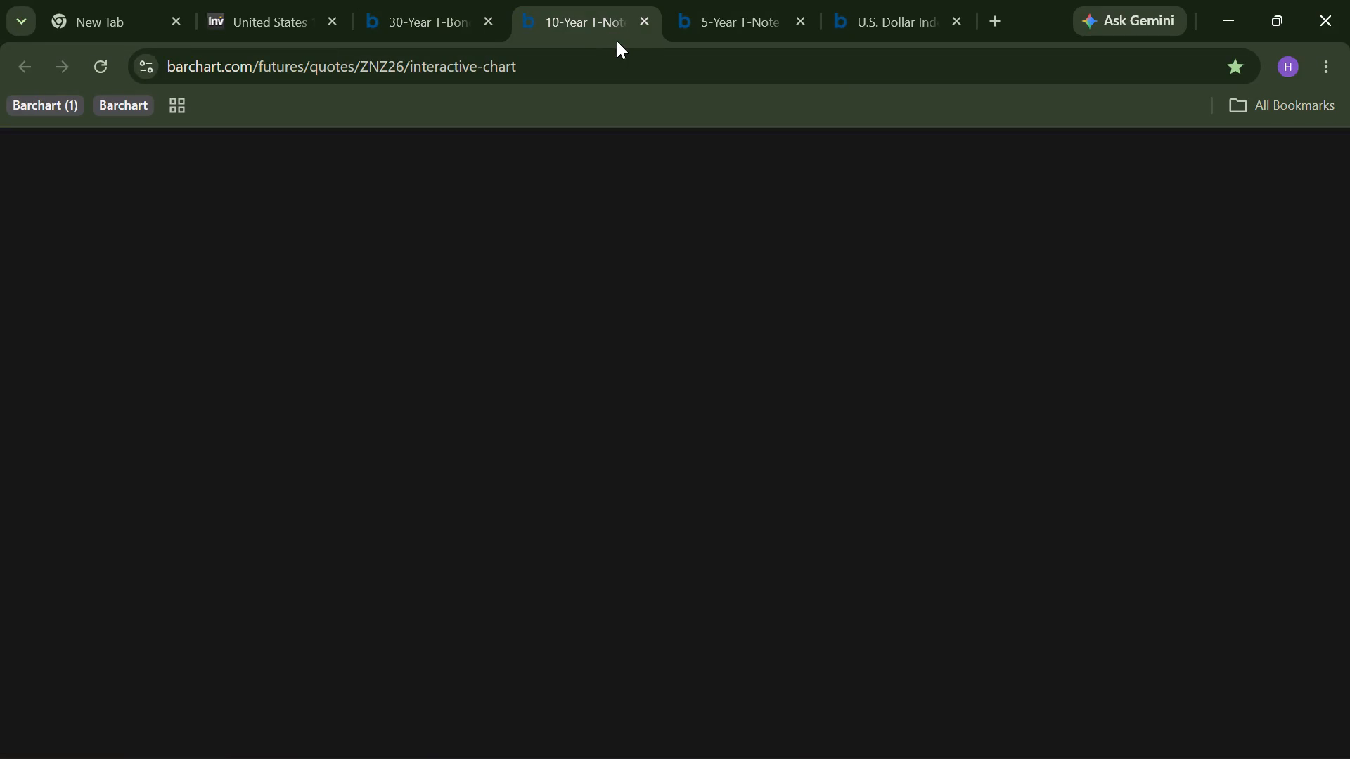
pyautogui.click(859, 156)
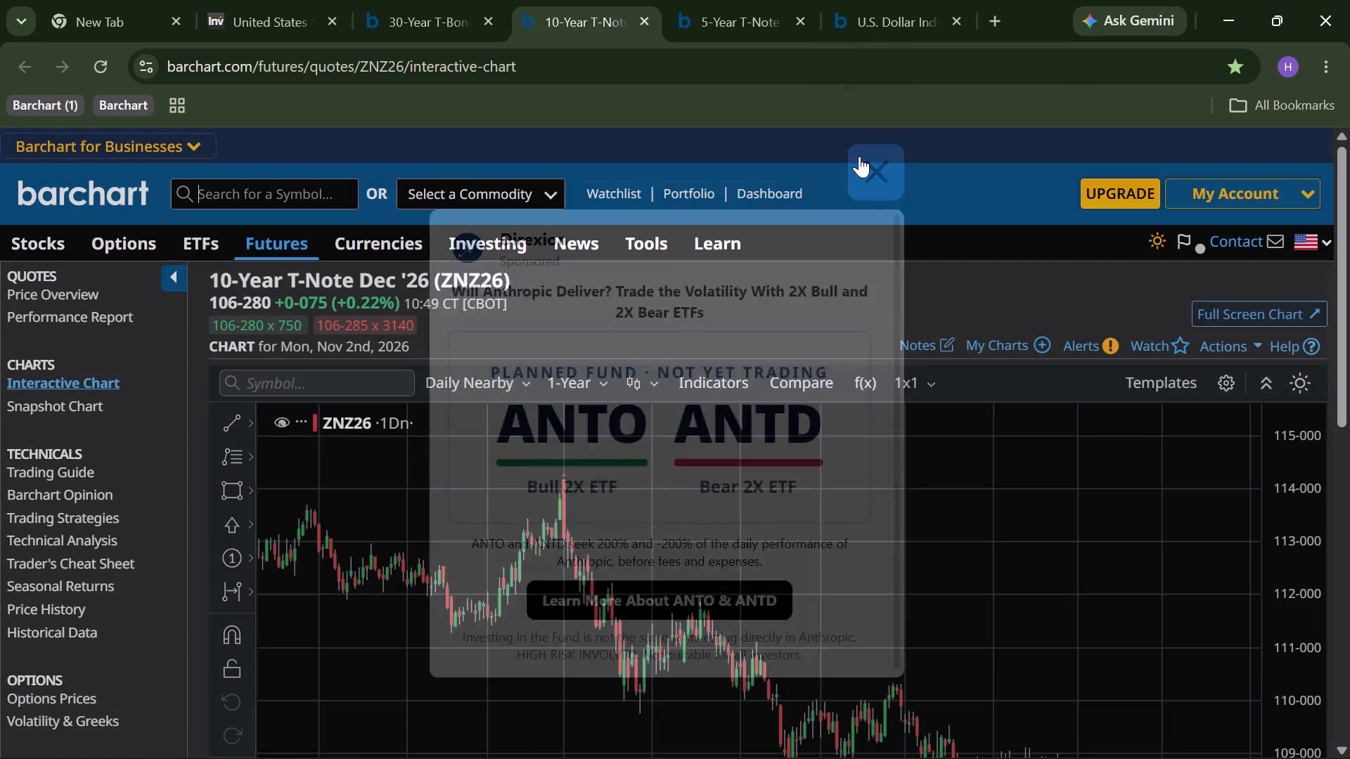
pyautogui.scroll(-2, 676, 434)
pyautogui.moveTo(676, 434); pyautogui.dragTo(303, 474)
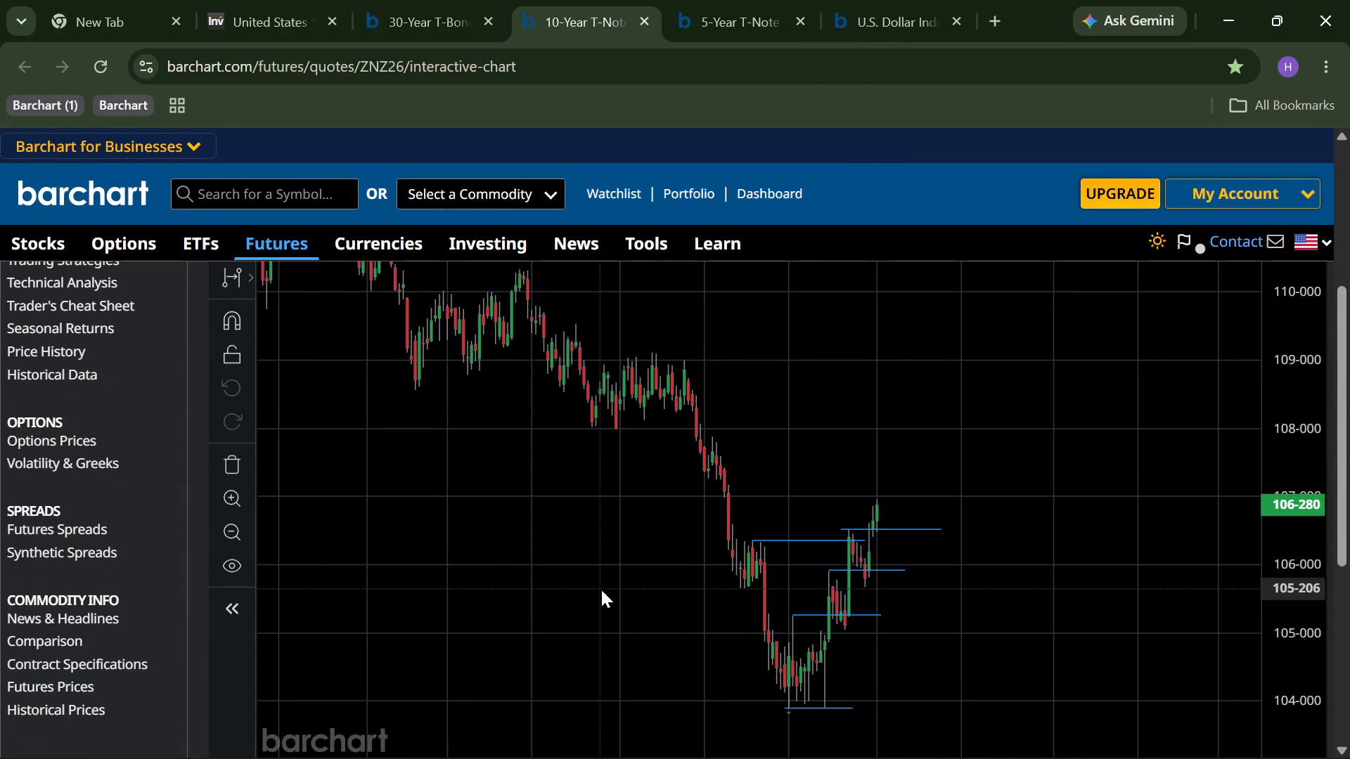
pyautogui.moveTo(601, 590); pyautogui.dragTo(390, 653)
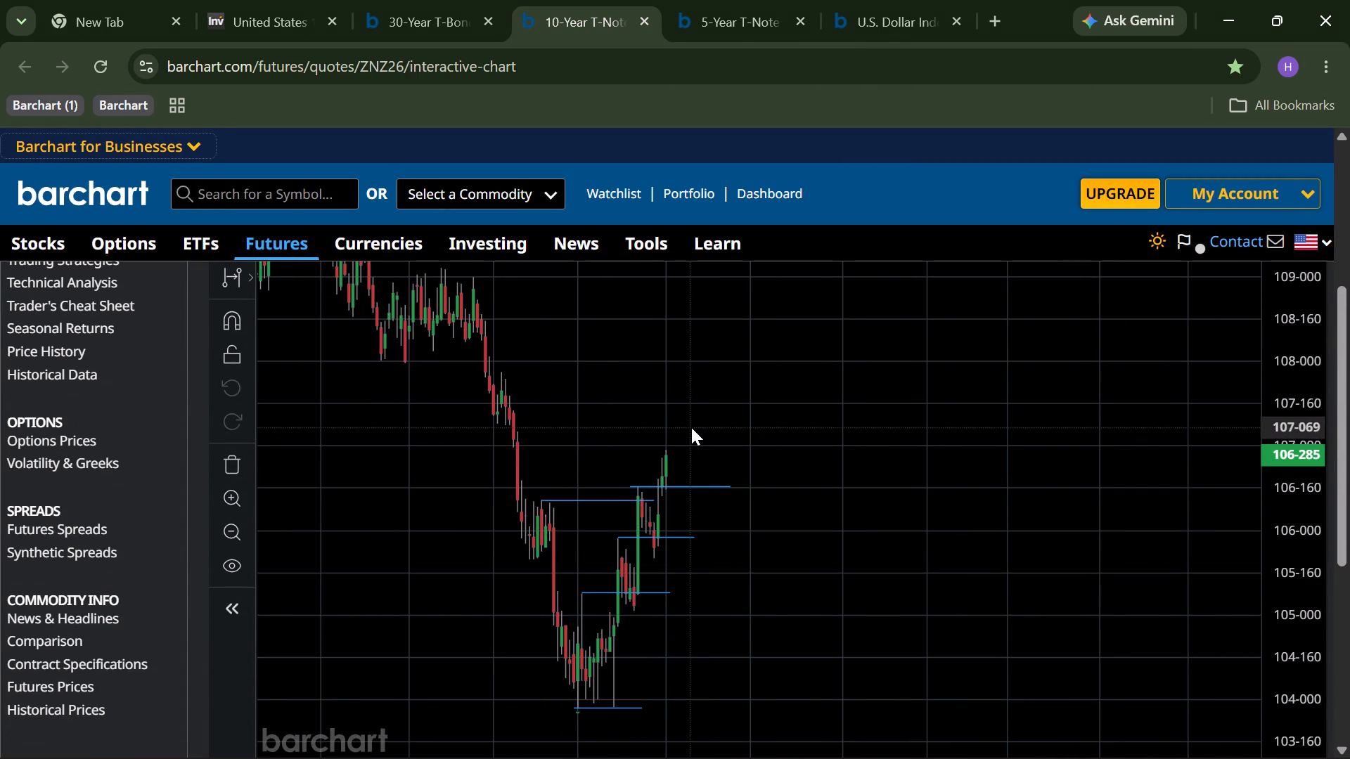
# Examine the October 2026 price action and drawn horizontal levels on the 5-Year T-Note futures chart.
pyautogui.click(752, 0)
pyautogui.scroll(-2, 814, 632)
pyautogui.moveTo(814, 632); pyautogui.dragTo(560, 670)
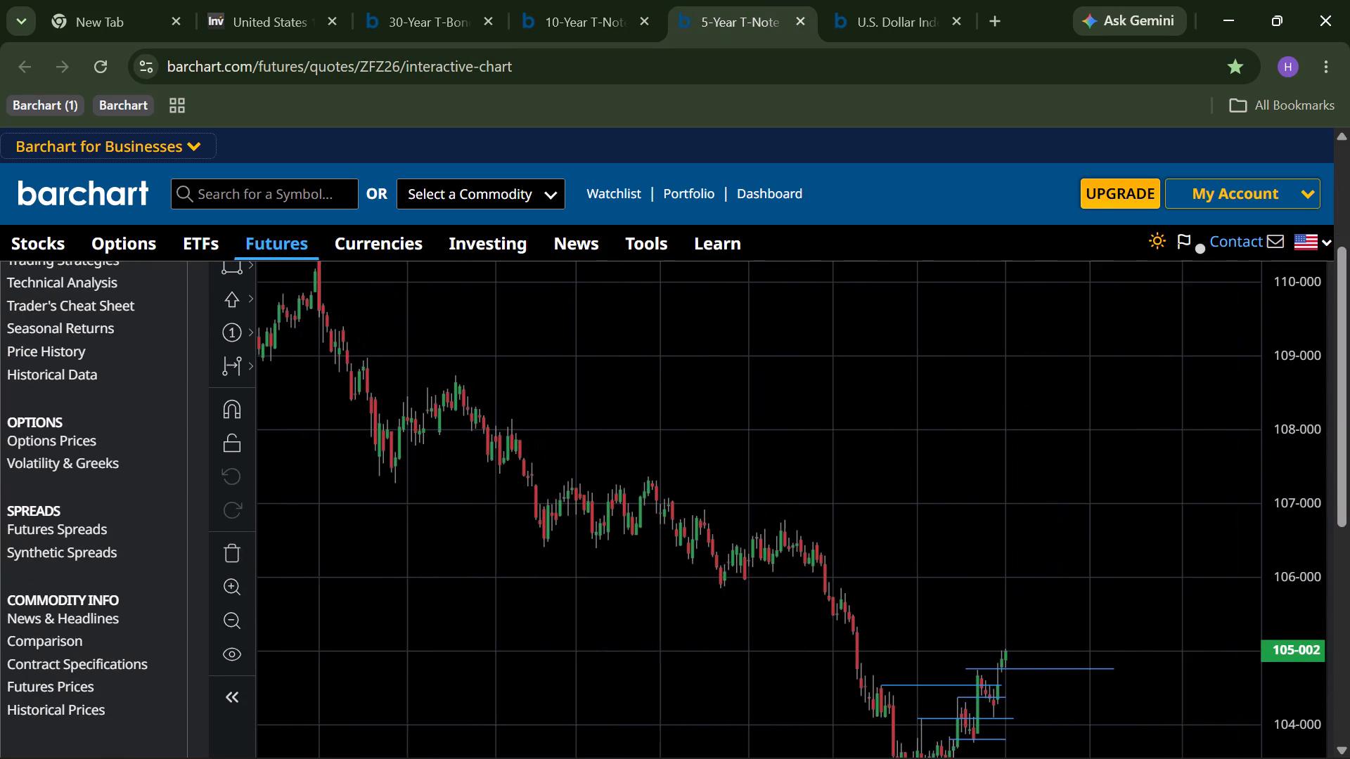
pyautogui.moveTo(560, 670); pyautogui.dragTo(387, 694)
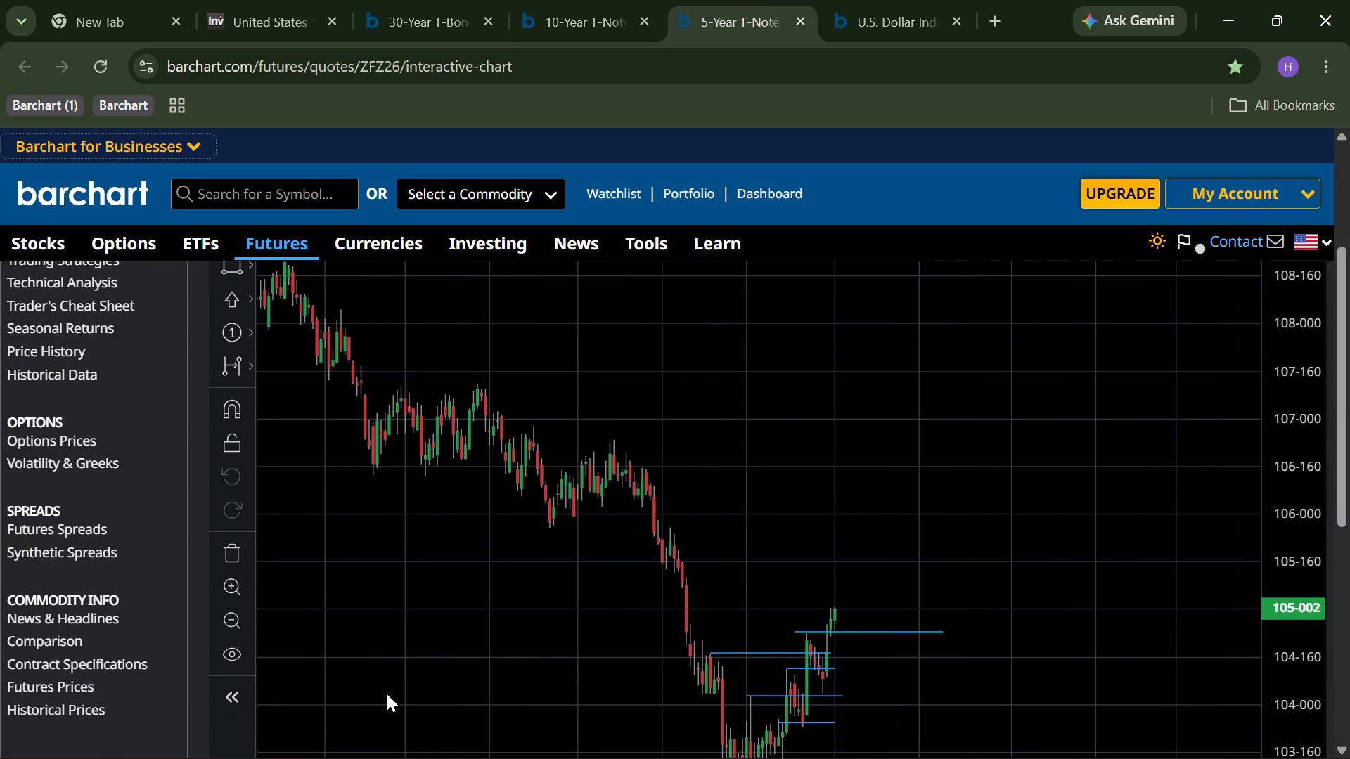
pyautogui.scroll(-1, 387, 694)
pyautogui.moveTo(420, 685); pyautogui.dragTo(217, 675)
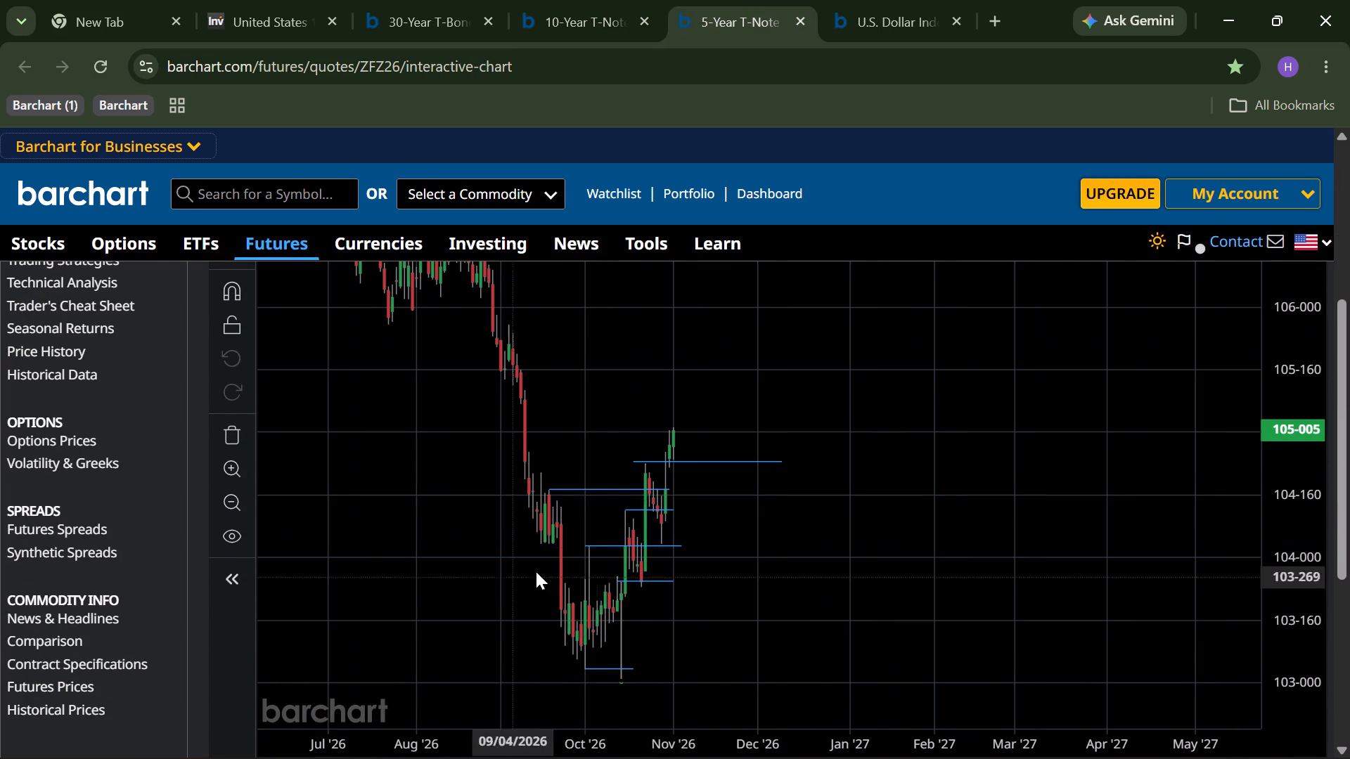
# Examine the latest candles and the drawn level on the U.S. Dollar Index futures chart on Barchart.
pyautogui.click(904, 0)
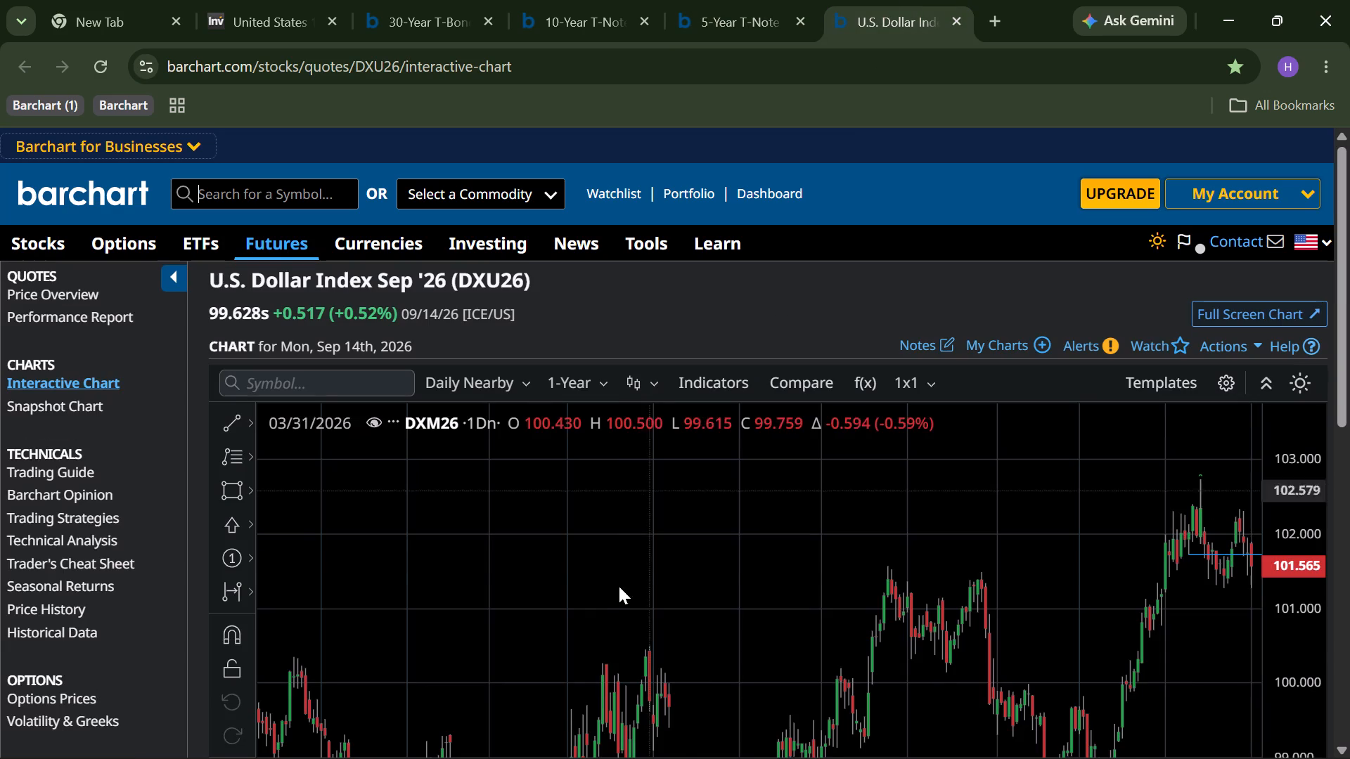
pyautogui.scroll(-1, 619, 588)
pyautogui.moveTo(619, 588); pyautogui.dragTo(120, 624)
pyautogui.moveTo(613, 533); pyautogui.dragTo(404, 530)
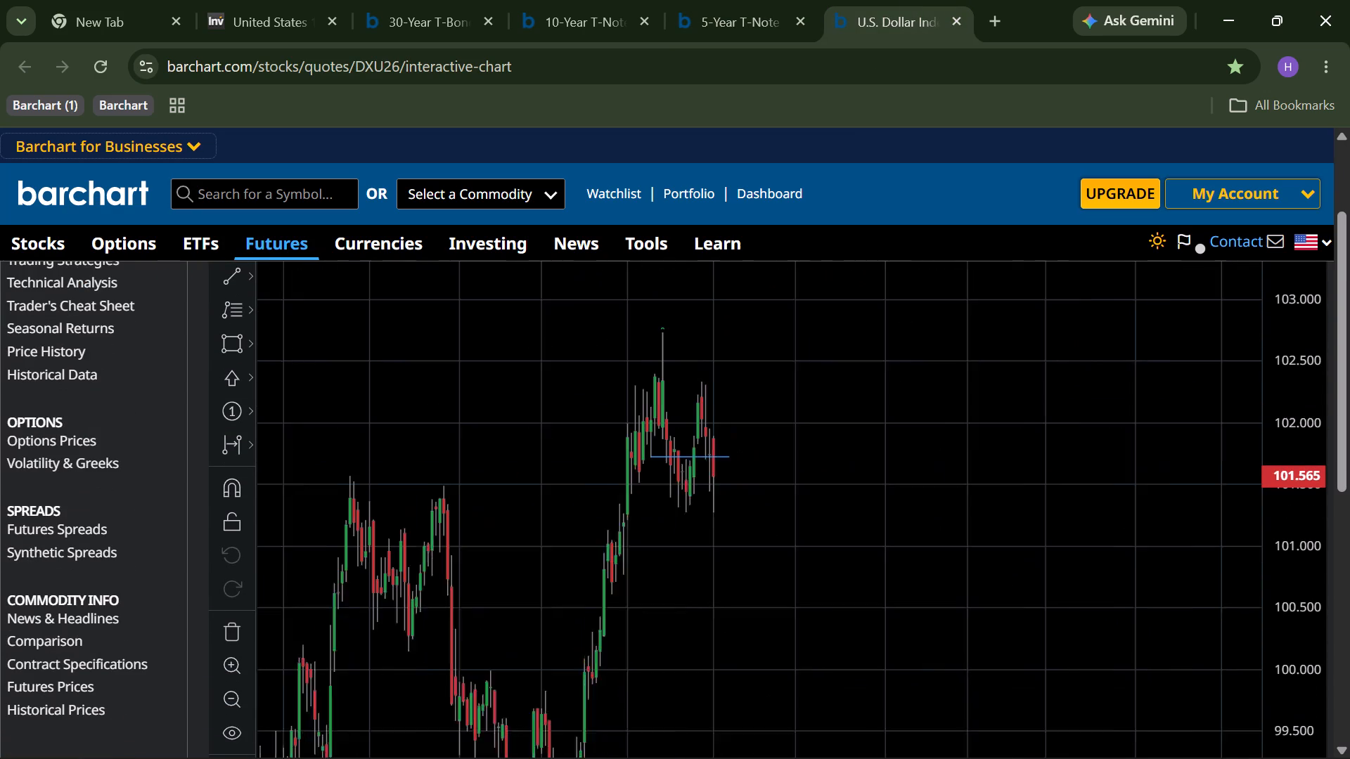
pyautogui.moveTo(404, 530); pyautogui.dragTo(394, 530)
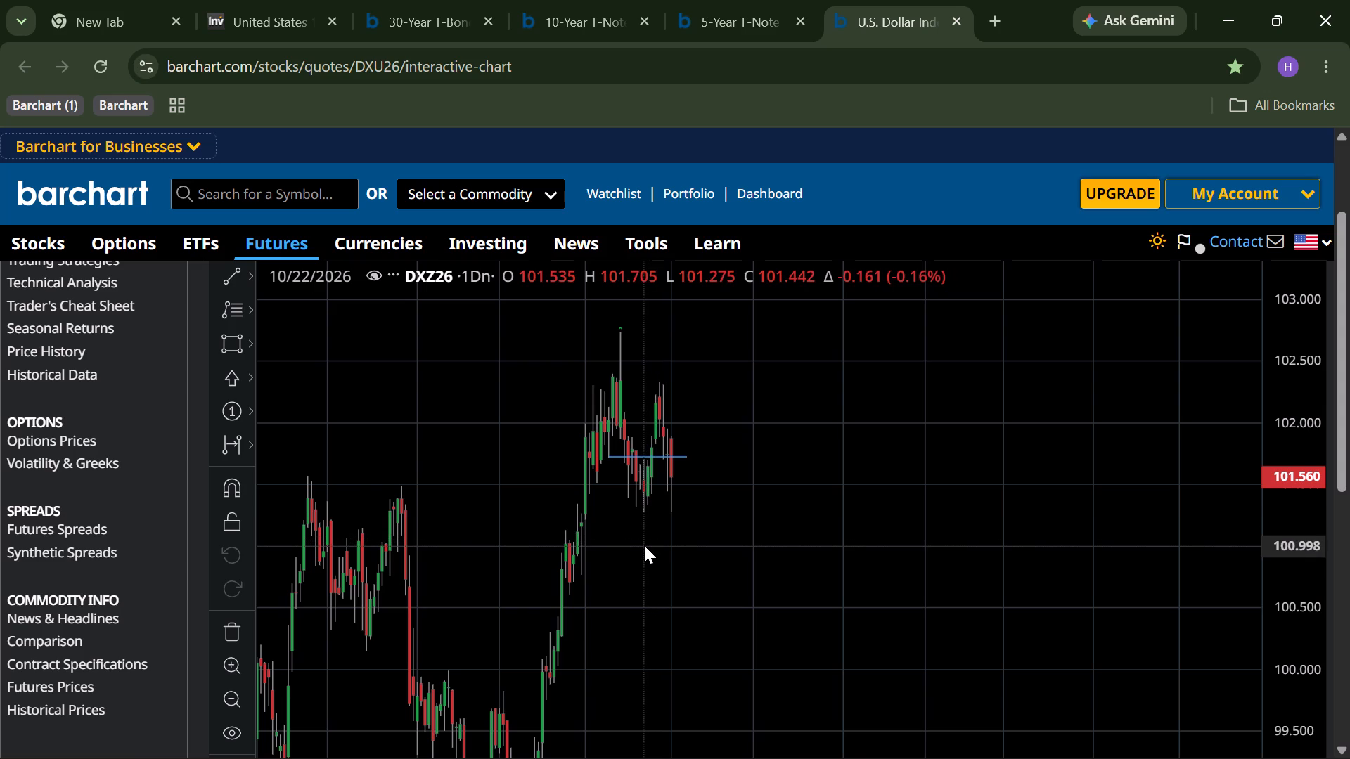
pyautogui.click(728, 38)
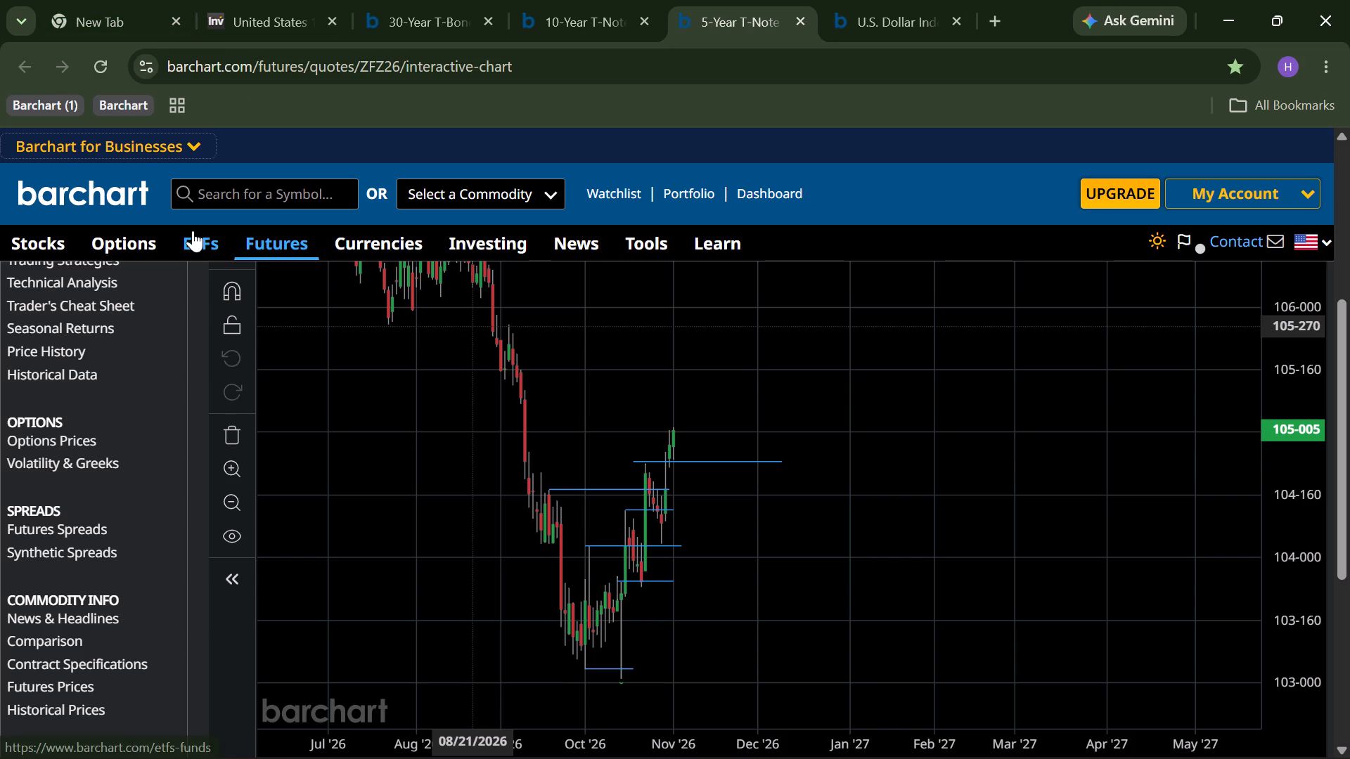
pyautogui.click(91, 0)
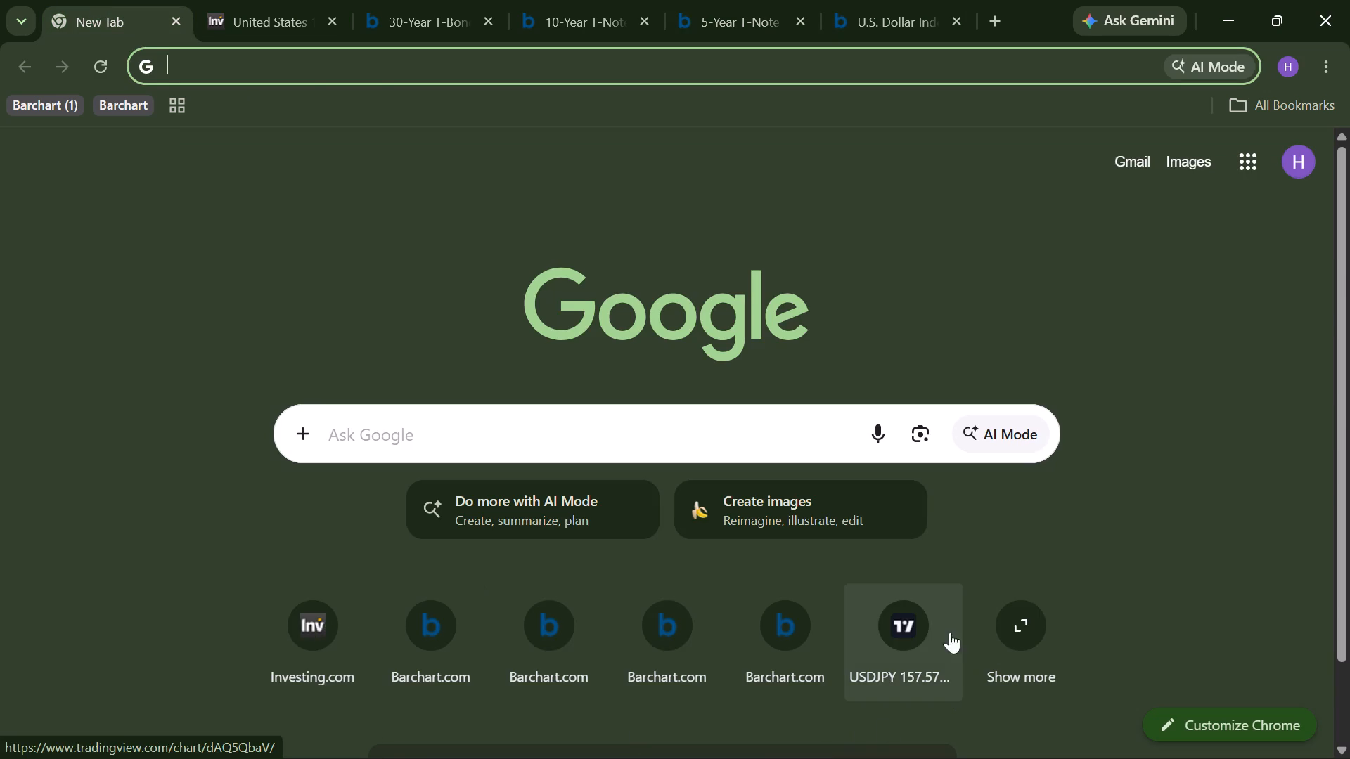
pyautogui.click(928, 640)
# Switch to the U.S. Dollar Index chart on TradingView and set its timeframe to weekly.
pyautogui.hotkey('alt', 'Tab')
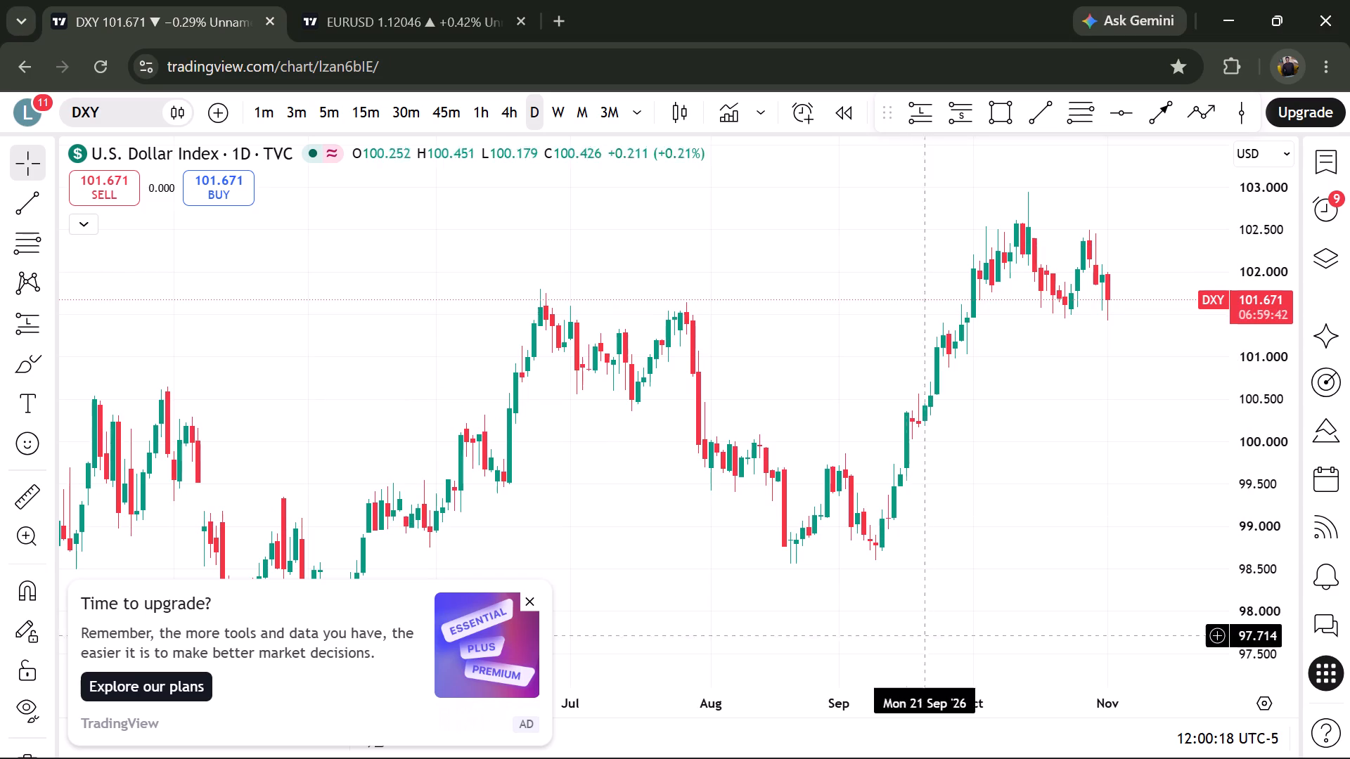
pyautogui.click(534, 604)
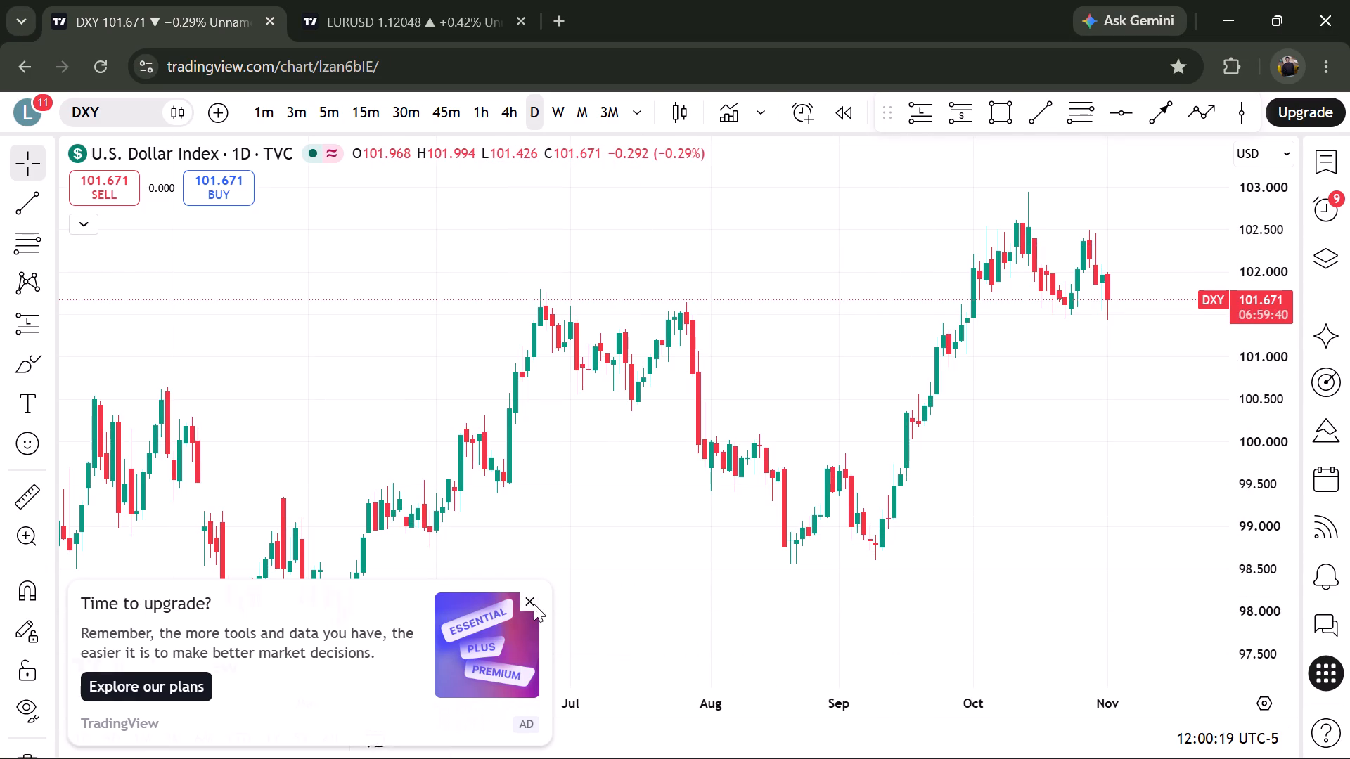
pyautogui.click(547, 103)
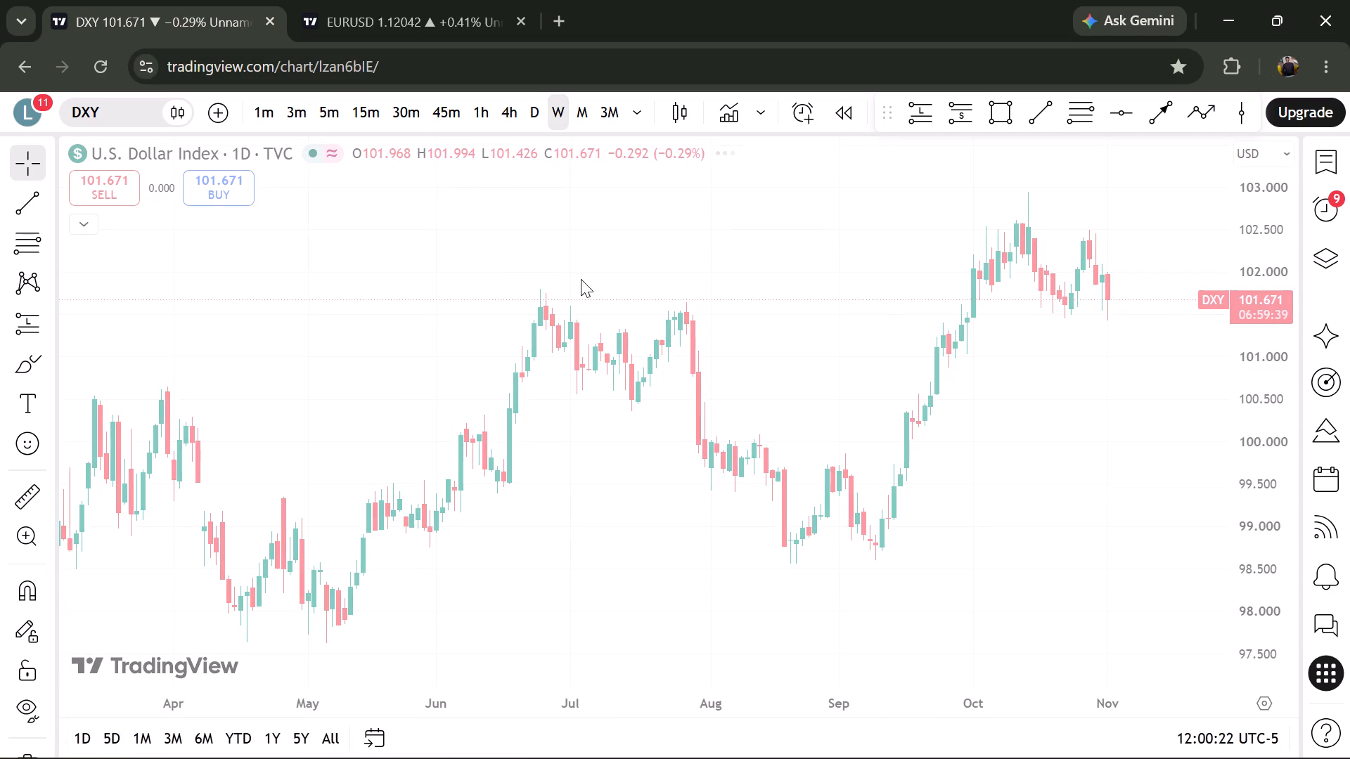
pyautogui.hscroll(-1, 581, 279)
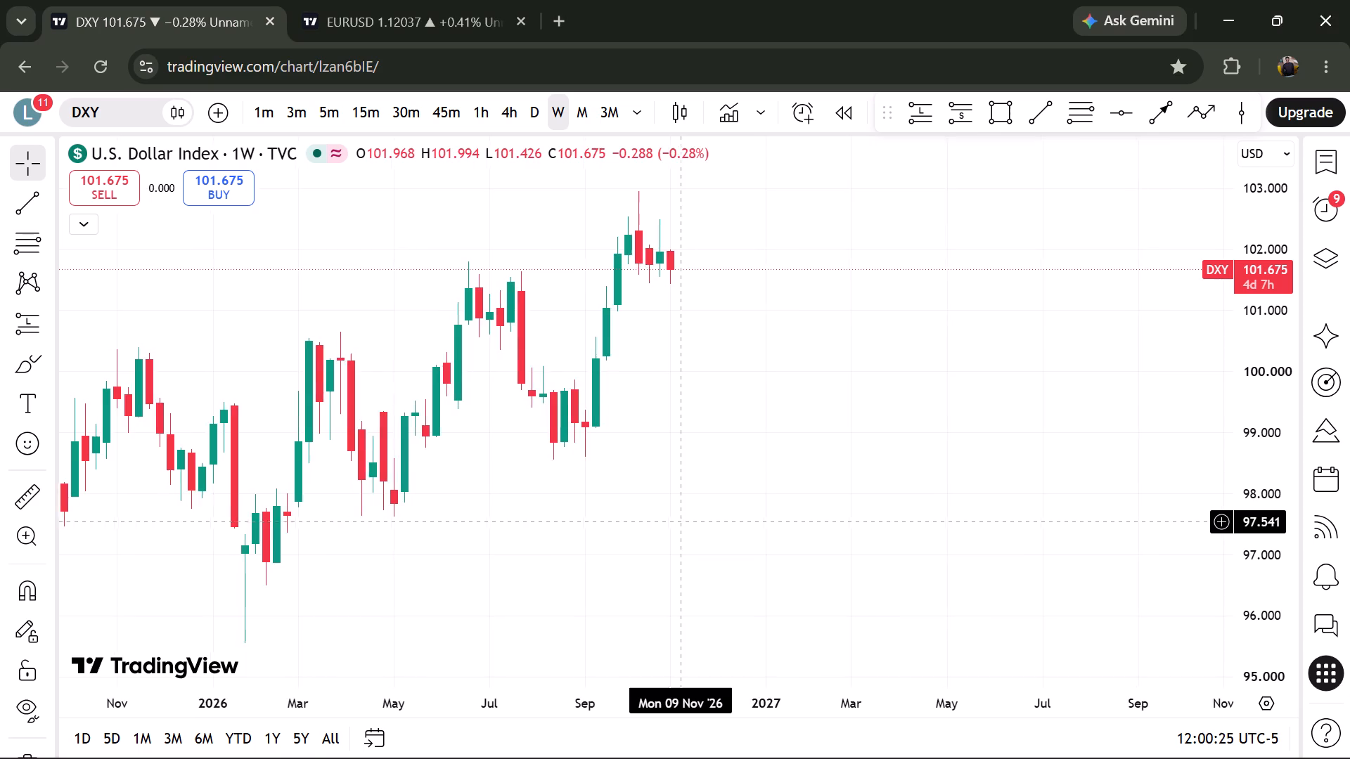
pyautogui.scroll(-1, 581, 279)
pyautogui.scroll(1, 581, 279)
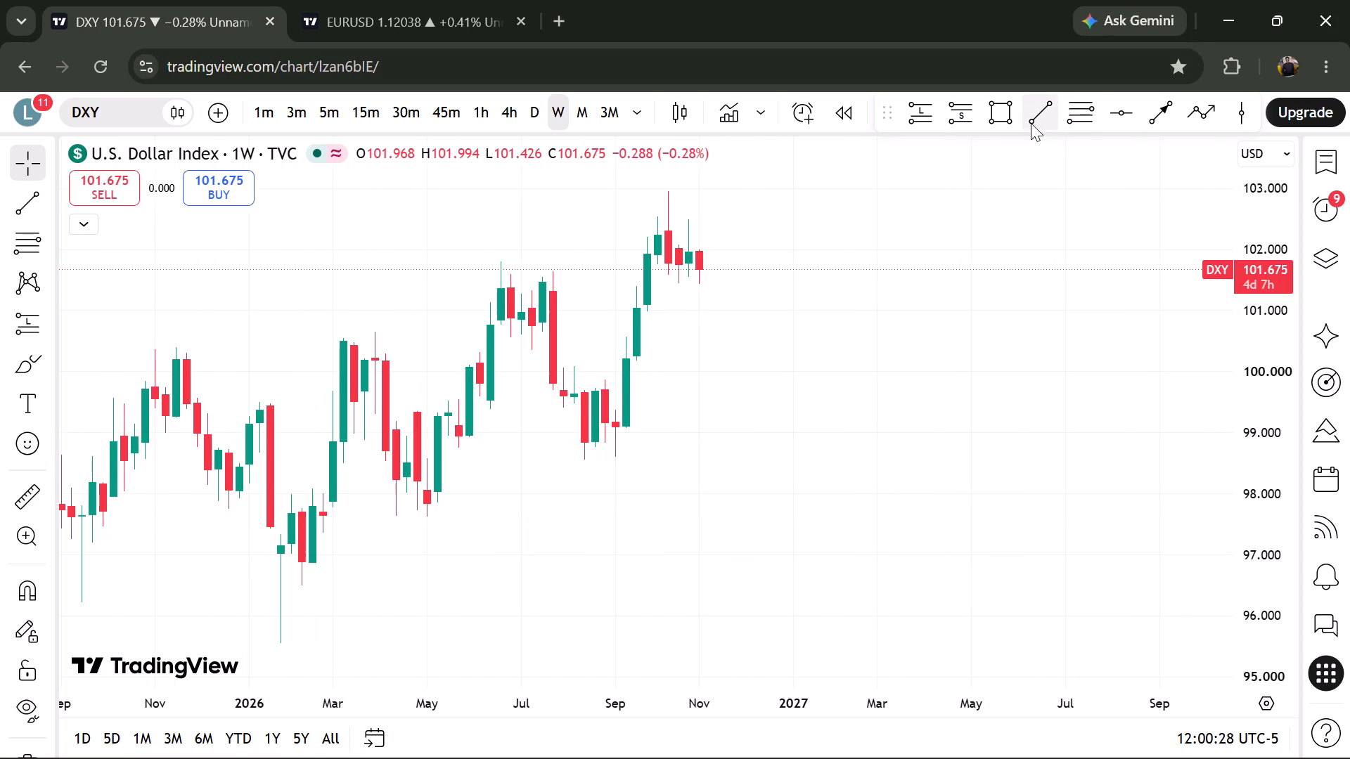
# Draw a horizontal trend line at about 101.447 under the latest weekly candles, spanning 19 Oct to 28 Dec '26.
pyautogui.click(1031, 124)
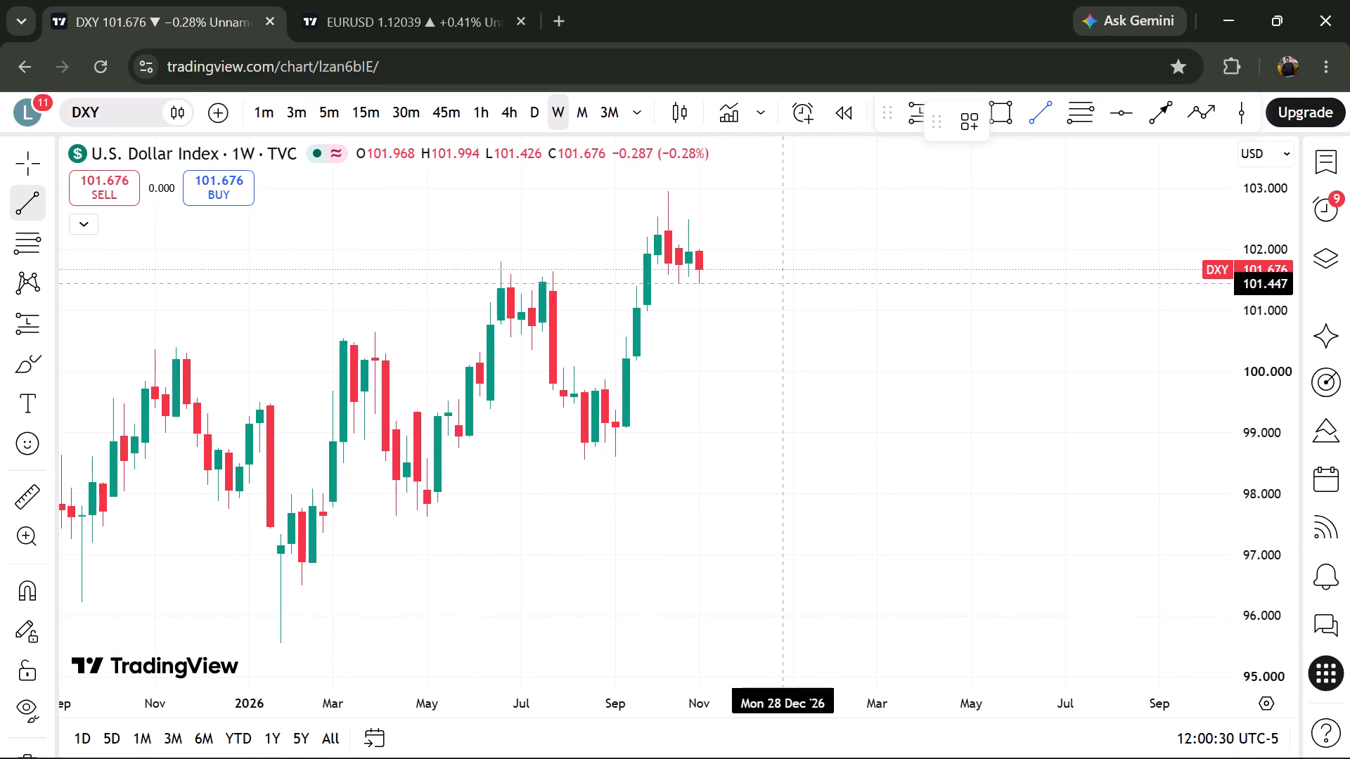
pyautogui.moveTo(780, 283); pyautogui.dragTo(680, 295)
pyautogui.keyDown('shift'); pyautogui.click(680, 295); pyautogui.keyUp('shift')
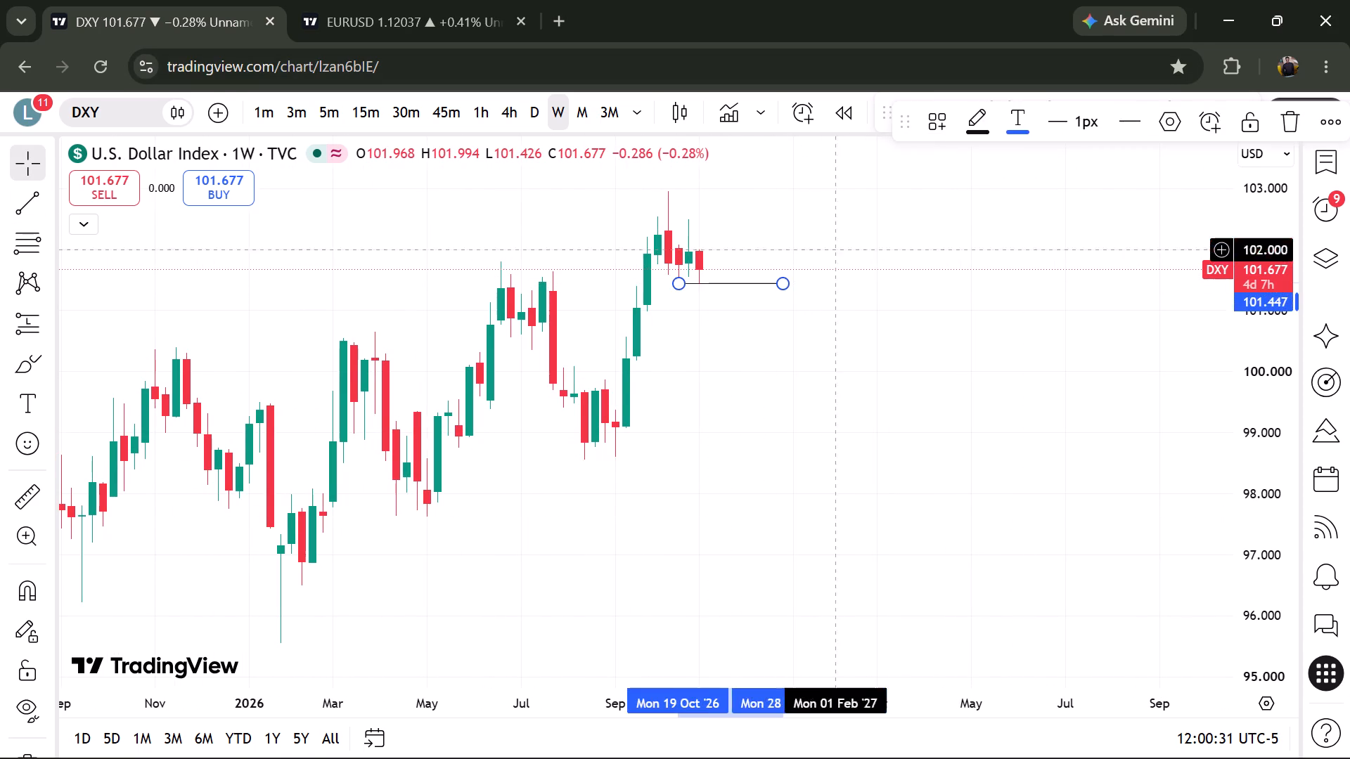
# Draw a horizontal trend line at the 26 Oct '26 candle's high, about 102.484, ending at 28 Dec '26.
pyautogui.moveTo(952, 186); pyautogui.dragTo(970, 183)
pyautogui.click(1045, 110)
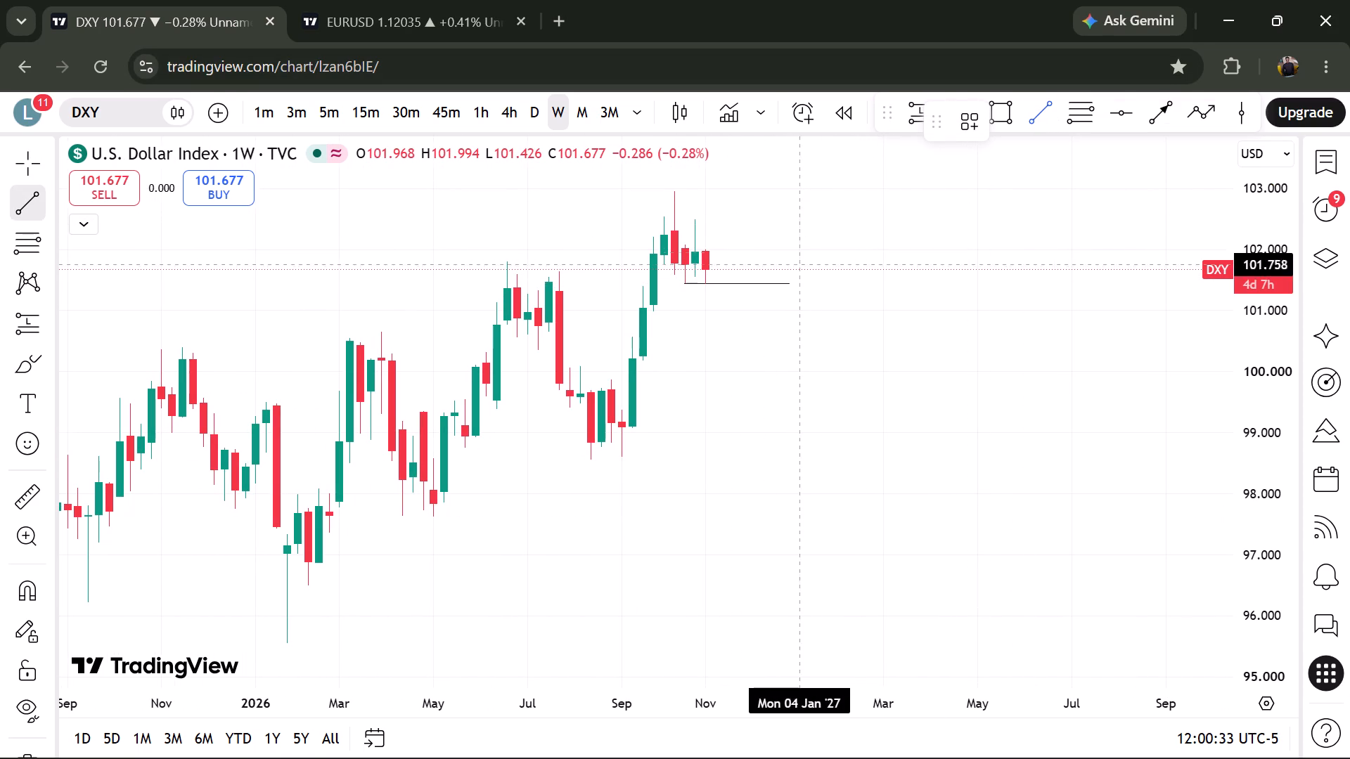
pyautogui.moveTo(867, 219); pyautogui.dragTo(697, 244)
pyautogui.keyDown('shift'); pyautogui.click(697, 244); pyautogui.keyUp('shift')
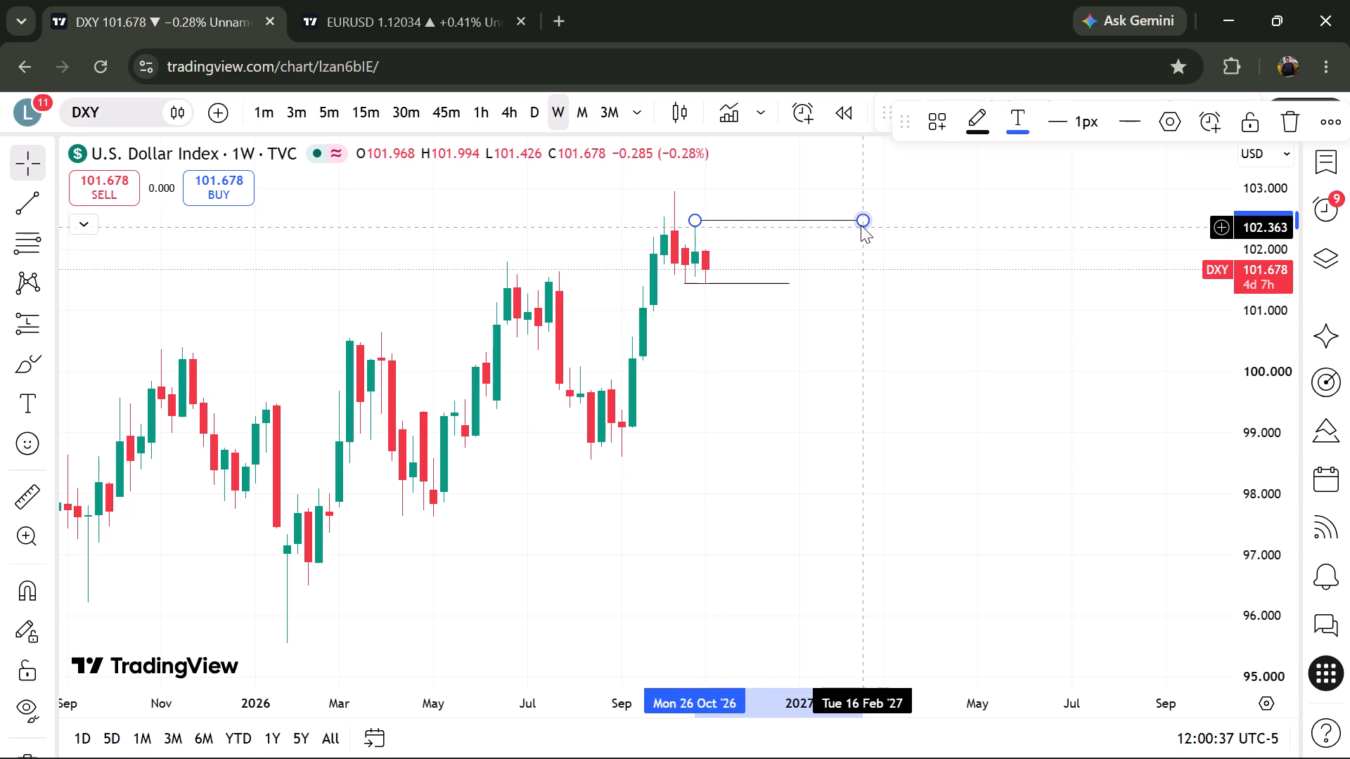
pyautogui.moveTo(861, 222); pyautogui.dragTo(789, 228)
pyautogui.keyDown('shift'); pyautogui.click(789, 228); pyautogui.keyUp('shift')
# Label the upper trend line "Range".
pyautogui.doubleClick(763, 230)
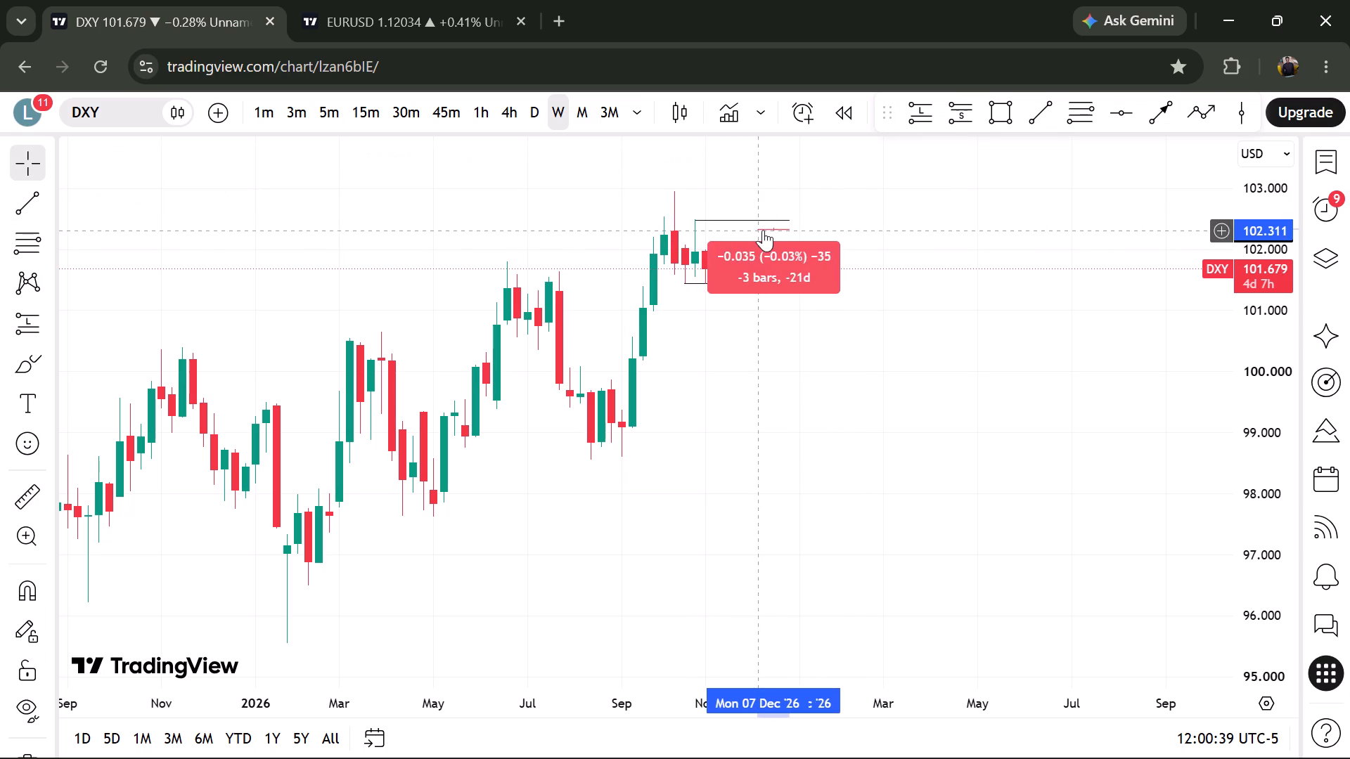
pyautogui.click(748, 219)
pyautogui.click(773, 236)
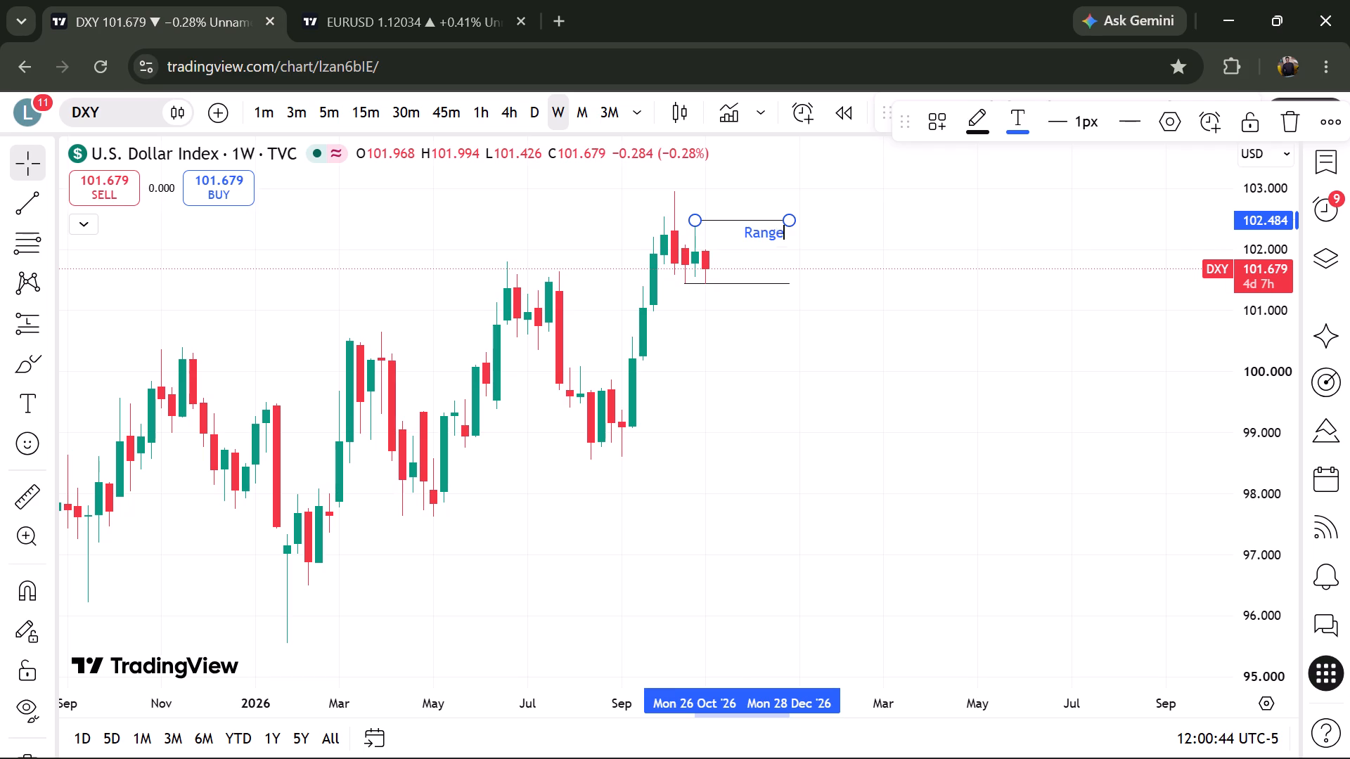
# Label the lower trend line "Buystops".
pyautogui.click(775, 301)
pyautogui.click(774, 283)
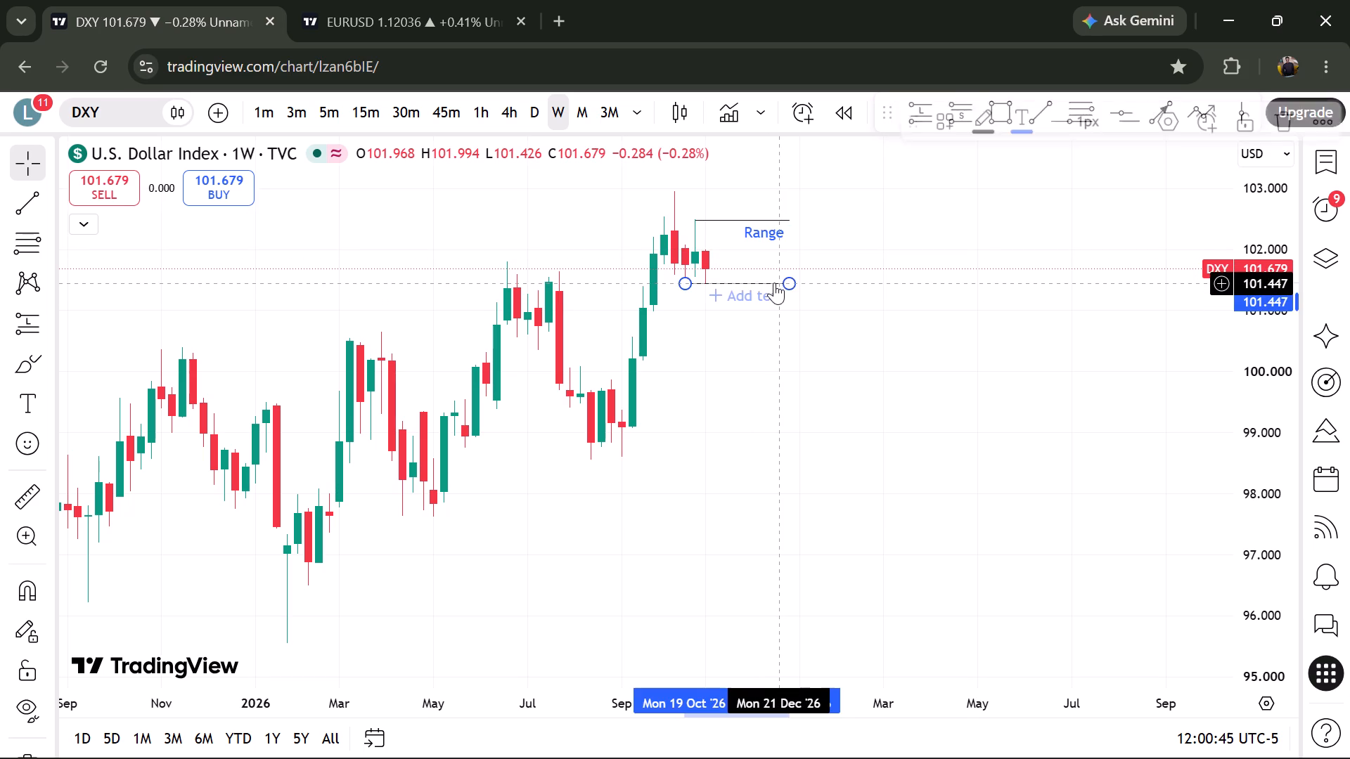
pyautogui.click(772, 291)
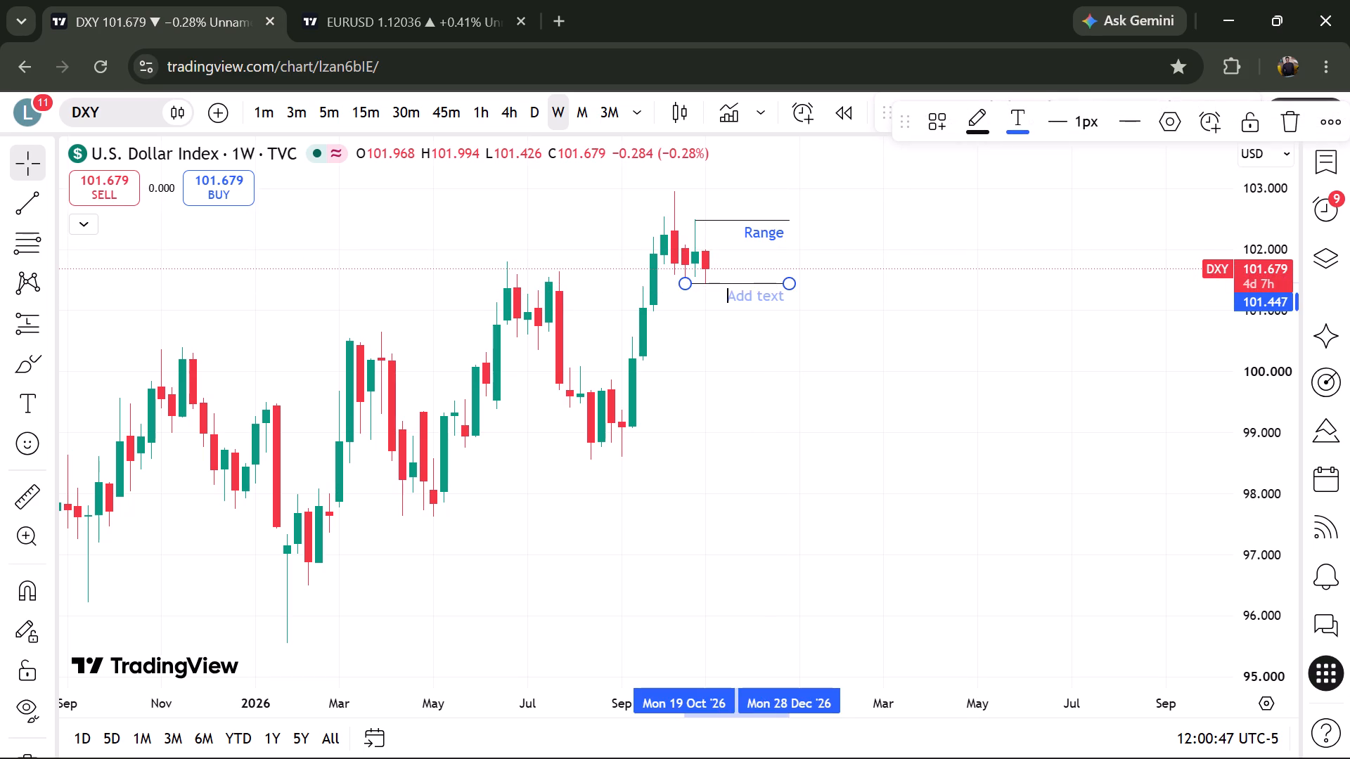
pyautogui.write('yu')
pyautogui.press('BackSpace')
pyautogui.press('BackSpace')
pyautogui.write('uystops')
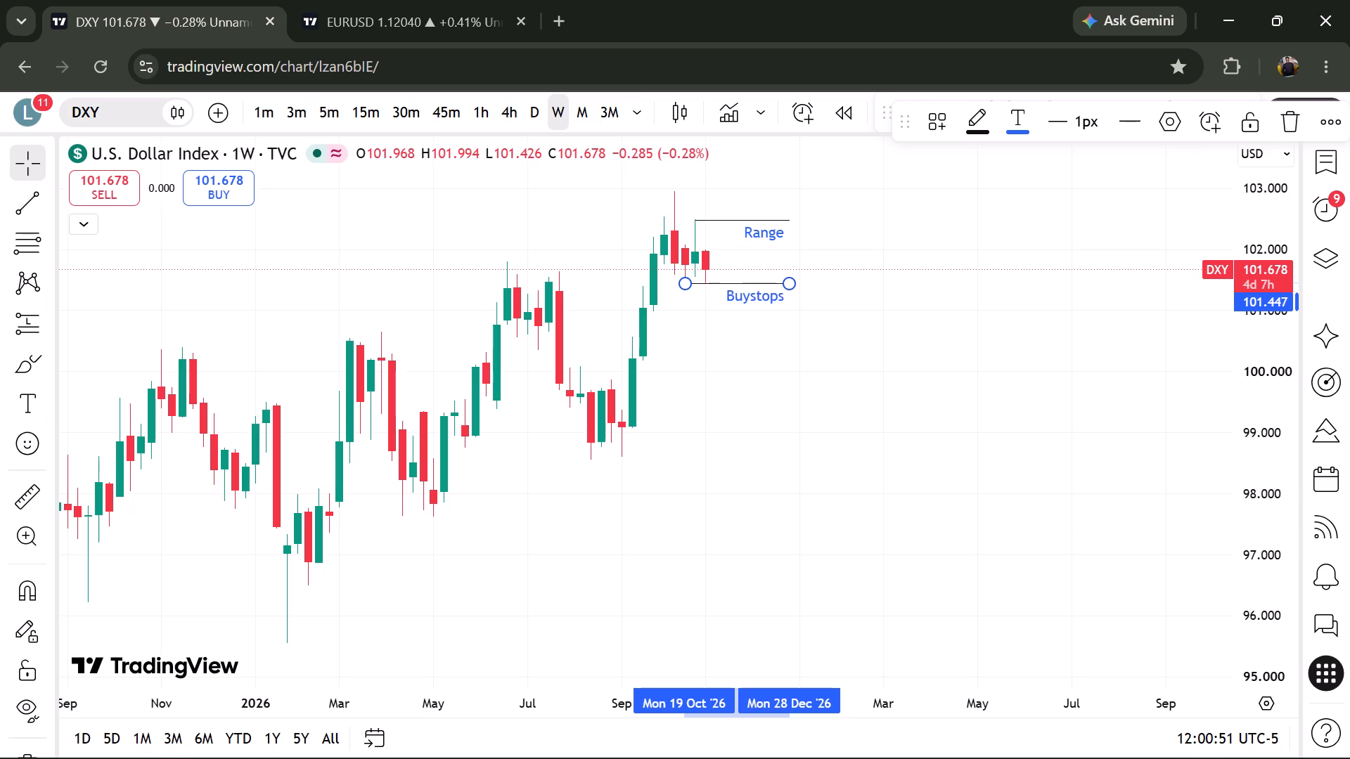
# Change the upper trend line's text to "Sellstops".
pyautogui.doubleClick(769, 230)
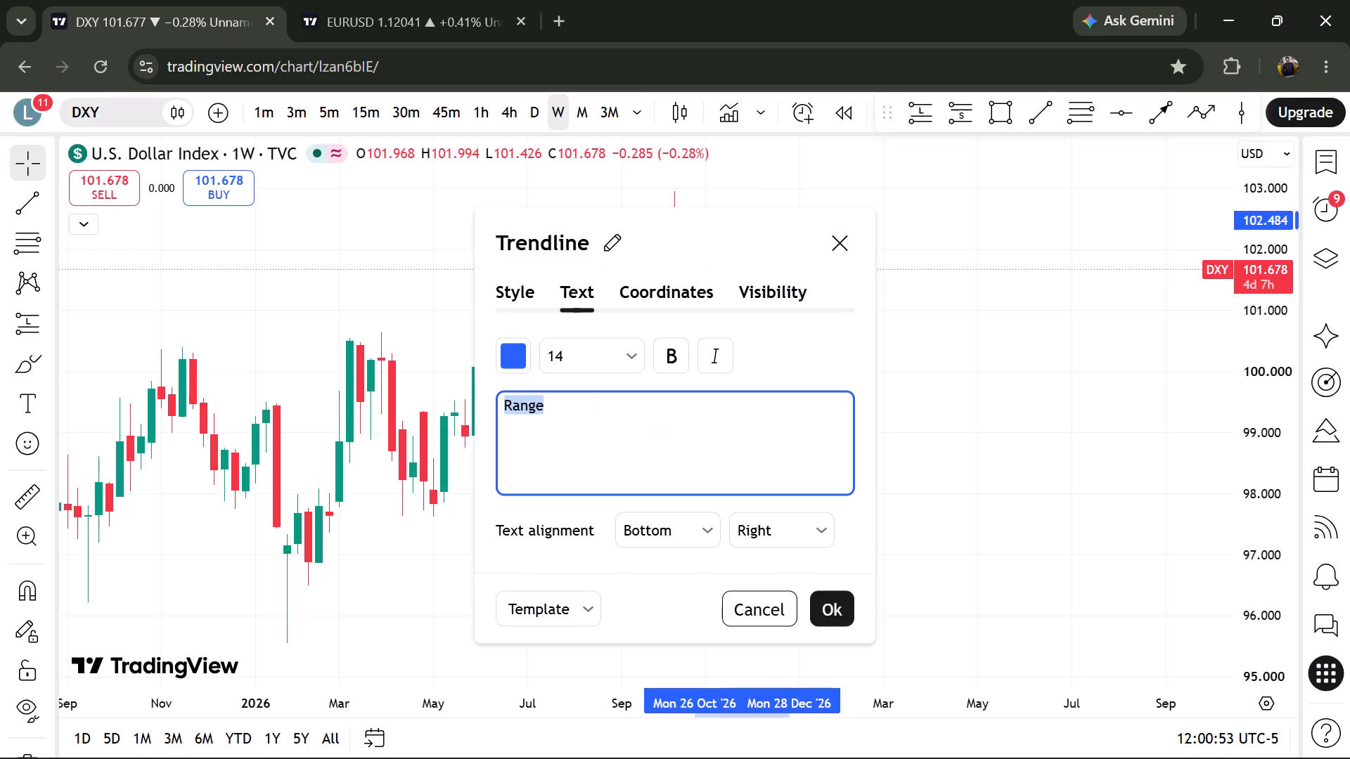
pyautogui.click(780, 233)
pyautogui.press('BackSpace')
pyautogui.write('ellstops')
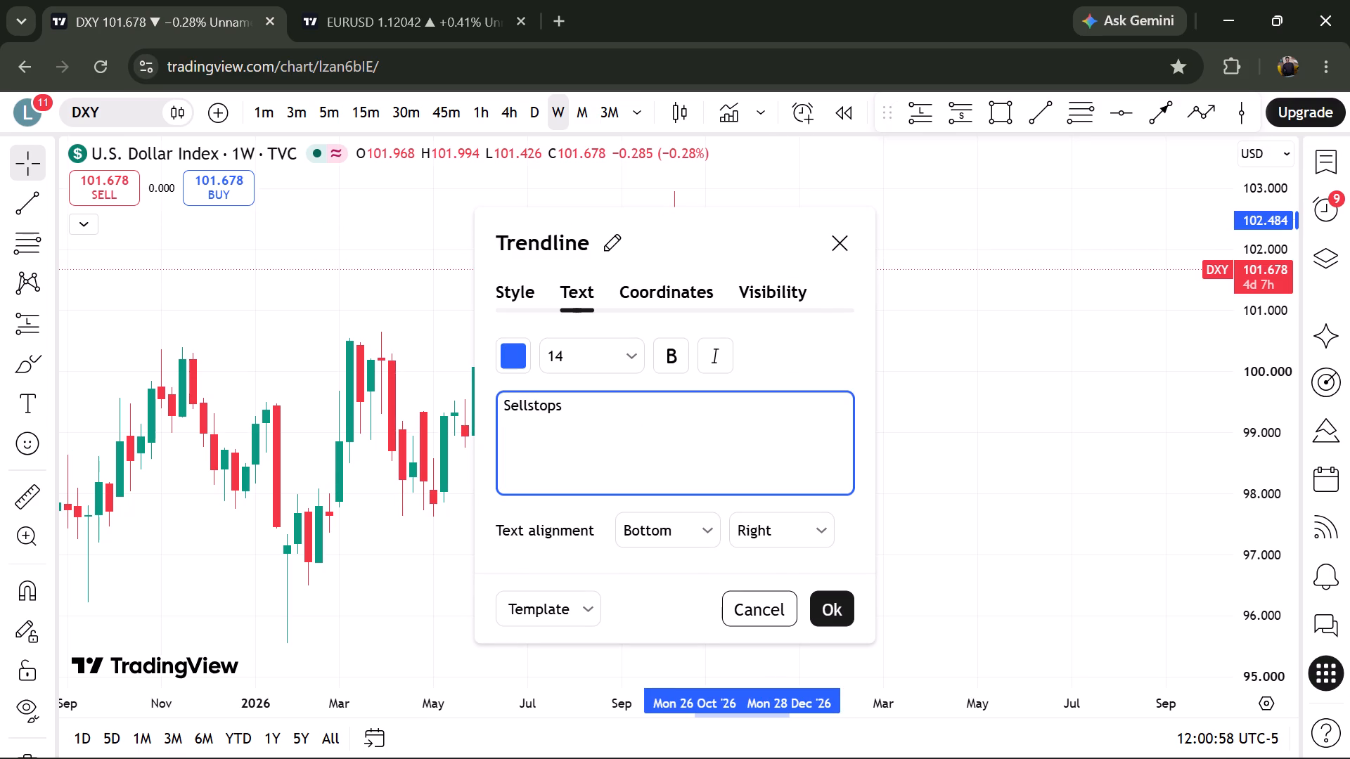
pyautogui.click(835, 640)
pyautogui.click(837, 607)
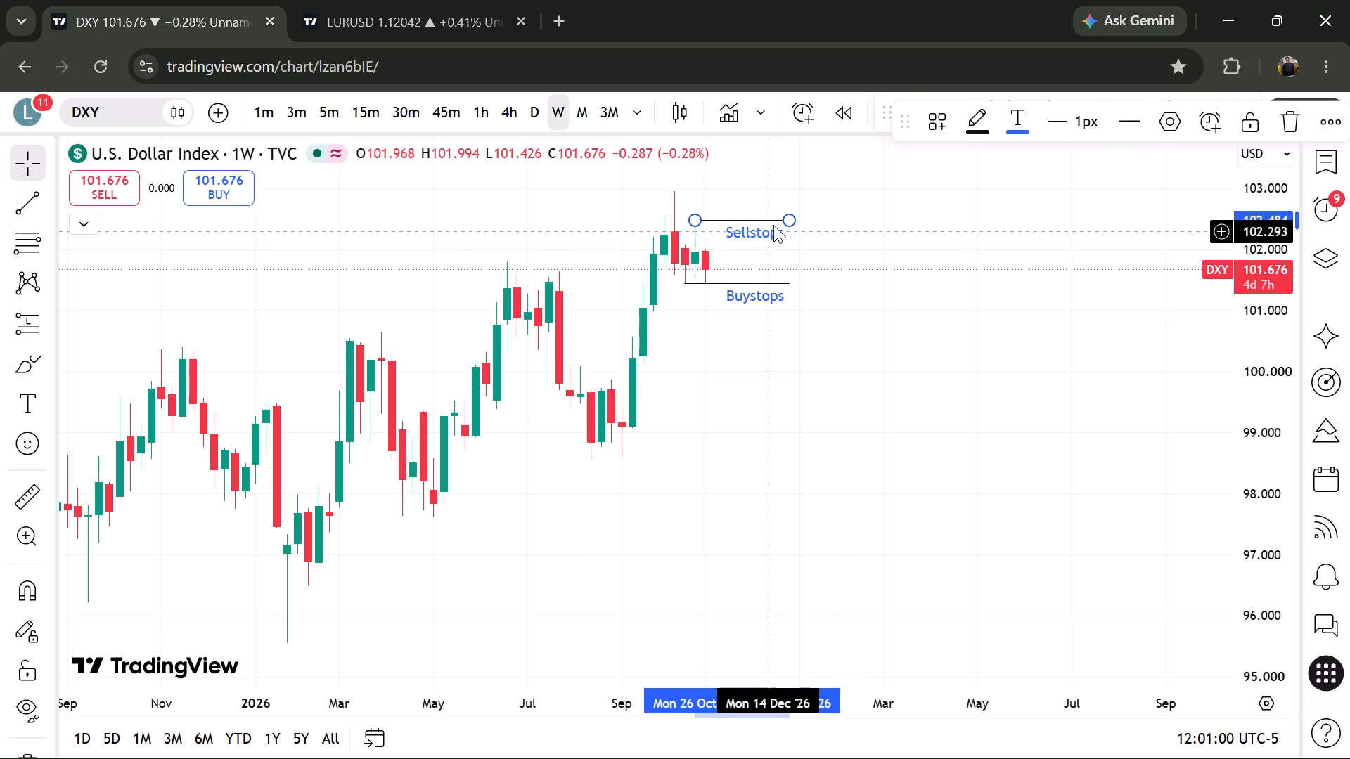
# Shorten both trend lines, ending the upper one at about 14 Dec '26 and the lower one at 7 Dec '26.
pyautogui.moveTo(791, 220); pyautogui.dragTo(762, 225)
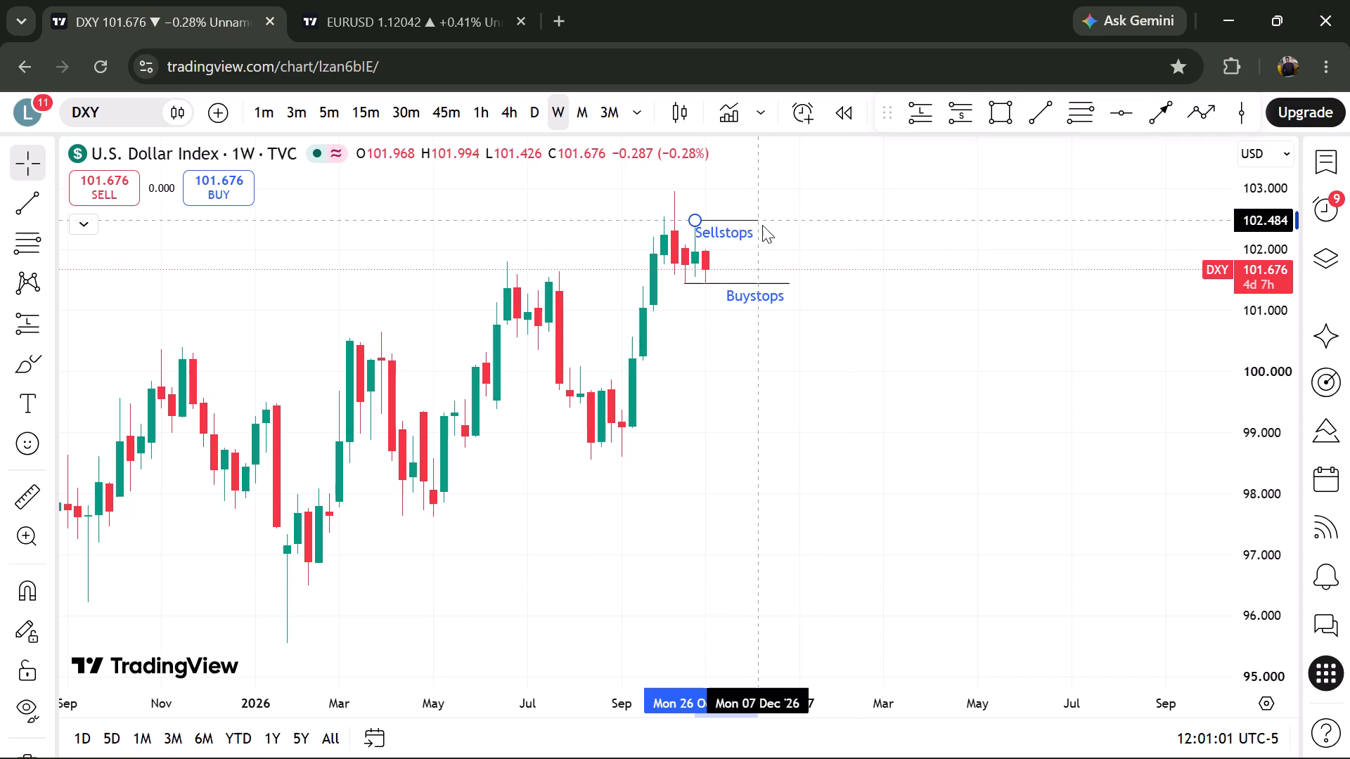
pyautogui.moveTo(762, 225); pyautogui.dragTo(768, 225)
pyautogui.keyDown('shift'); pyautogui.click(768, 225); pyautogui.keyUp('shift')
pyautogui.moveTo(782, 286); pyautogui.dragTo(788, 286)
pyautogui.keyDown('shift'); pyautogui.moveTo(790, 286); pyautogui.dragTo(753, 285); pyautogui.keyUp('shift')
pyautogui.keyDown('shift'); pyautogui.click(753, 285); pyautogui.keyUp('shift')
pyautogui.click(873, 282)
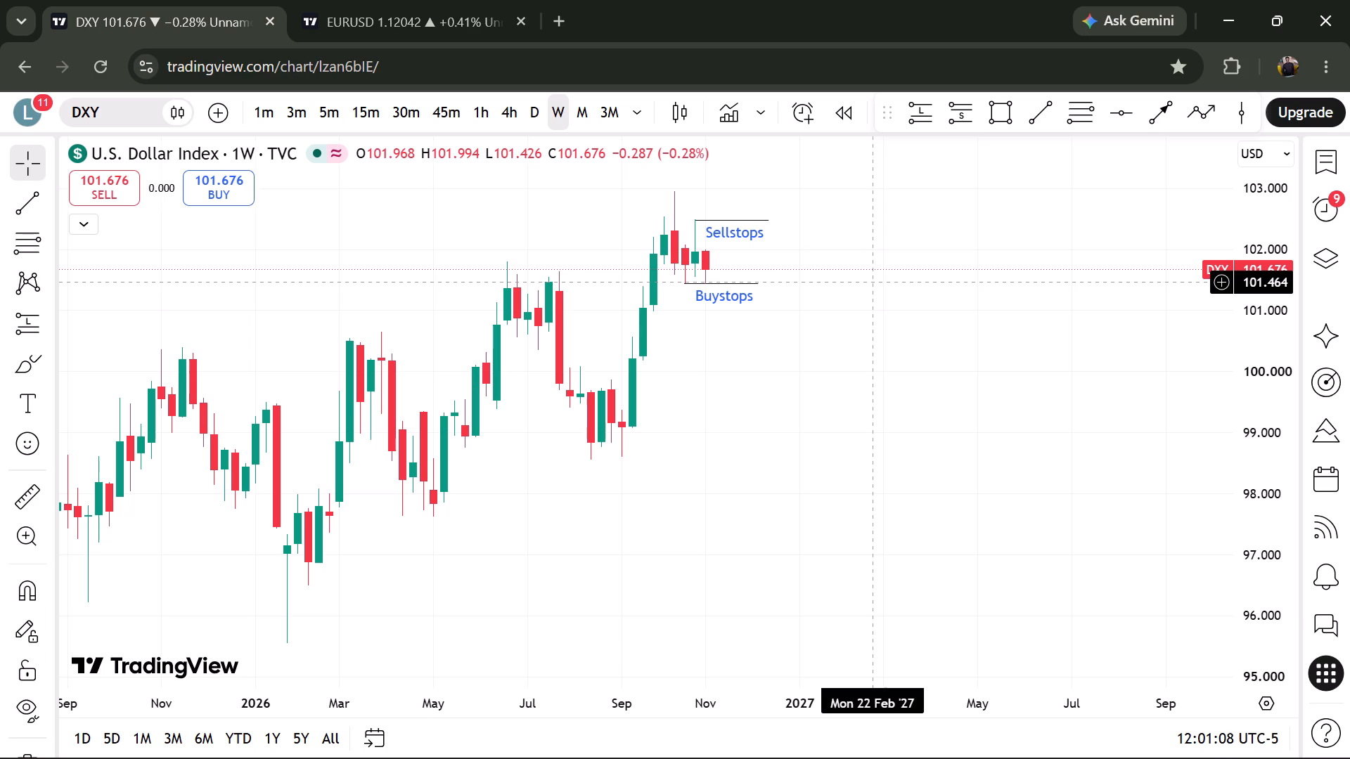
pyautogui.click(754, 461)
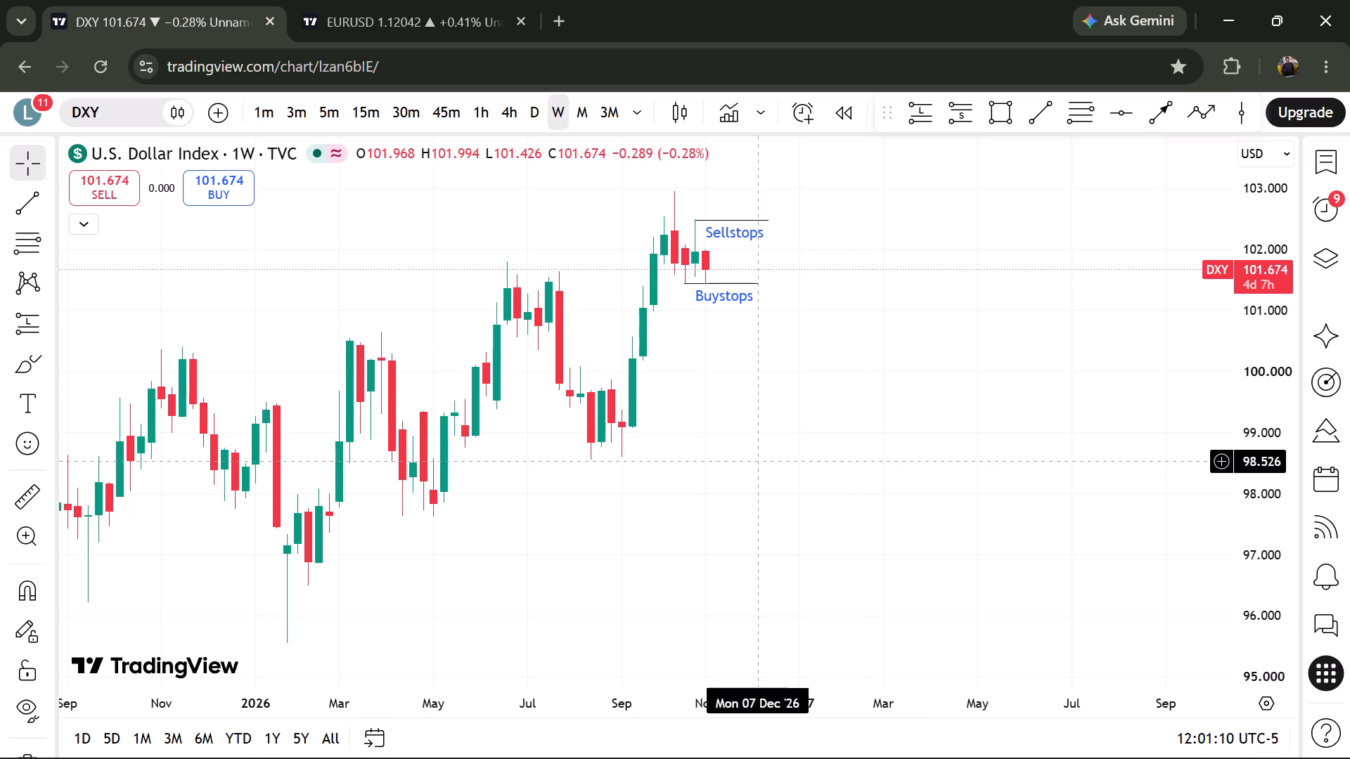
# Switch to the EURUSD chart, set it to the weekly timeframe and dismiss the referral advert.
pyautogui.click(382, 11)
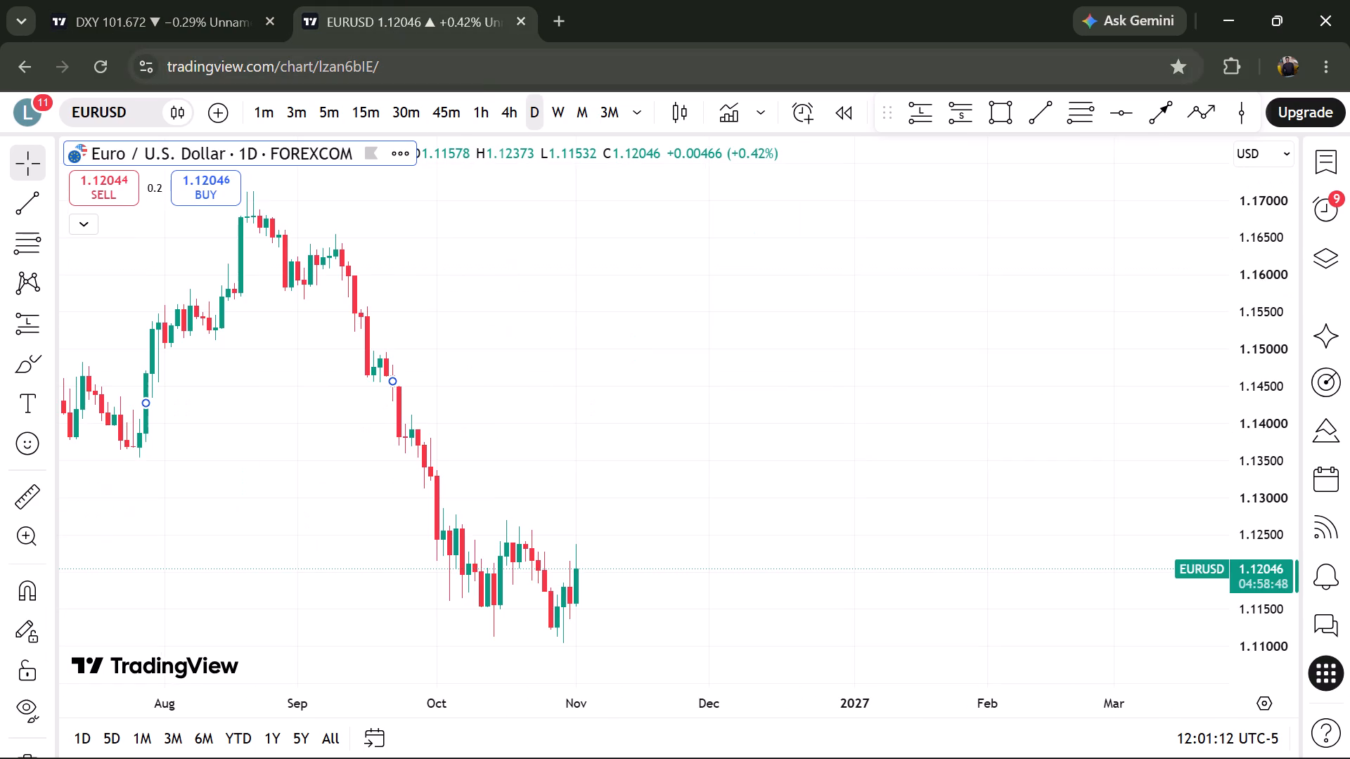
pyautogui.click(558, 122)
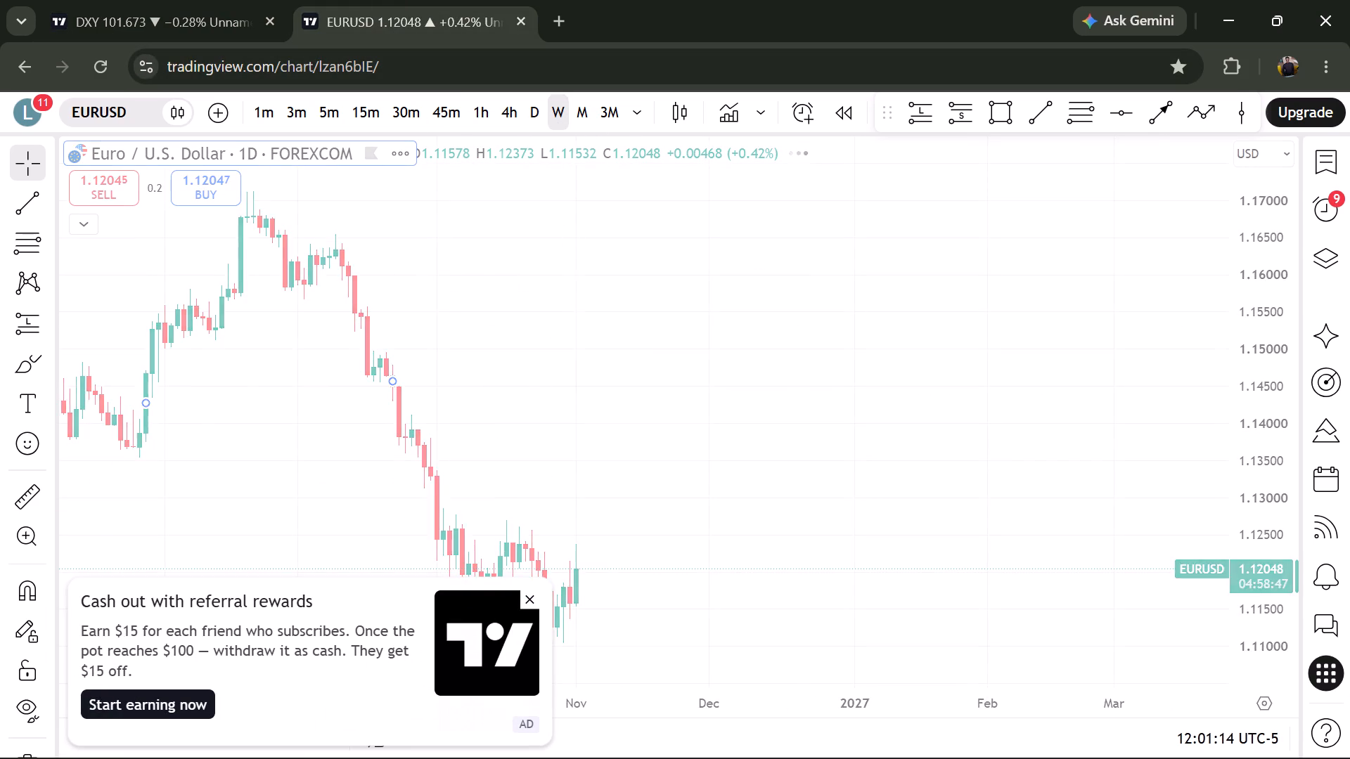
pyautogui.hscroll(2, 610, 457)
pyautogui.scroll(-1, 610, 457)
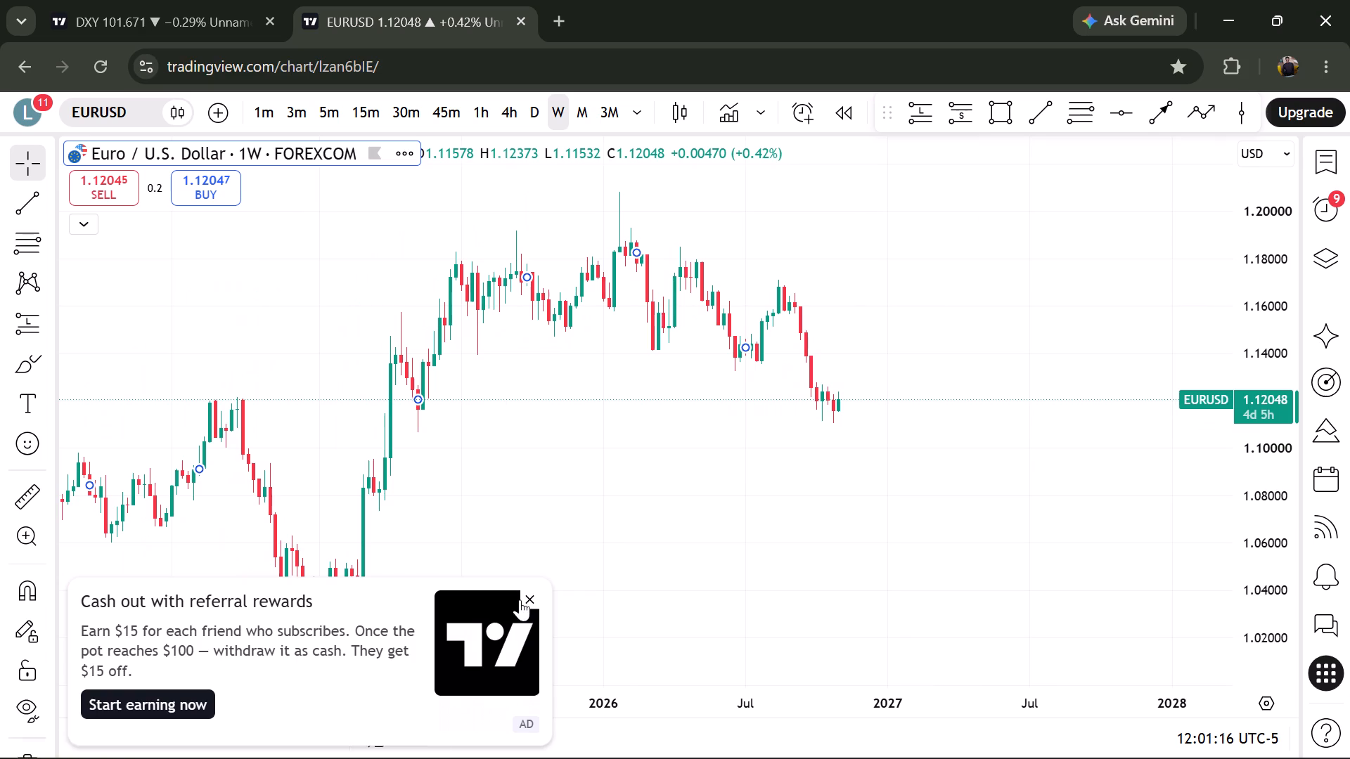
pyautogui.click(532, 602)
pyautogui.scroll(1, 677, 511)
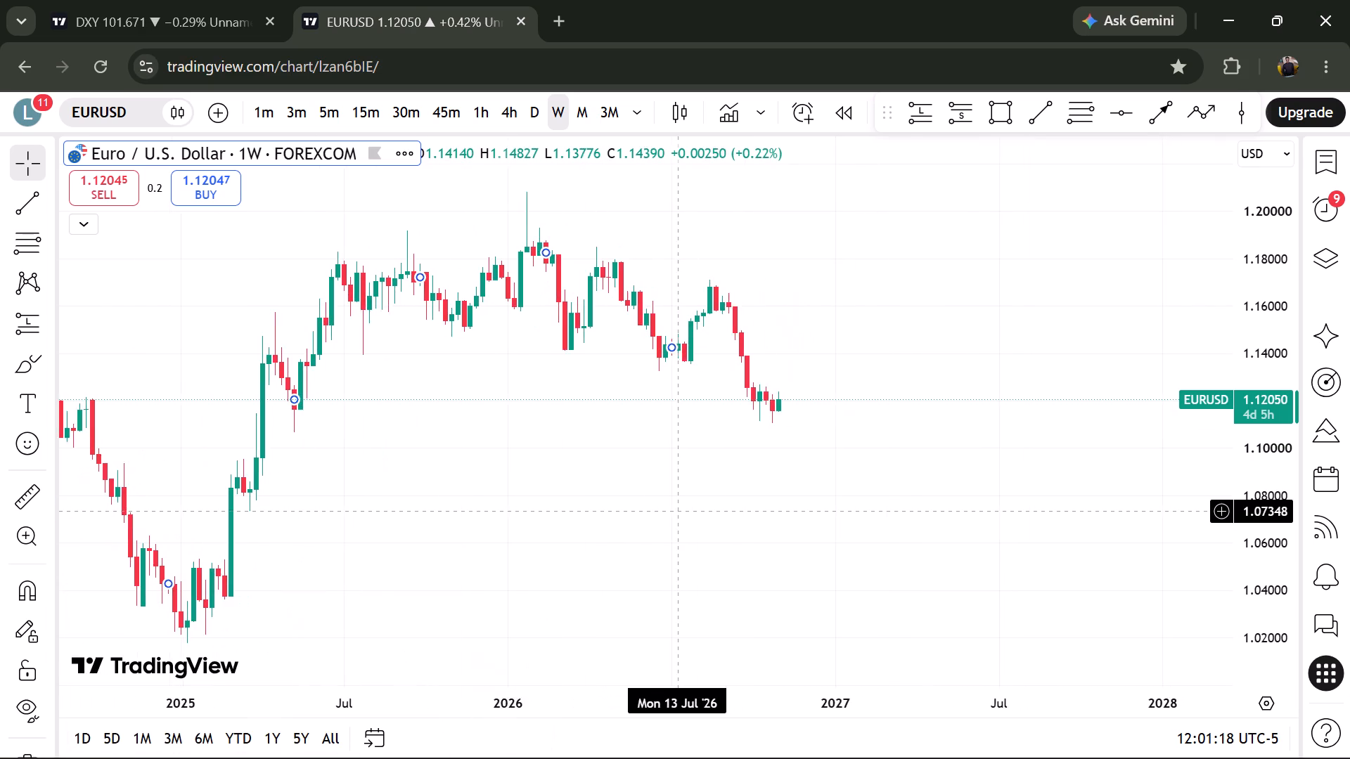
pyautogui.scroll(1, 677, 511)
# Draw a horizontal trend line under the latest weekly low at about 1.1107, spanning 26 Oct '26 to 11 Jan '27.
pyautogui.click(1035, 122)
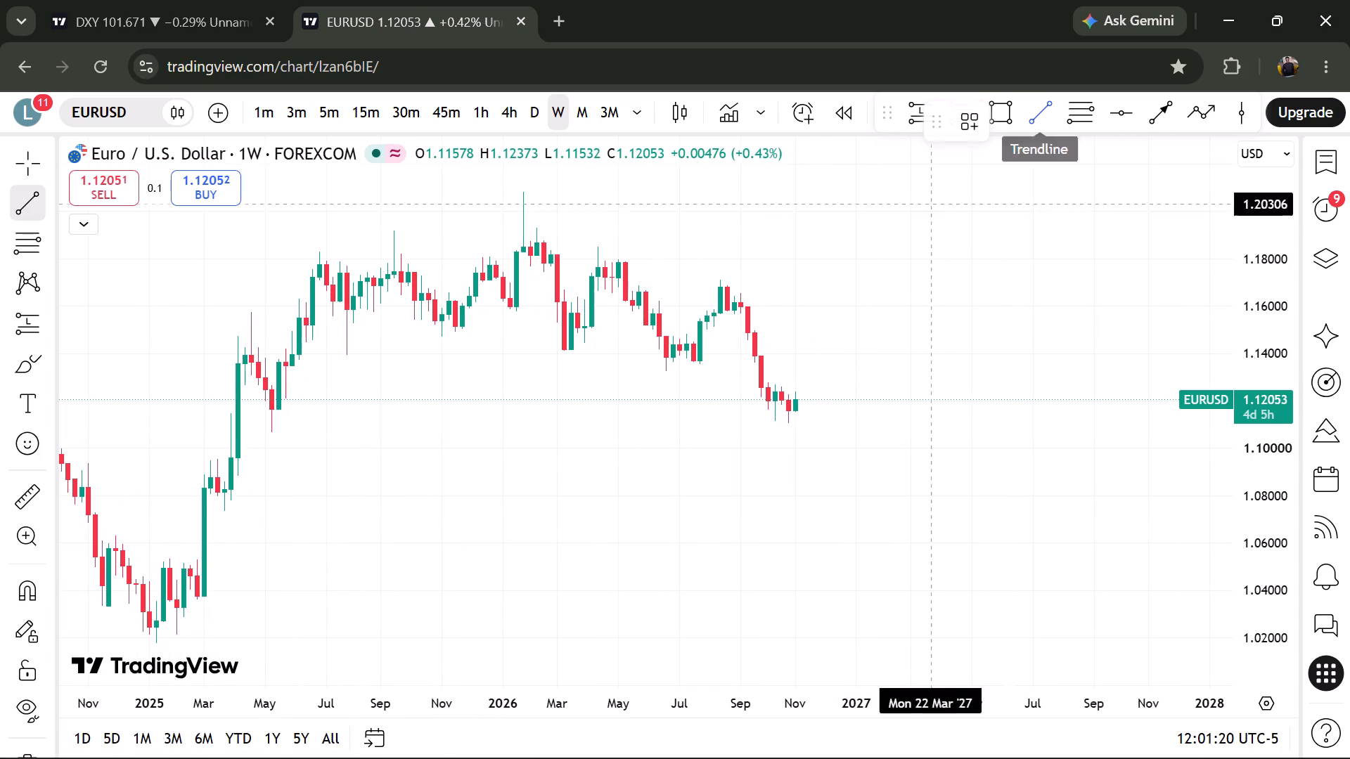
pyautogui.scroll(2, 822, 421)
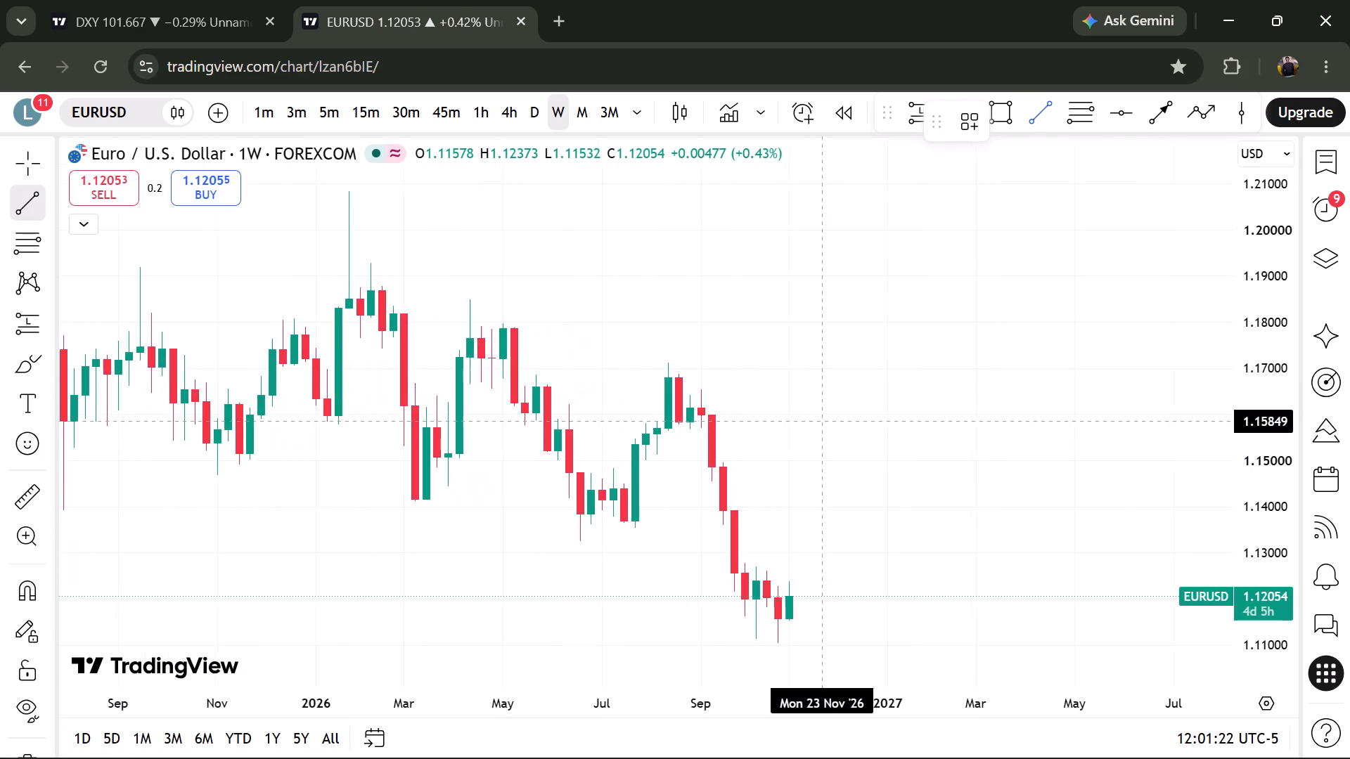
pyautogui.scroll(1, 822, 421)
pyautogui.scroll(-1, 822, 421)
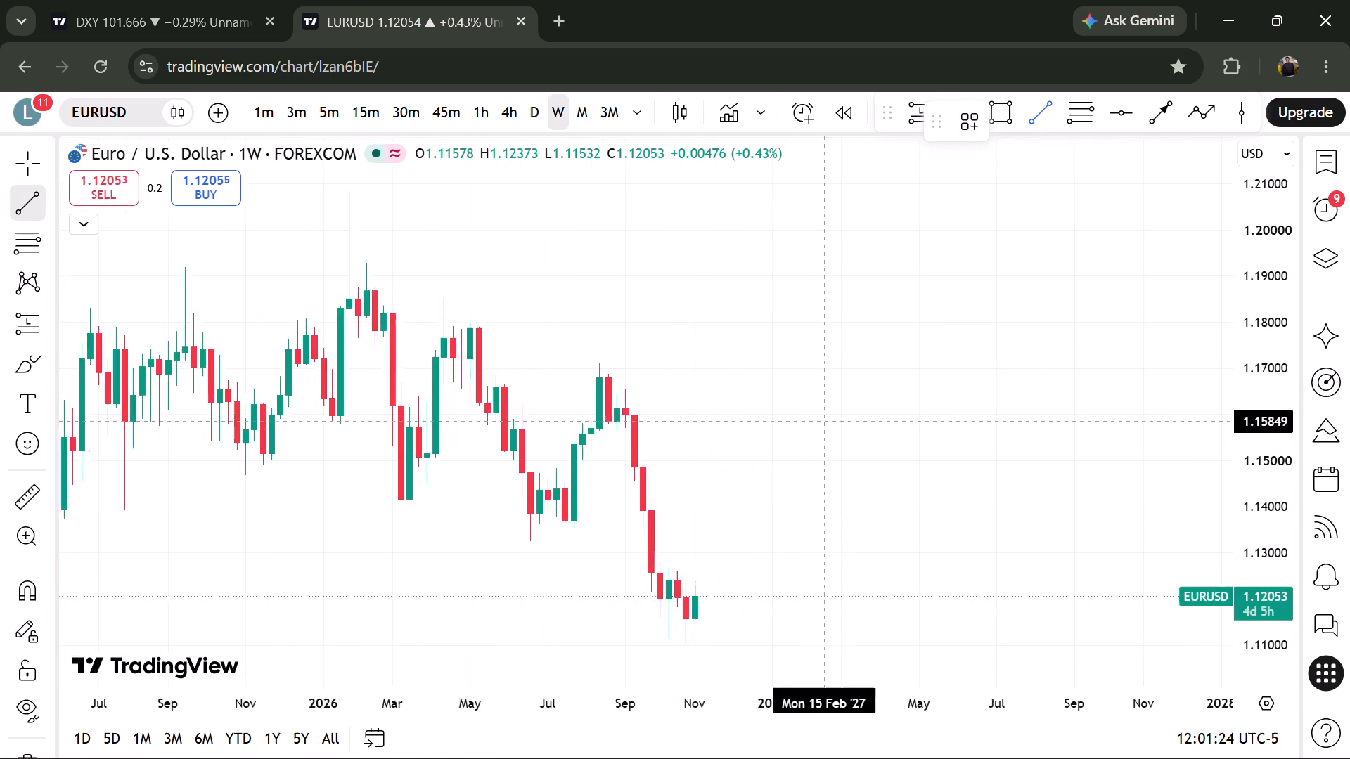
pyautogui.scroll(-1, 822, 421)
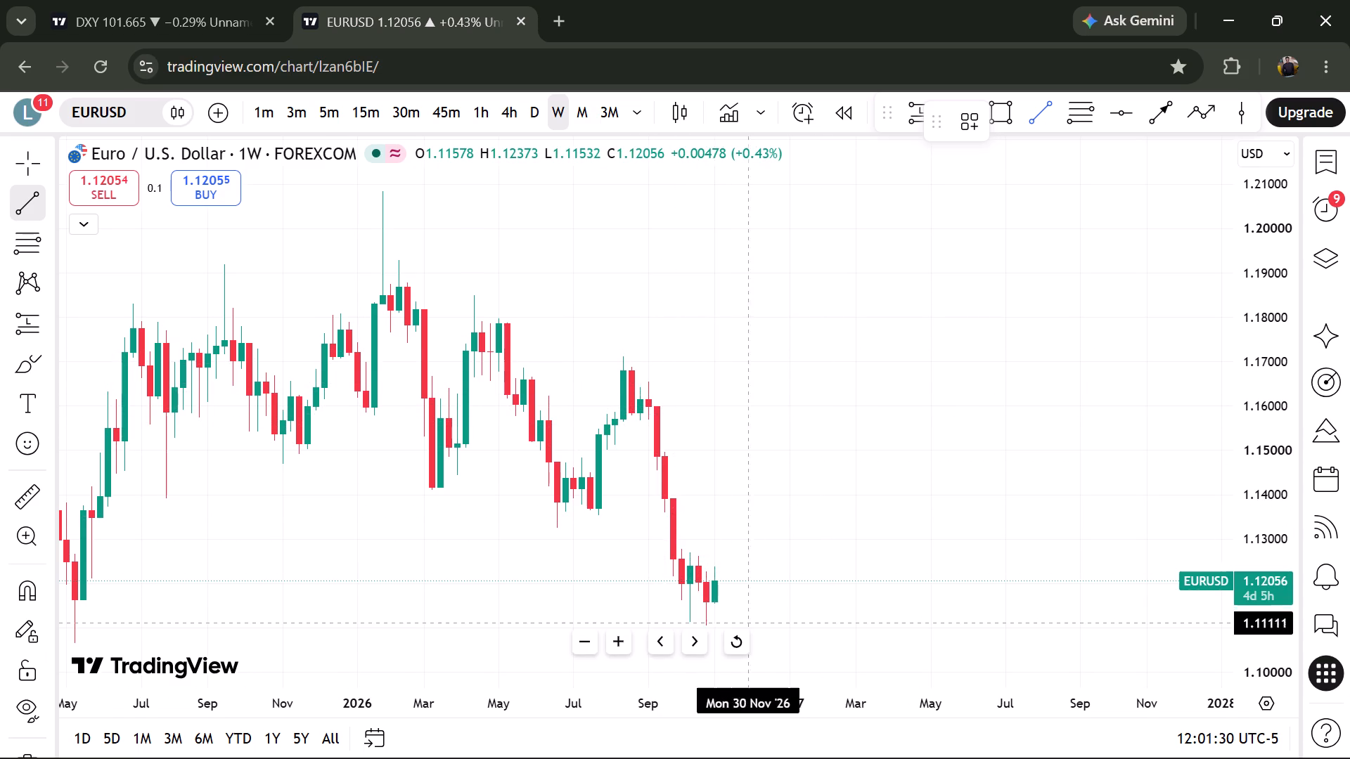
pyautogui.scroll(-1, 778, 605)
pyautogui.scroll(1, 778, 605)
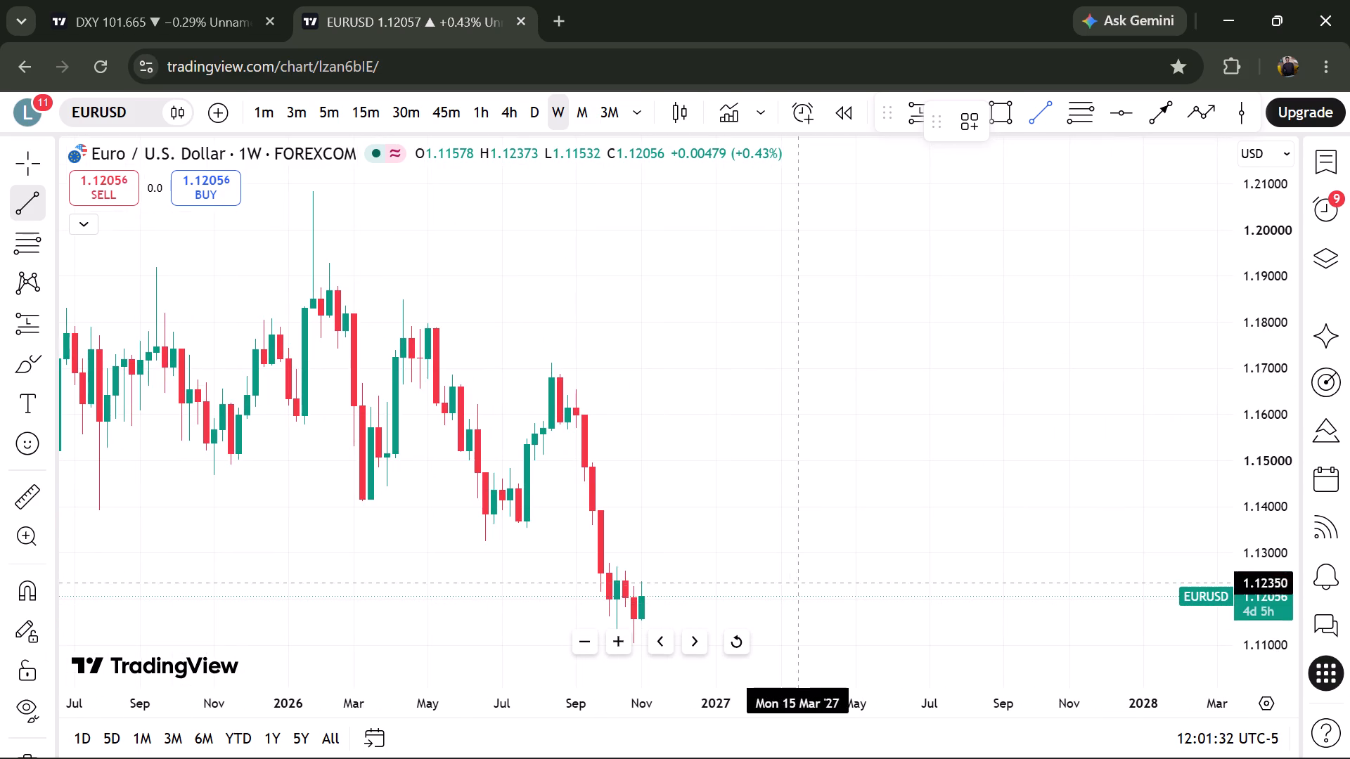
pyautogui.scroll(-2, 901, 559)
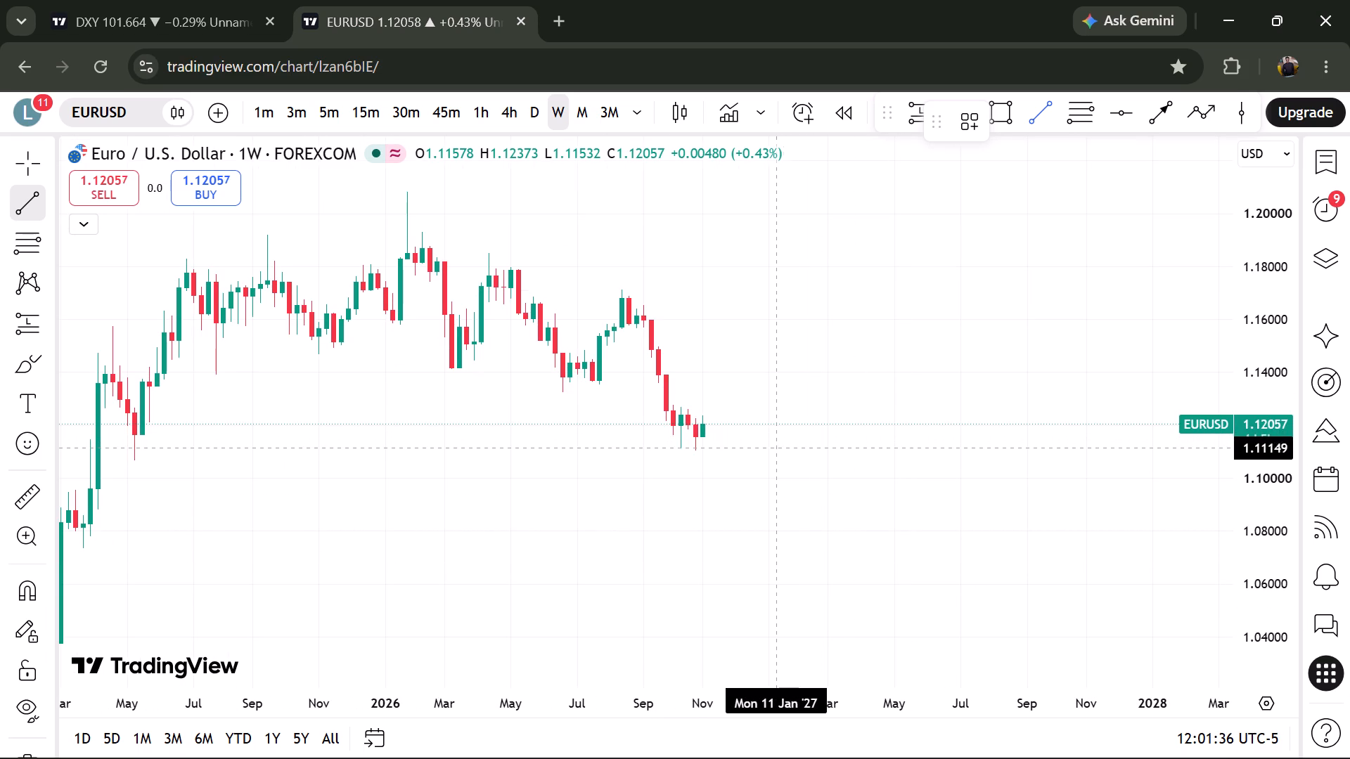
pyautogui.moveTo(776, 450); pyautogui.dragTo(694, 476)
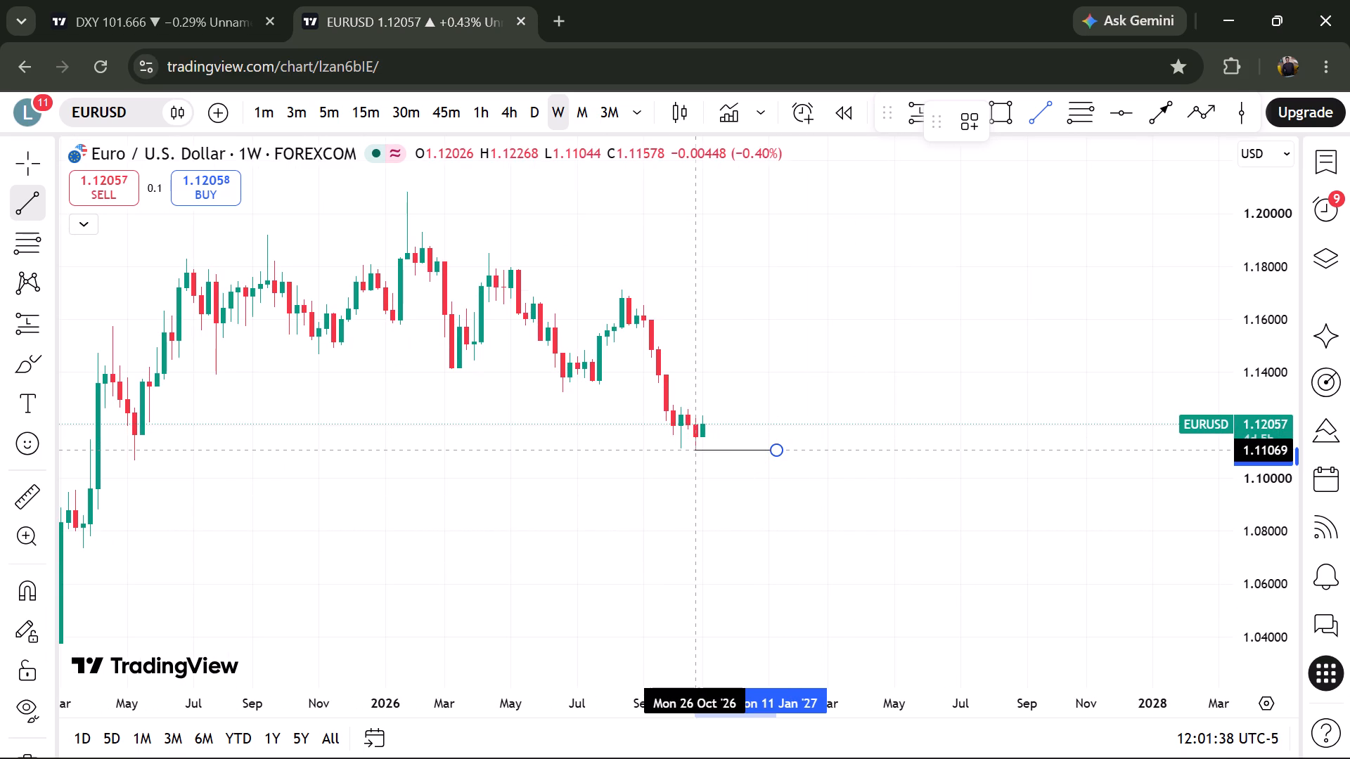
pyautogui.moveTo(694, 476); pyautogui.dragTo(697, 476)
pyautogui.keyDown('shift'); pyautogui.click(697, 476); pyautogui.keyUp('shift')
# Label the new EURUSD trend line "Buystops".
pyautogui.click(754, 454)
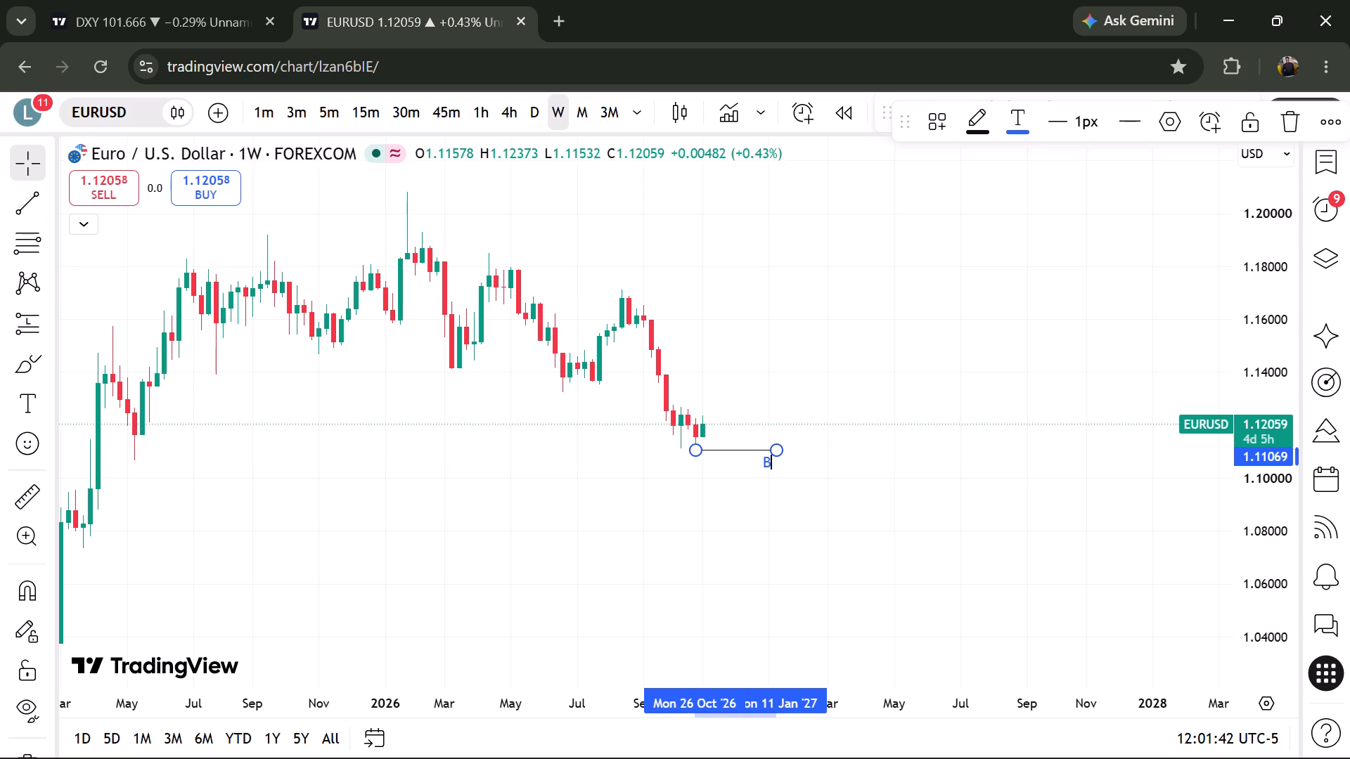
pyautogui.write('uystpos')
pyautogui.press('BackSpace')
pyautogui.press('BackSpace')
pyautogui.press('BackSpace')
pyautogui.write('ops')
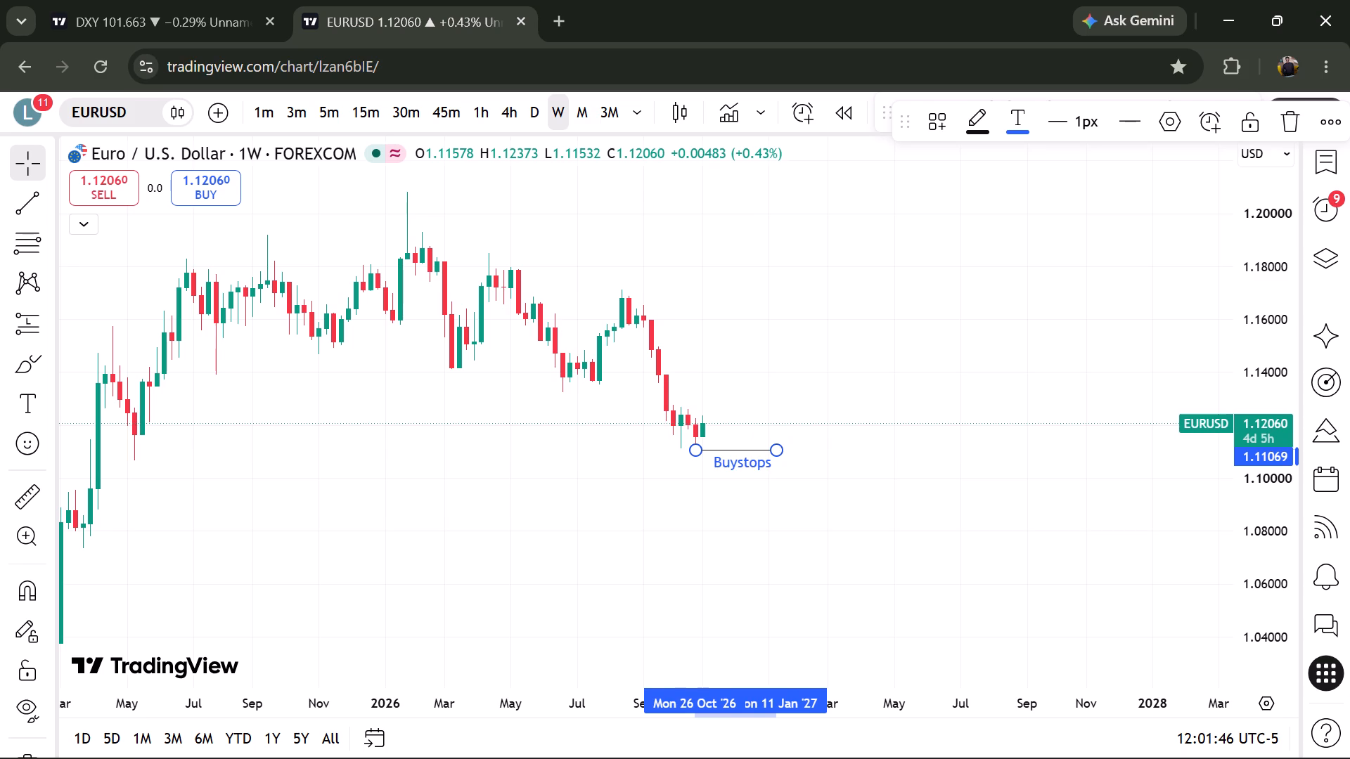
pyautogui.click(689, 517)
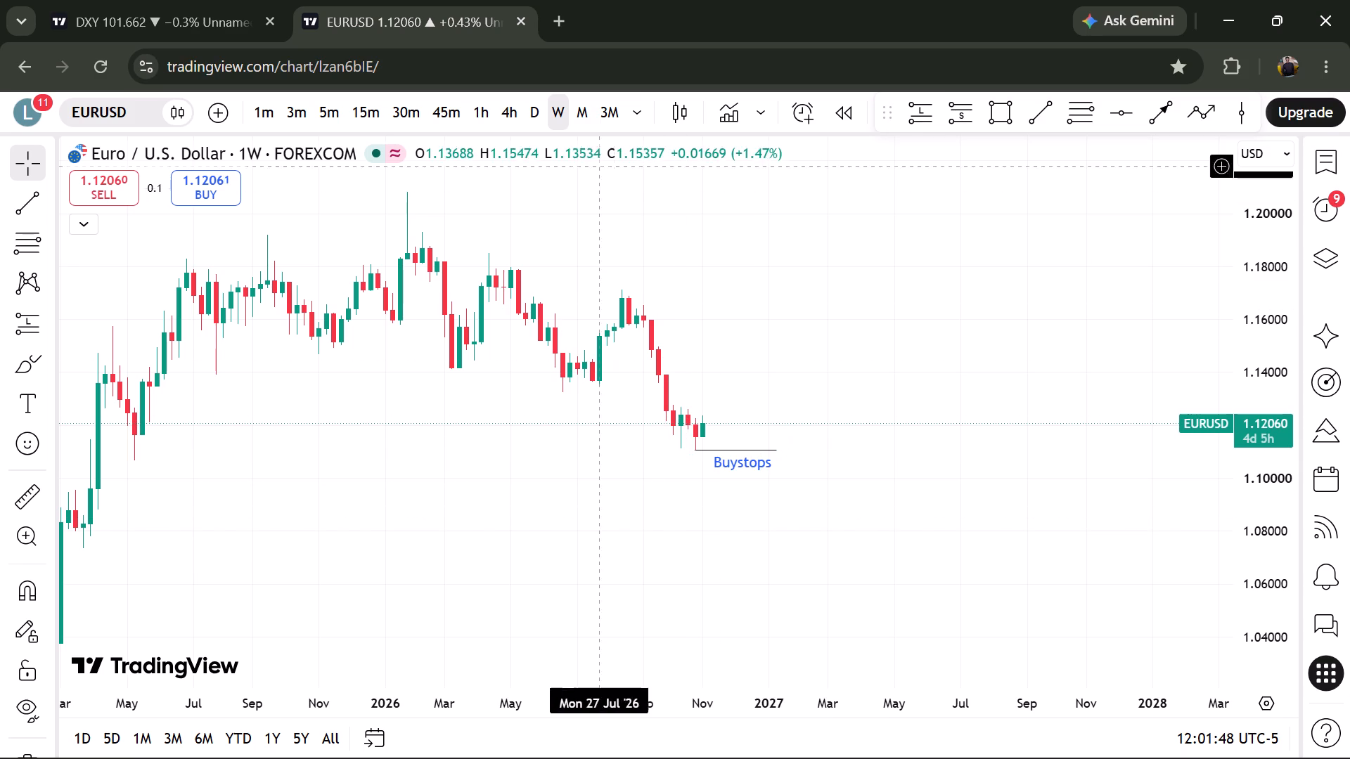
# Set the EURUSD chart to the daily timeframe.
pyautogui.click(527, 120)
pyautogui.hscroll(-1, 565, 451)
# Switch to the GBPUSD browser window and examine its recent candles on the monthly timeframe.
pyautogui.hotkey('alt', 'Tab')
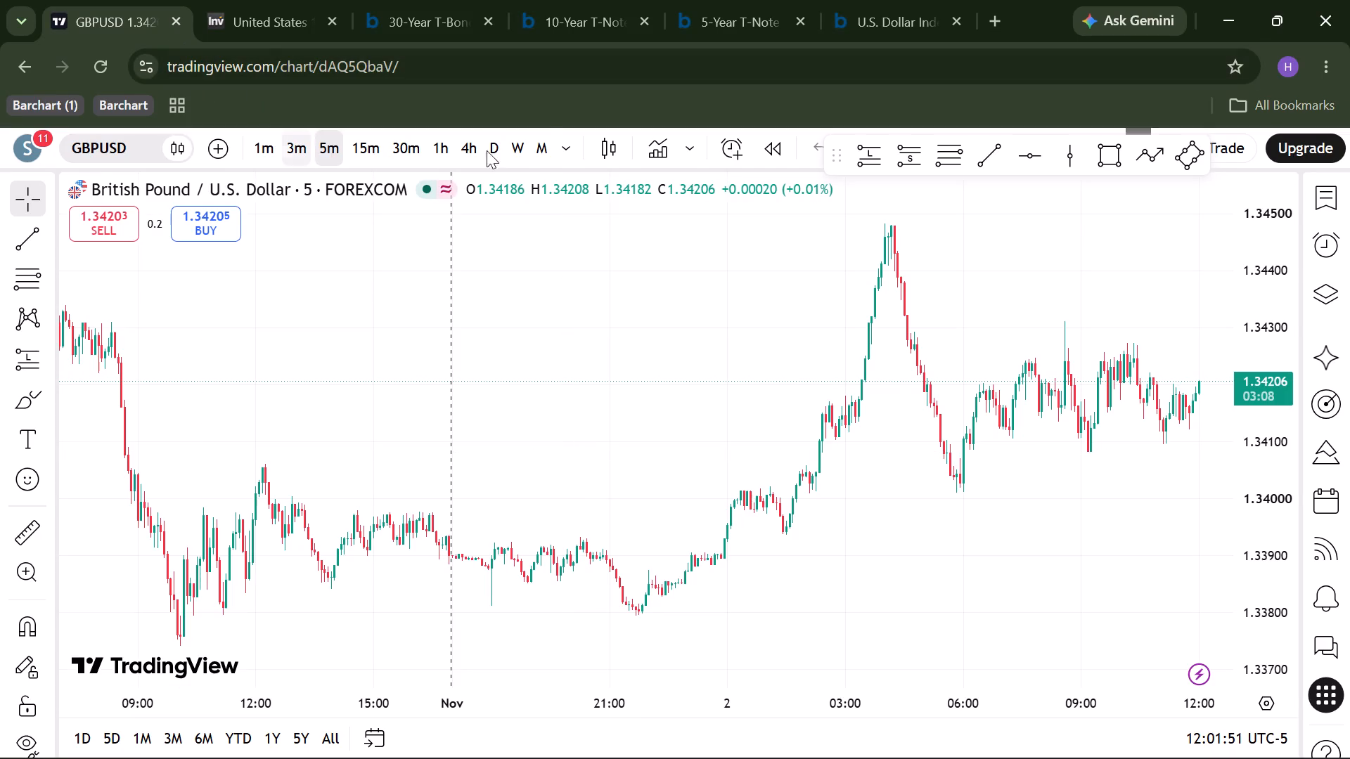
pyautogui.click(525, 154)
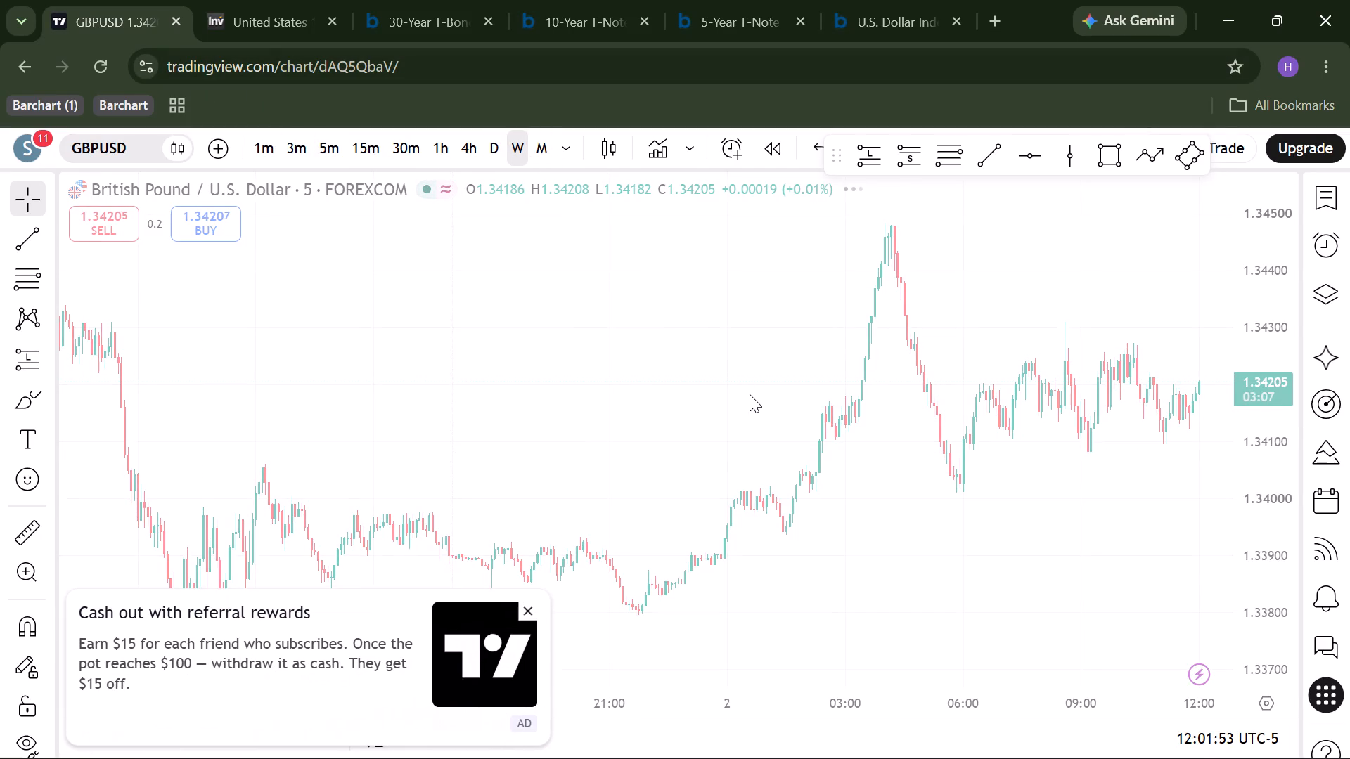
pyautogui.click(530, 614)
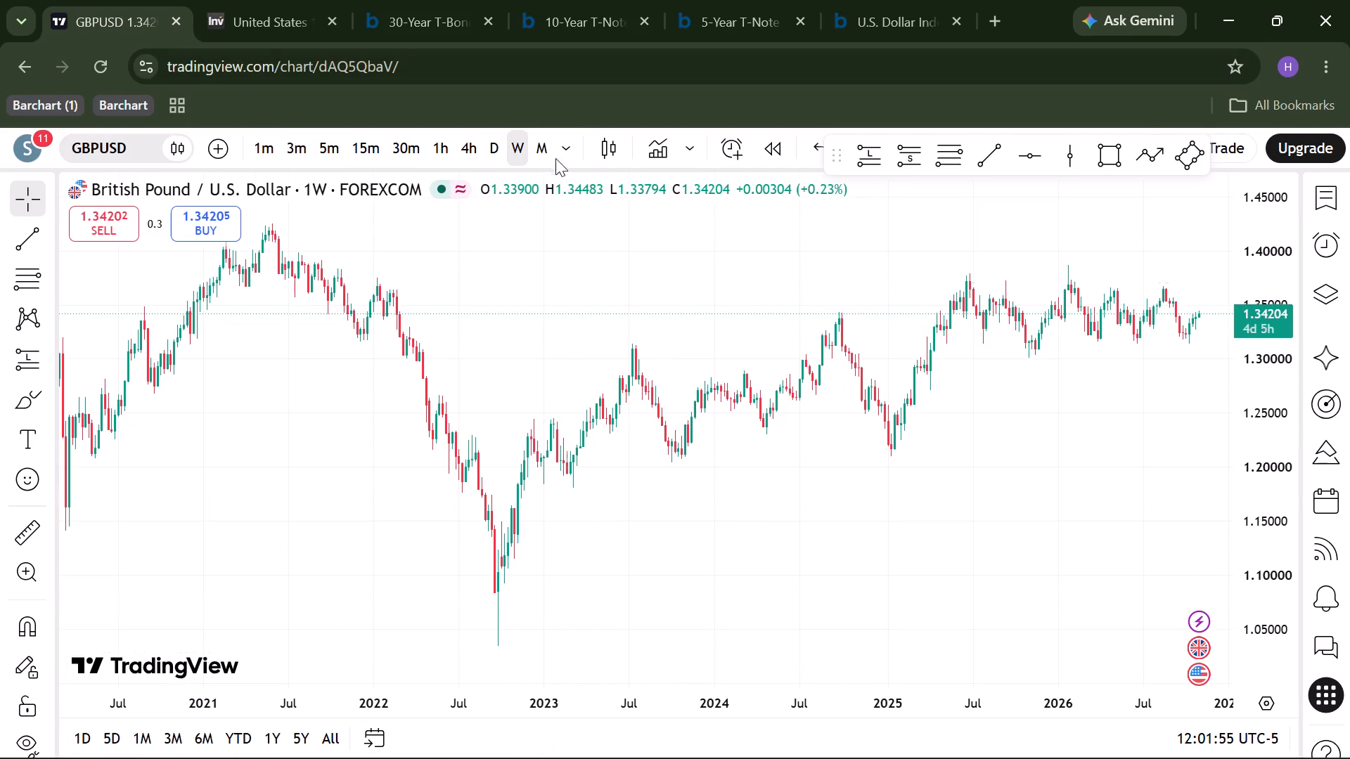
pyautogui.click(551, 153)
pyautogui.scroll(3, 624, 469)
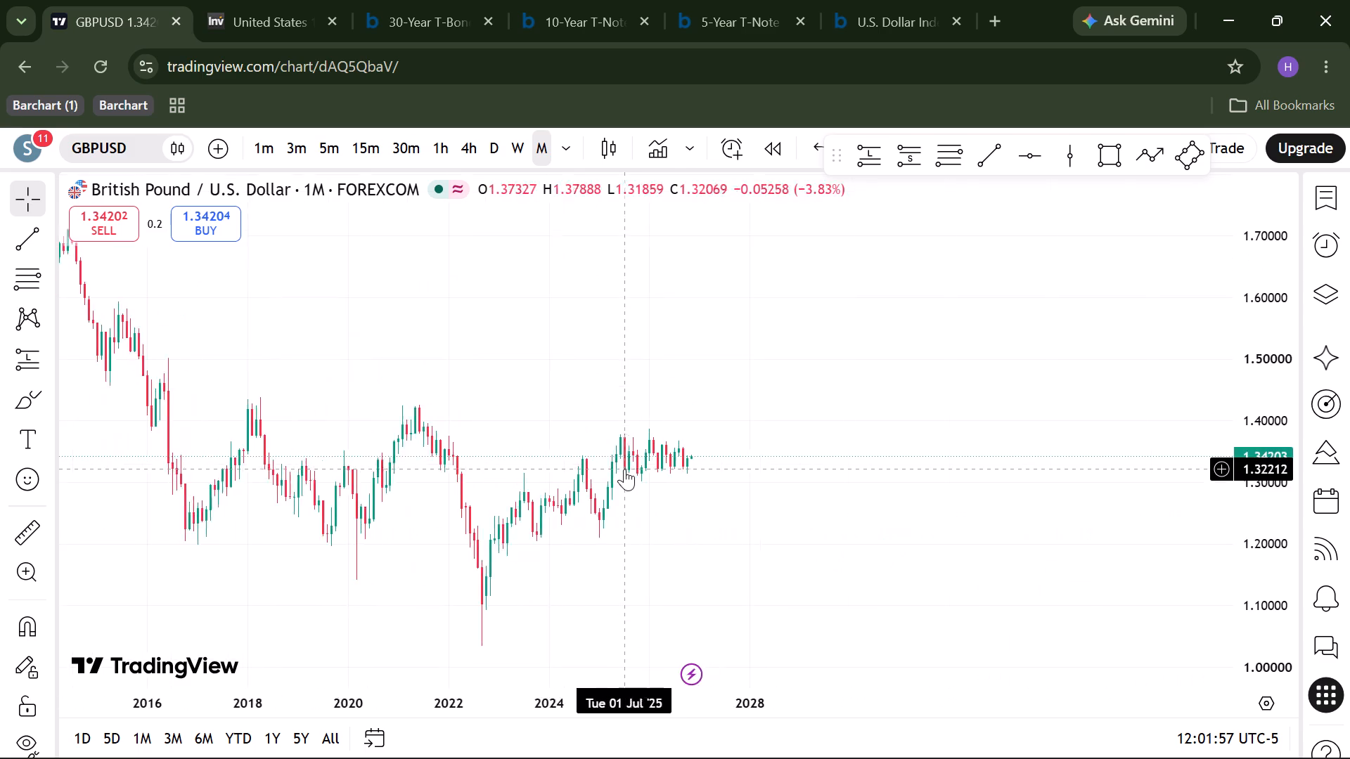
pyautogui.scroll(5, 624, 469)
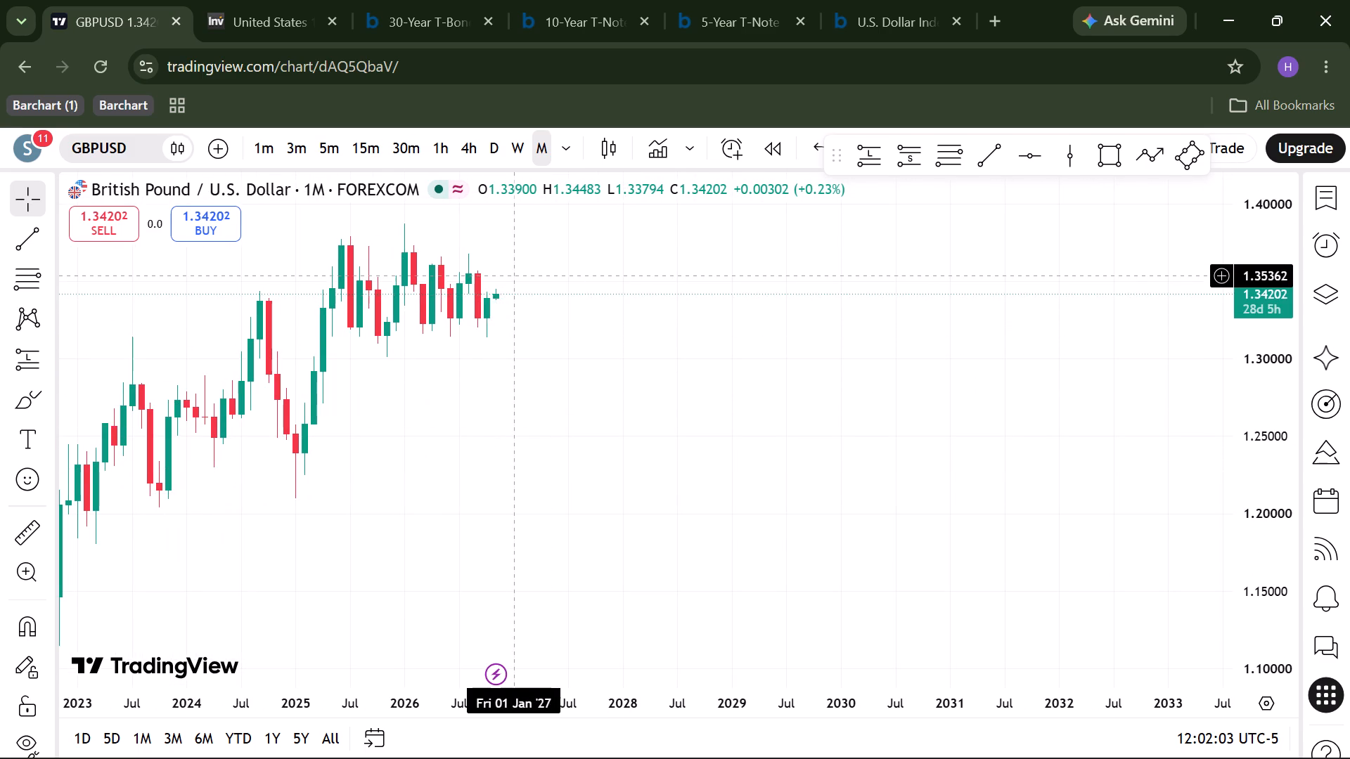
# Return to the EURUSD chart and view it on the monthly timeframe.
pyautogui.hotkey('alt', 'Tab')
pyautogui.click(572, 118)
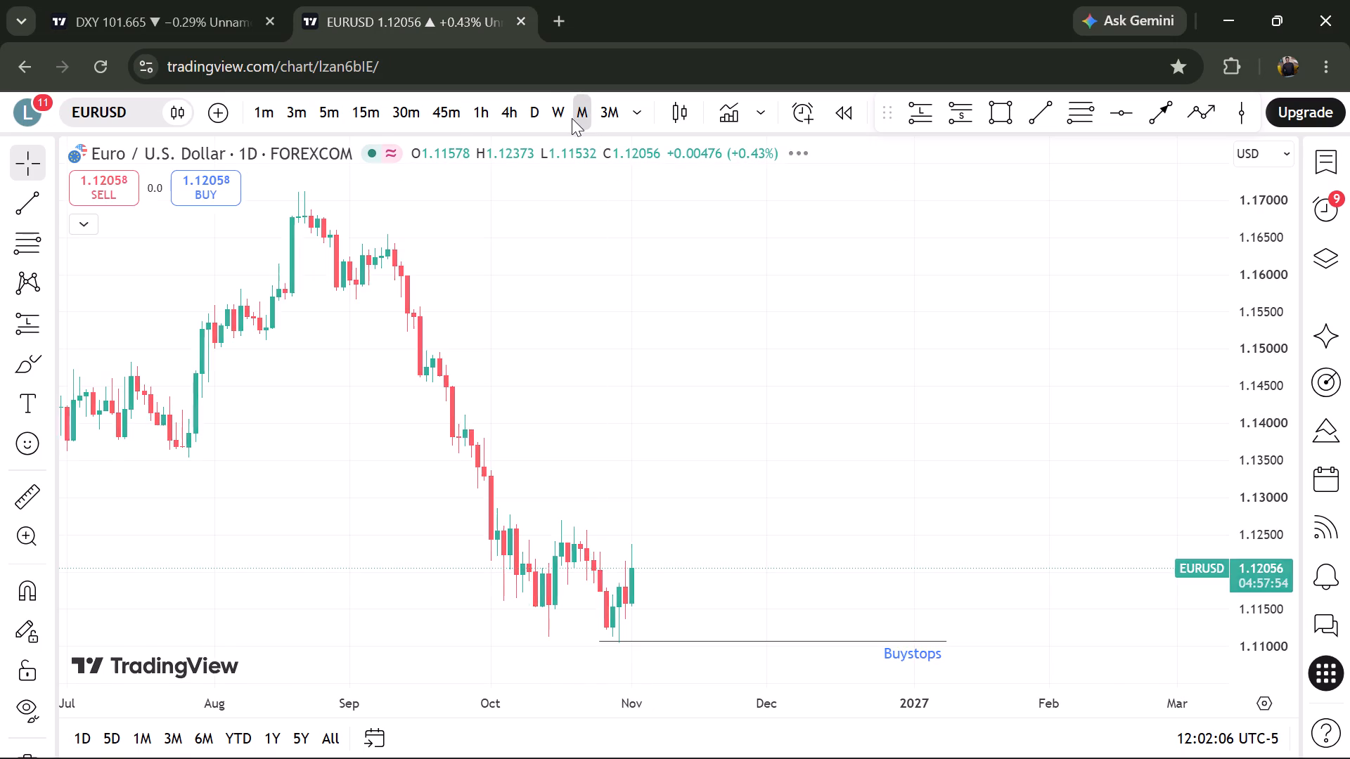
pyautogui.scroll(2, 602, 368)
pyautogui.hscroll(1, 602, 368)
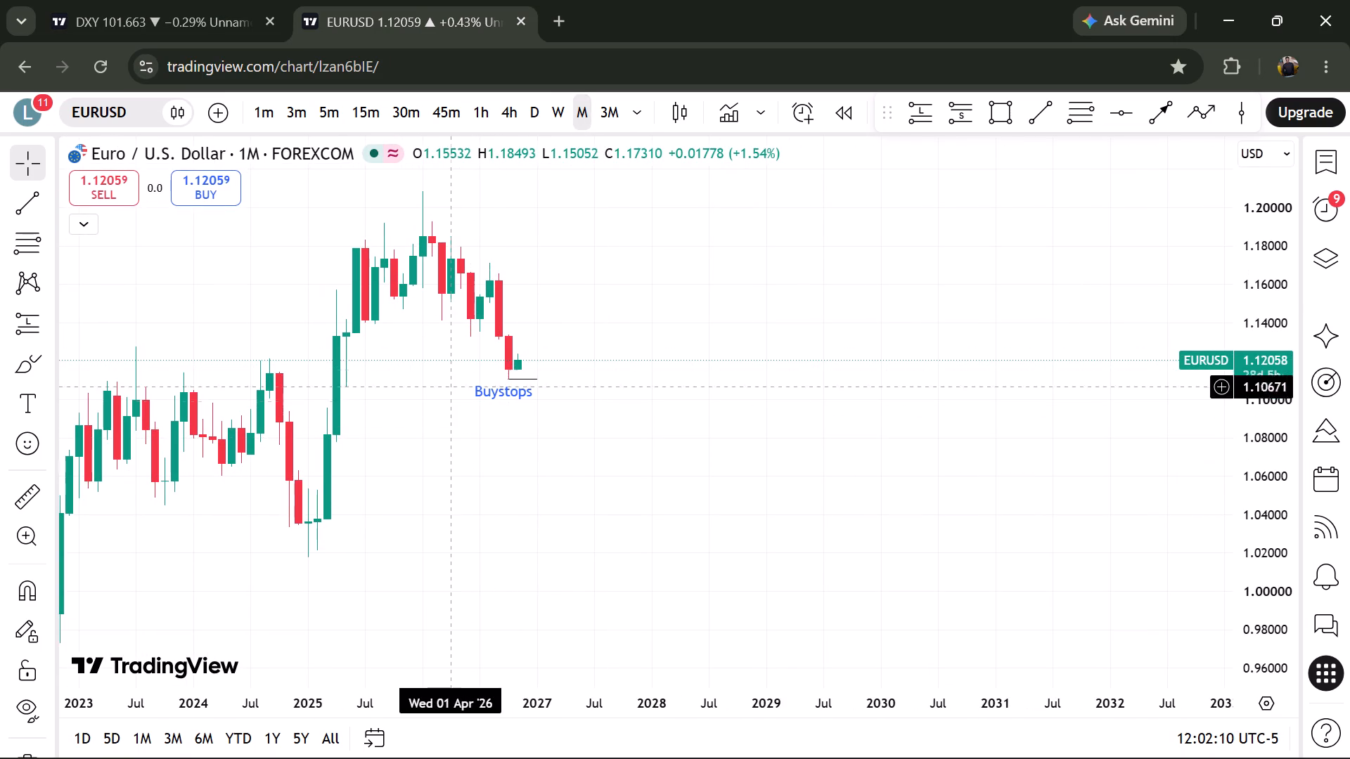
# Switch to the U.S. Dollar Index chart and set it to the monthly timeframe.
pyautogui.click(229, 0)
pyautogui.click(580, 115)
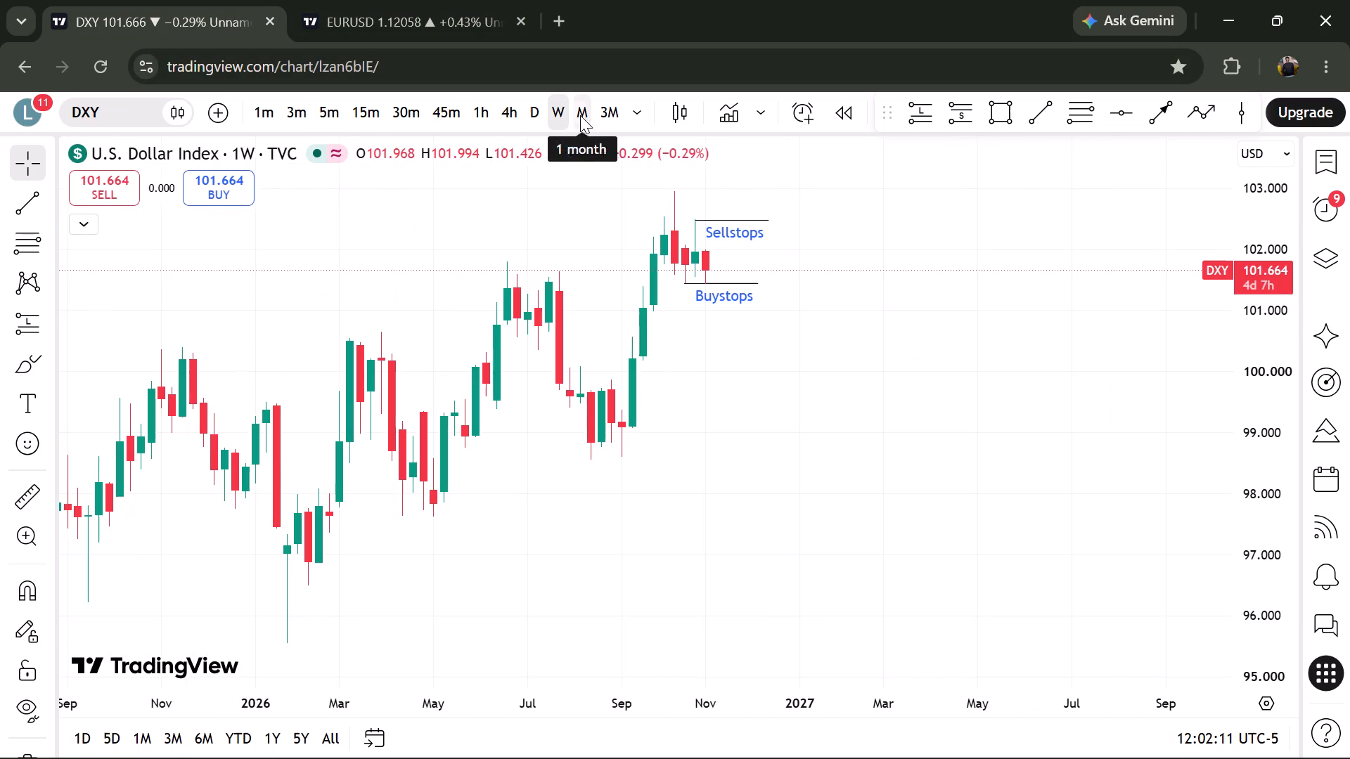
pyautogui.scroll(1, 609, 407)
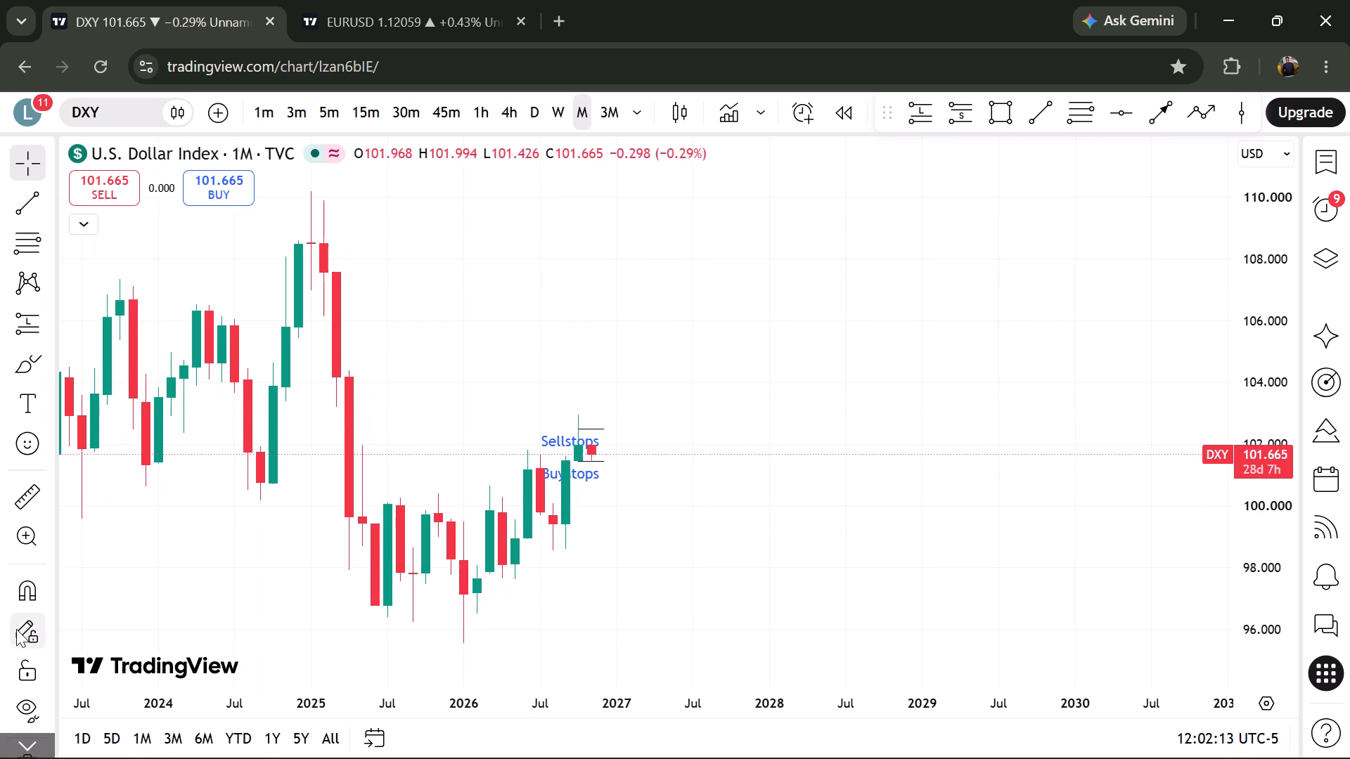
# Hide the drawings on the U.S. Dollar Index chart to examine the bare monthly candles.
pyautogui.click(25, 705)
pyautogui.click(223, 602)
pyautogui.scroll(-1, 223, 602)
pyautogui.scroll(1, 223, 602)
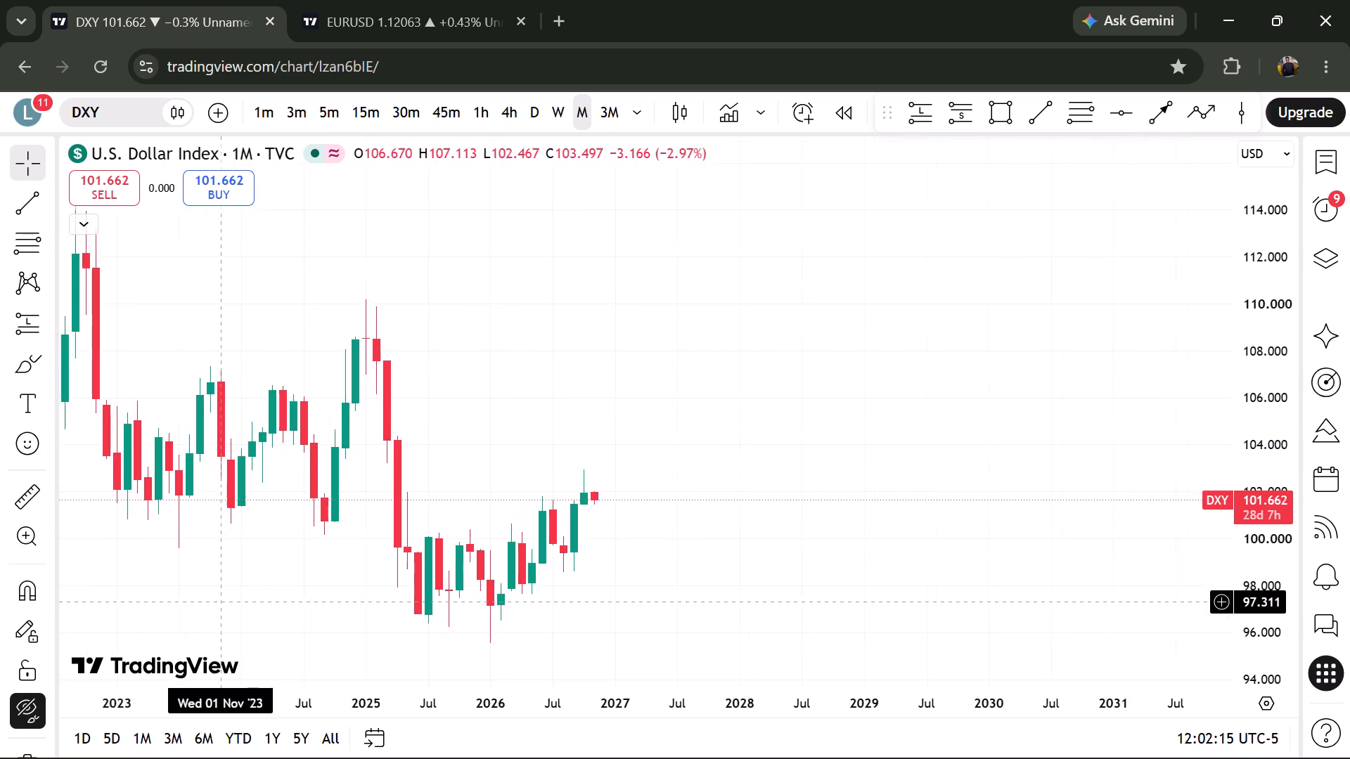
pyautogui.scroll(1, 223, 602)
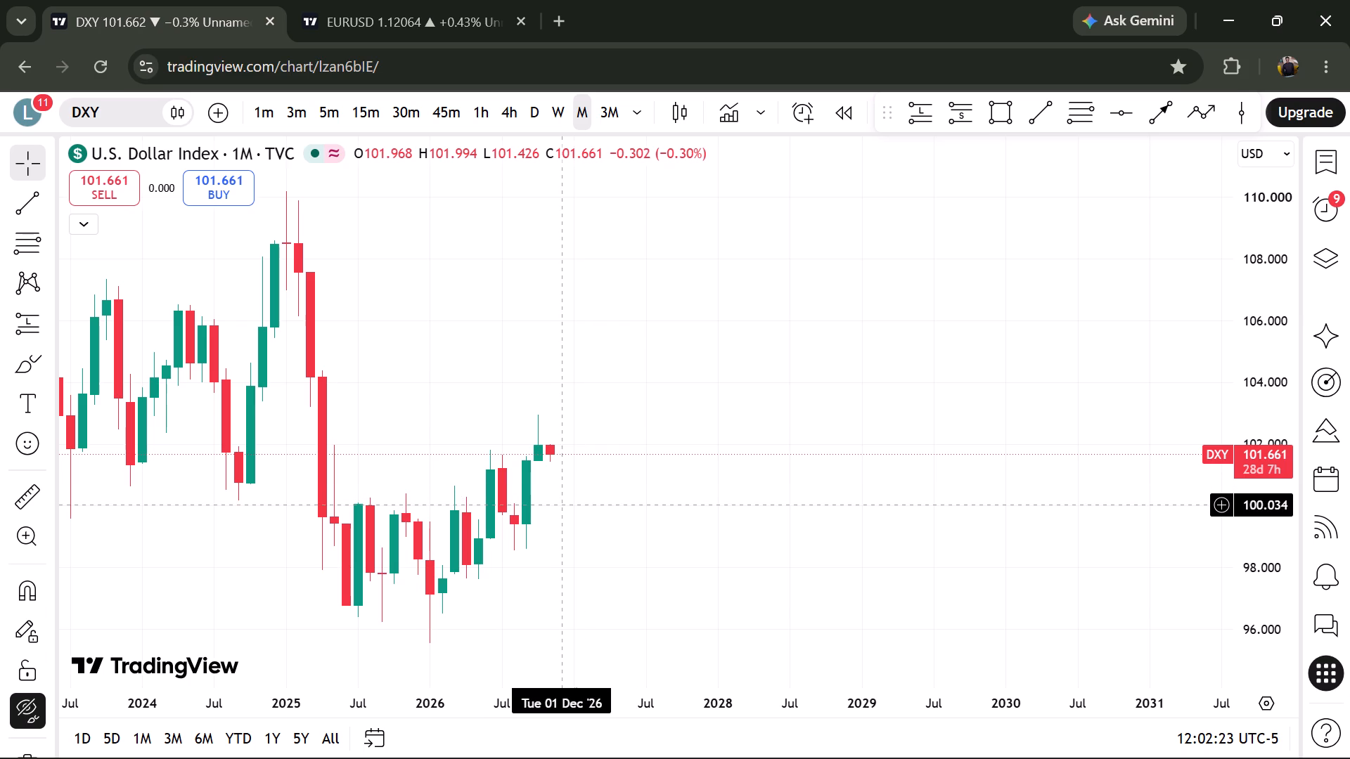
# Draw a horizontal trend line at about 100.10 on the monthly Dollar Index chart, from 3 Aug '26 to 1 Feb '27.
pyautogui.click(1040, 110)
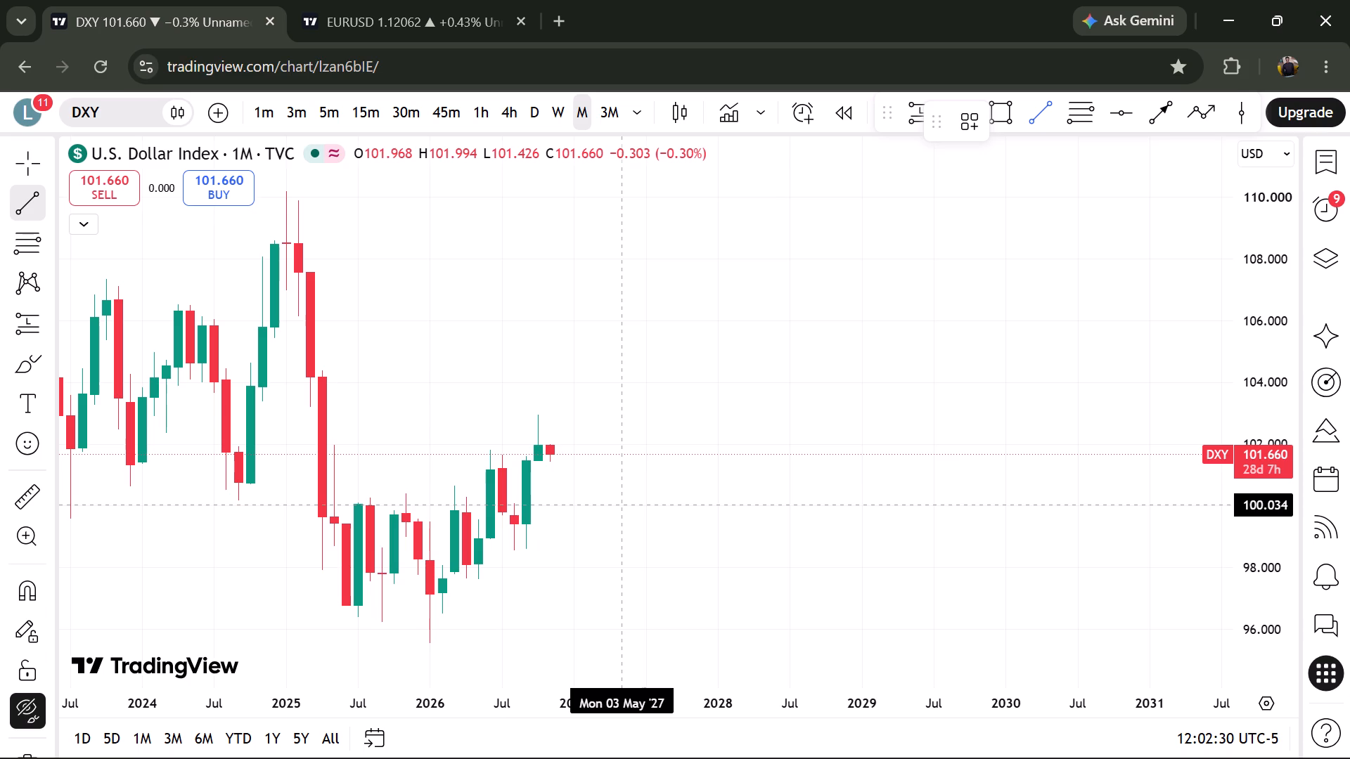
pyautogui.moveTo(616, 502); pyautogui.dragTo(517, 519)
pyautogui.keyDown('shift'); pyautogui.click(517, 519); pyautogui.keyUp('shift')
pyautogui.moveTo(619, 501); pyautogui.dragTo(579, 508)
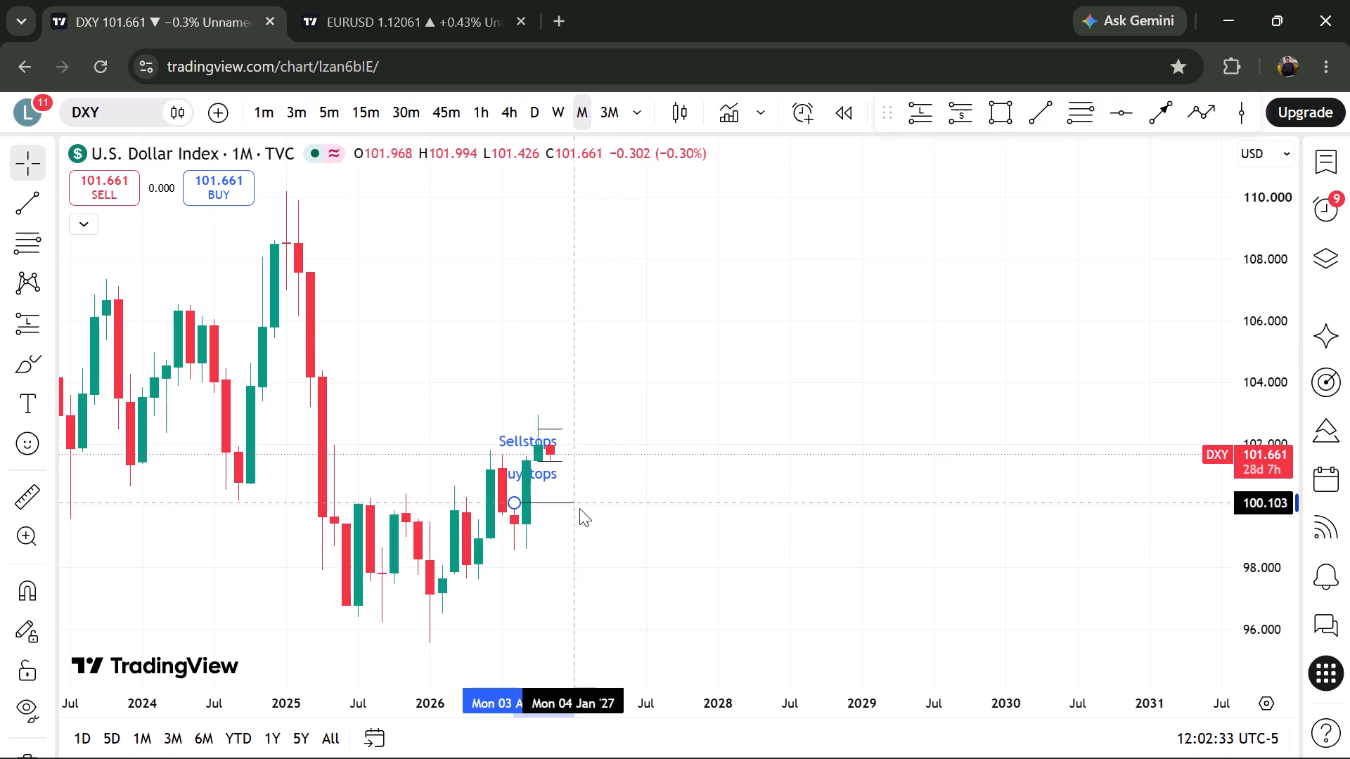
pyautogui.moveTo(579, 508); pyautogui.dragTo(584, 510)
pyautogui.keyDown('shift'); pyautogui.click(584, 510); pyautogui.keyUp('shift')
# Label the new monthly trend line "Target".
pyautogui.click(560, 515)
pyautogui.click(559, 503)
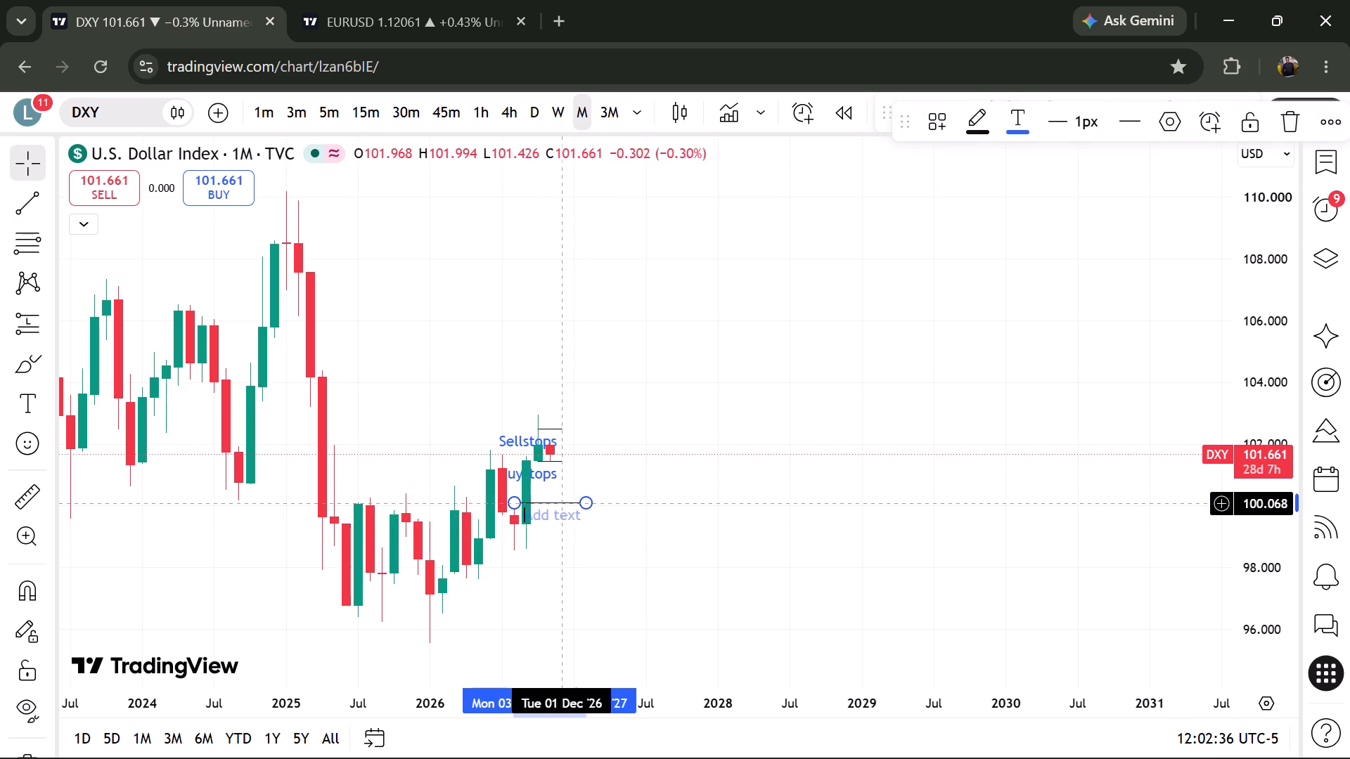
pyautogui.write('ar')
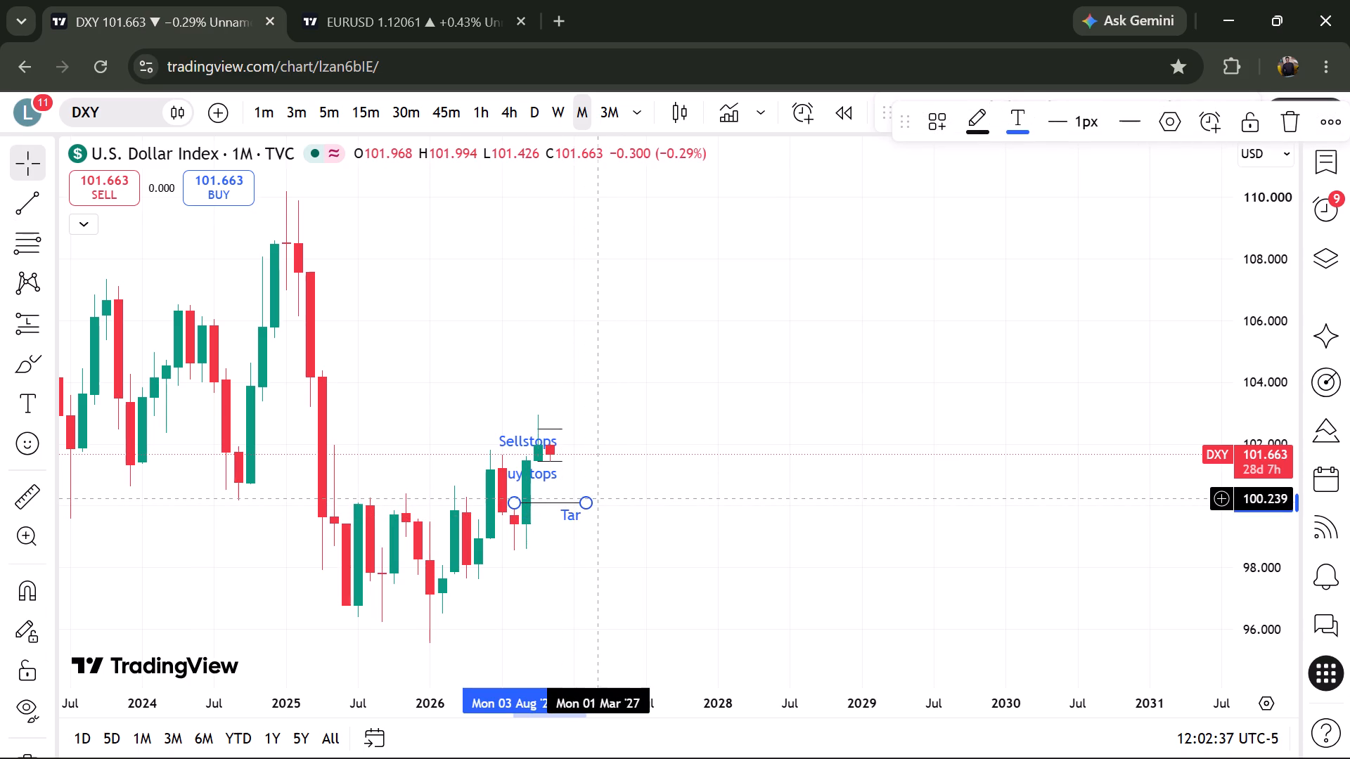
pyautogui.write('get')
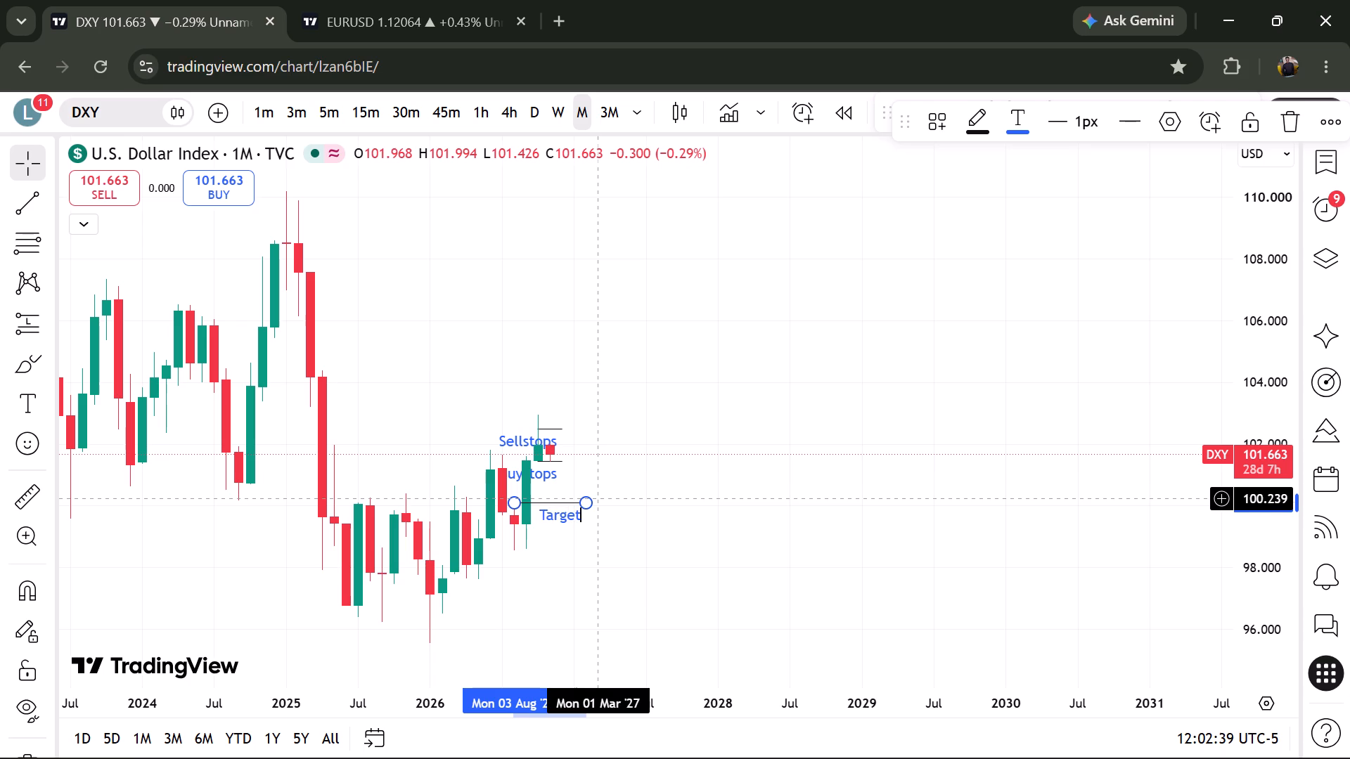
# Replace the monthly trend line's text with "OB".
pyautogui.press('BackSpace')
pyautogui.press('BackSpace')
pyautogui.press('BackSpace')
pyautogui.press('BackSpace')
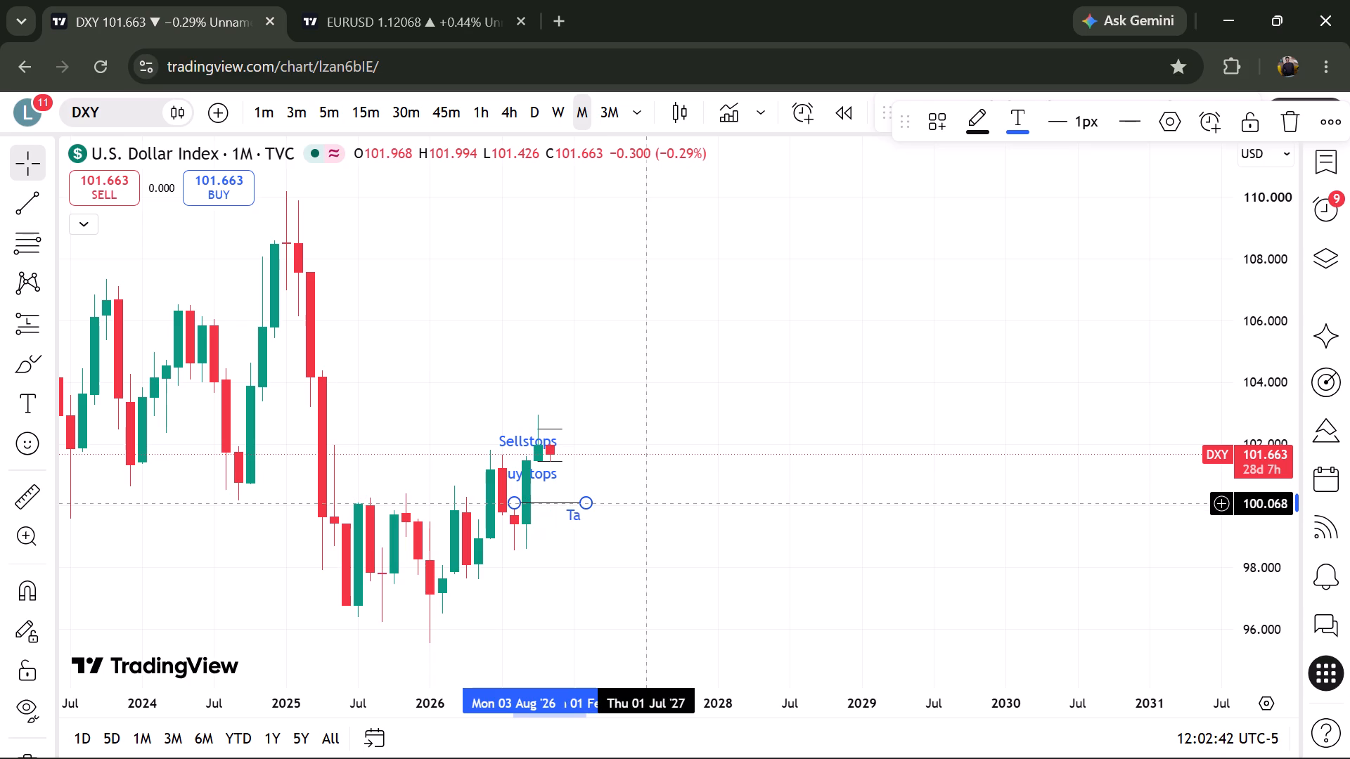
pyautogui.press('BackSpace')
pyautogui.press('BackSpace')
pyautogui.press('o')
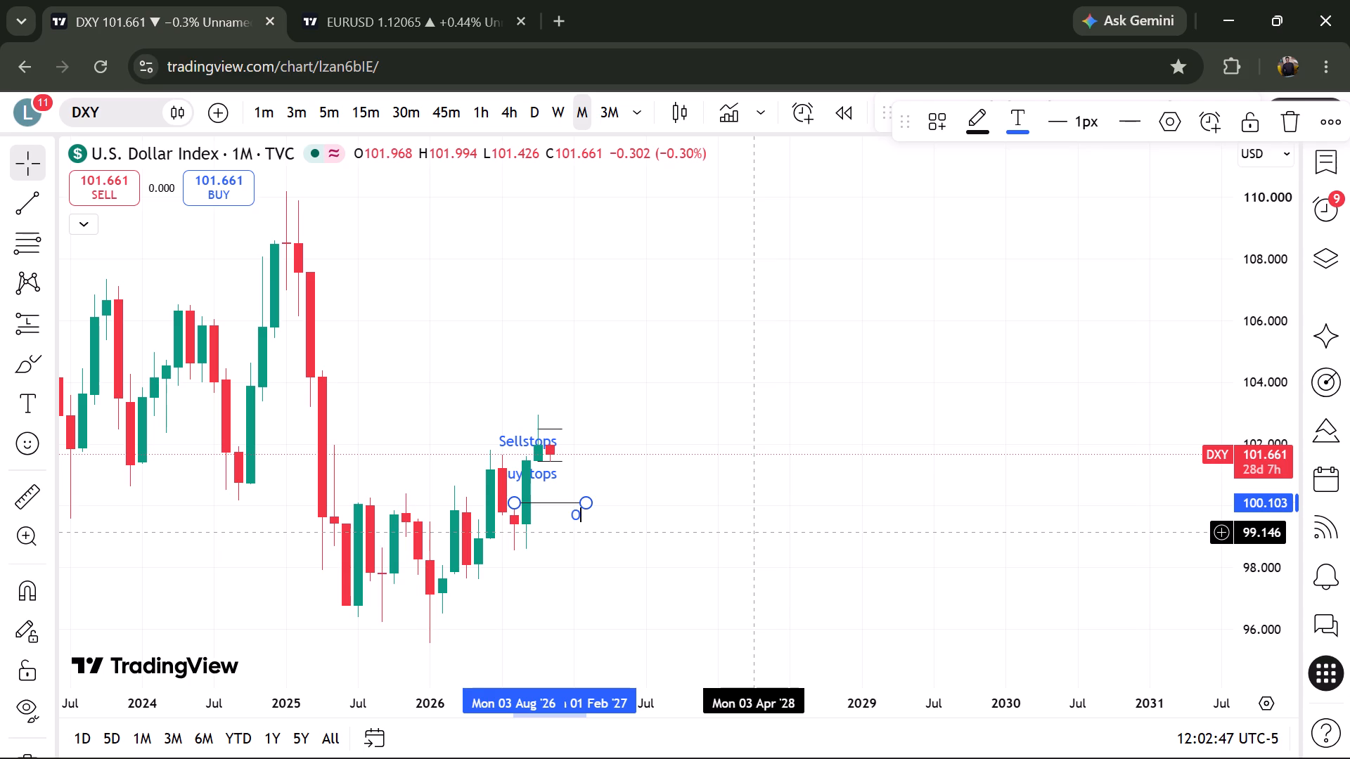
# Shorten the "OB" trend line so that it ends at 1 Dec '26.
pyautogui.moveTo(590, 503); pyautogui.dragTo(556, 503)
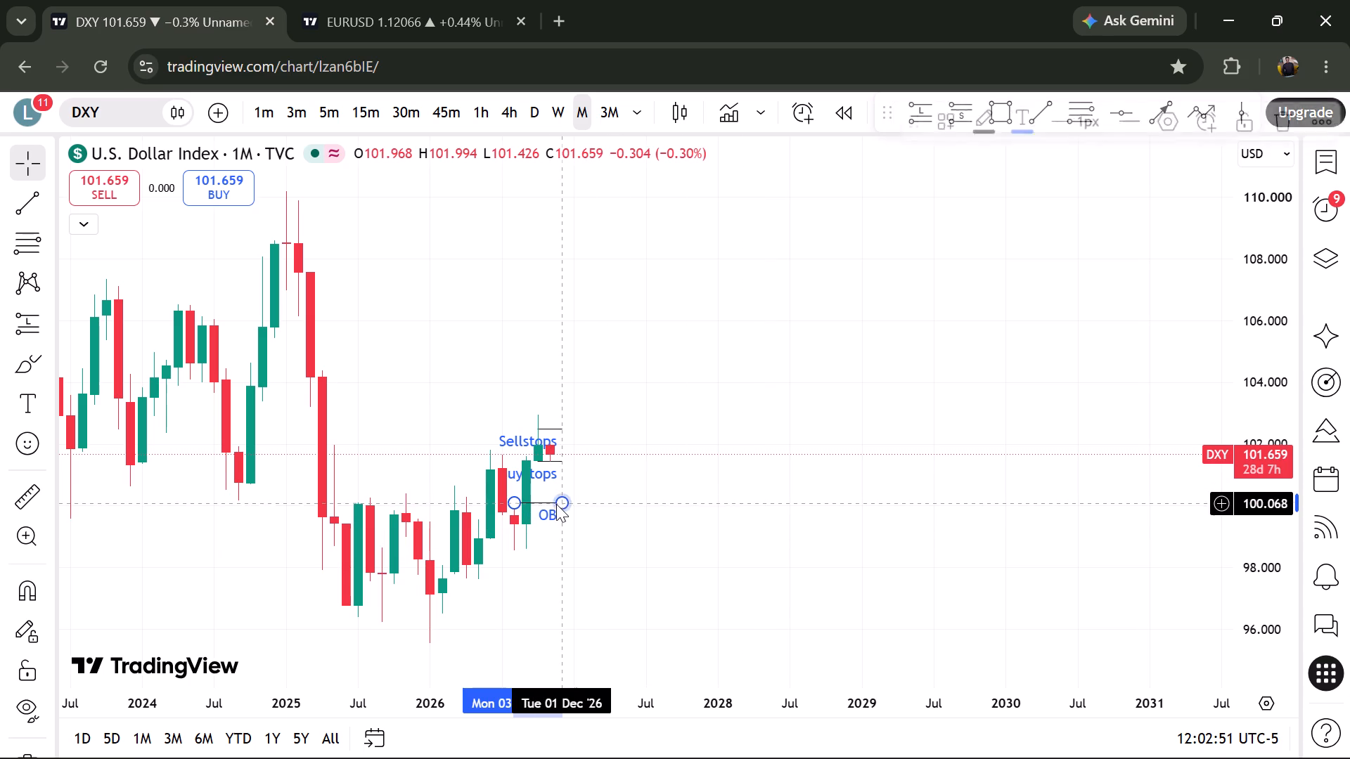
# Draw a horizontal trend line at about 101.24 on the monthly Dollar Index chart, spanning 1 Jul '26 to 1 Jul '27.
pyautogui.keyDown('shift'); pyautogui.click(556, 504); pyautogui.keyUp('shift')
pyautogui.click(624, 460)
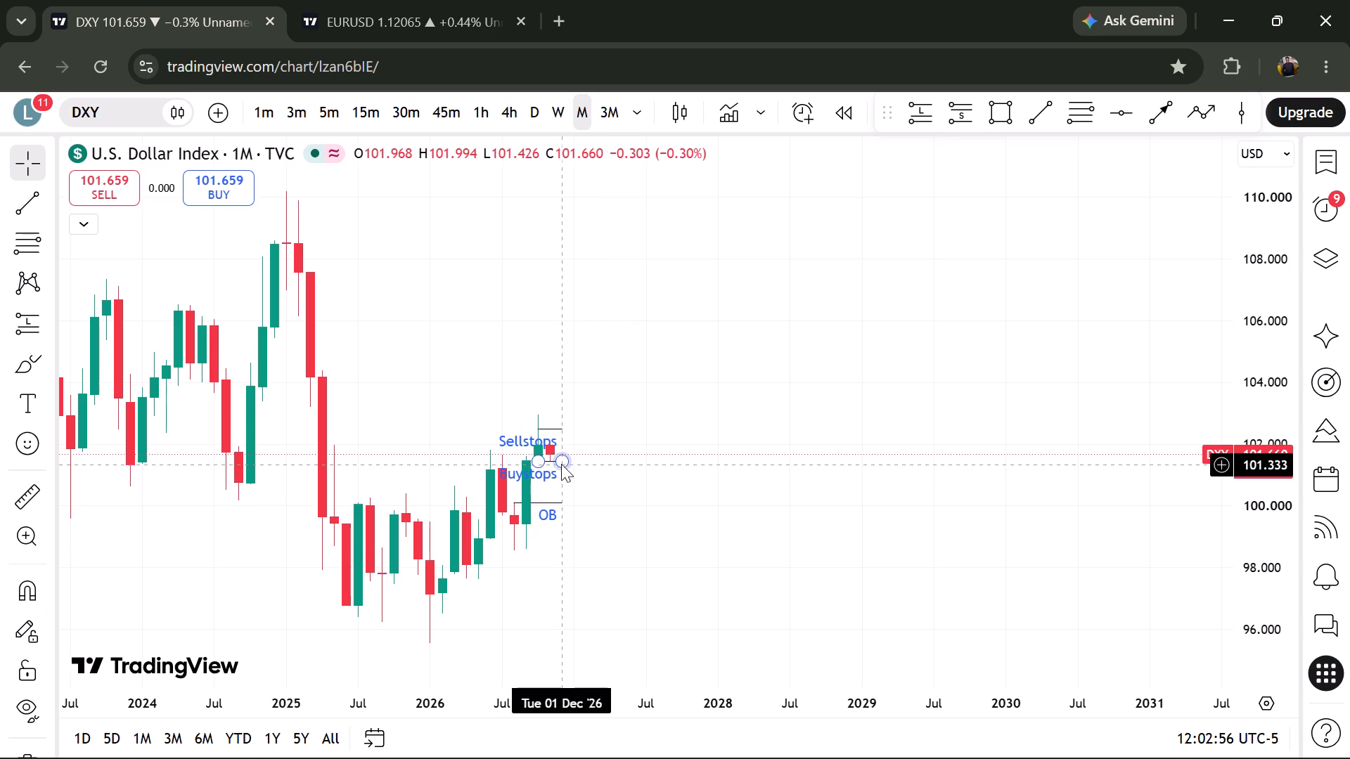
pyautogui.click(416, 527)
pyautogui.scroll(3, 416, 527)
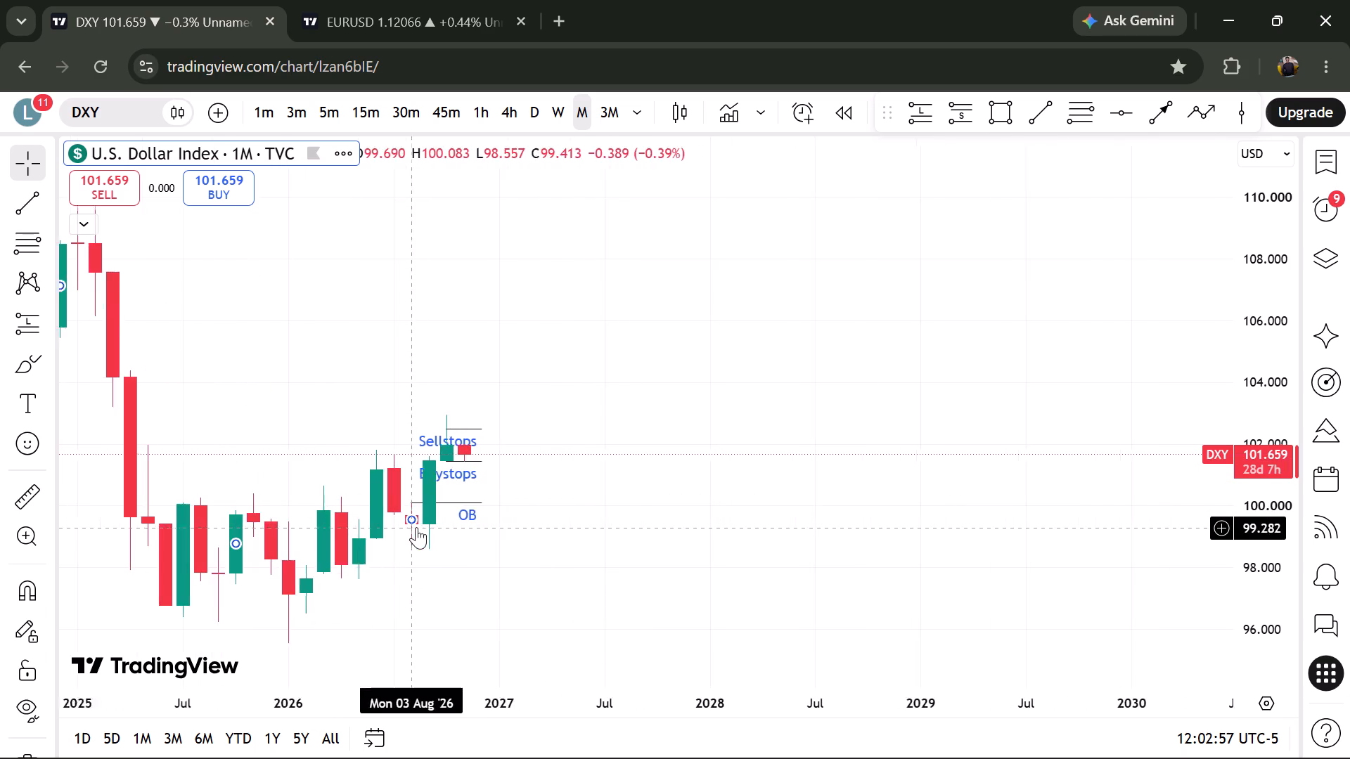
pyautogui.scroll(1, 416, 527)
pyautogui.click(517, 306)
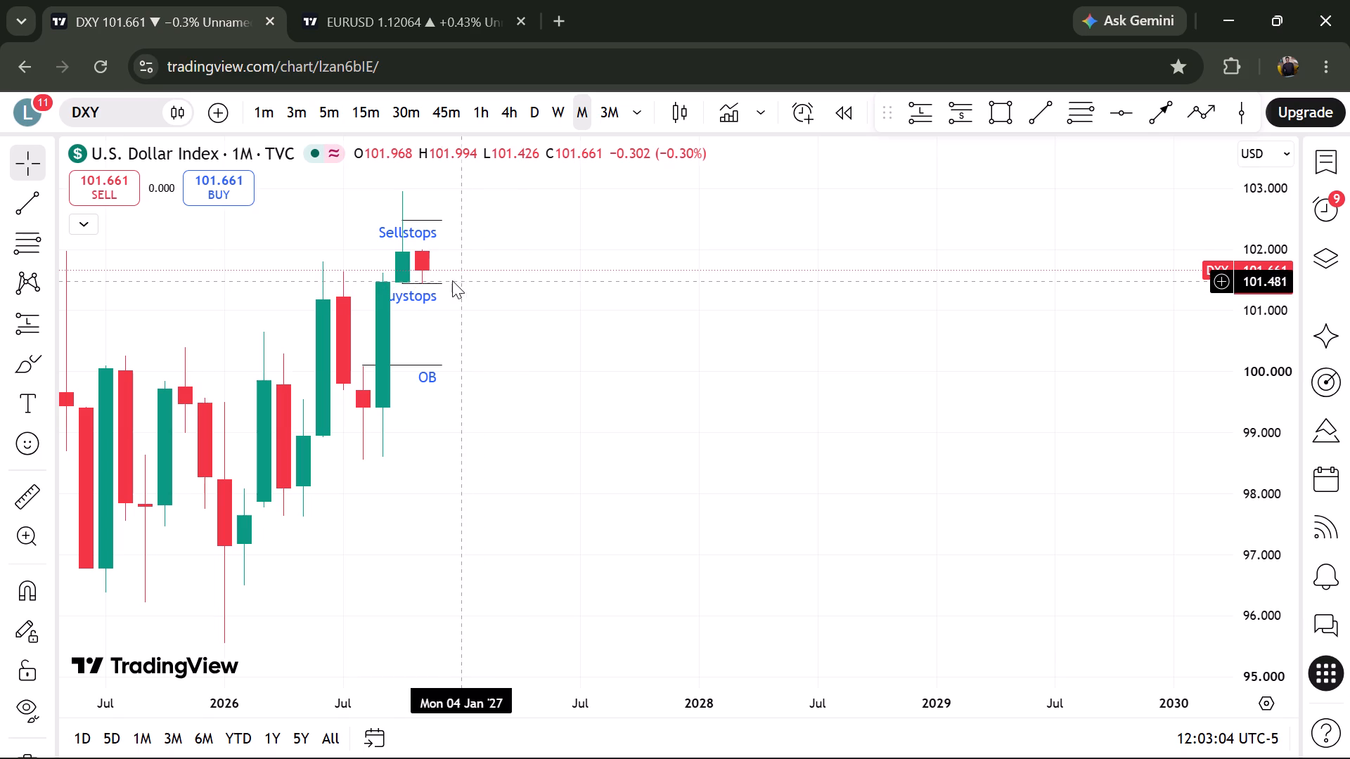
pyautogui.click(1037, 120)
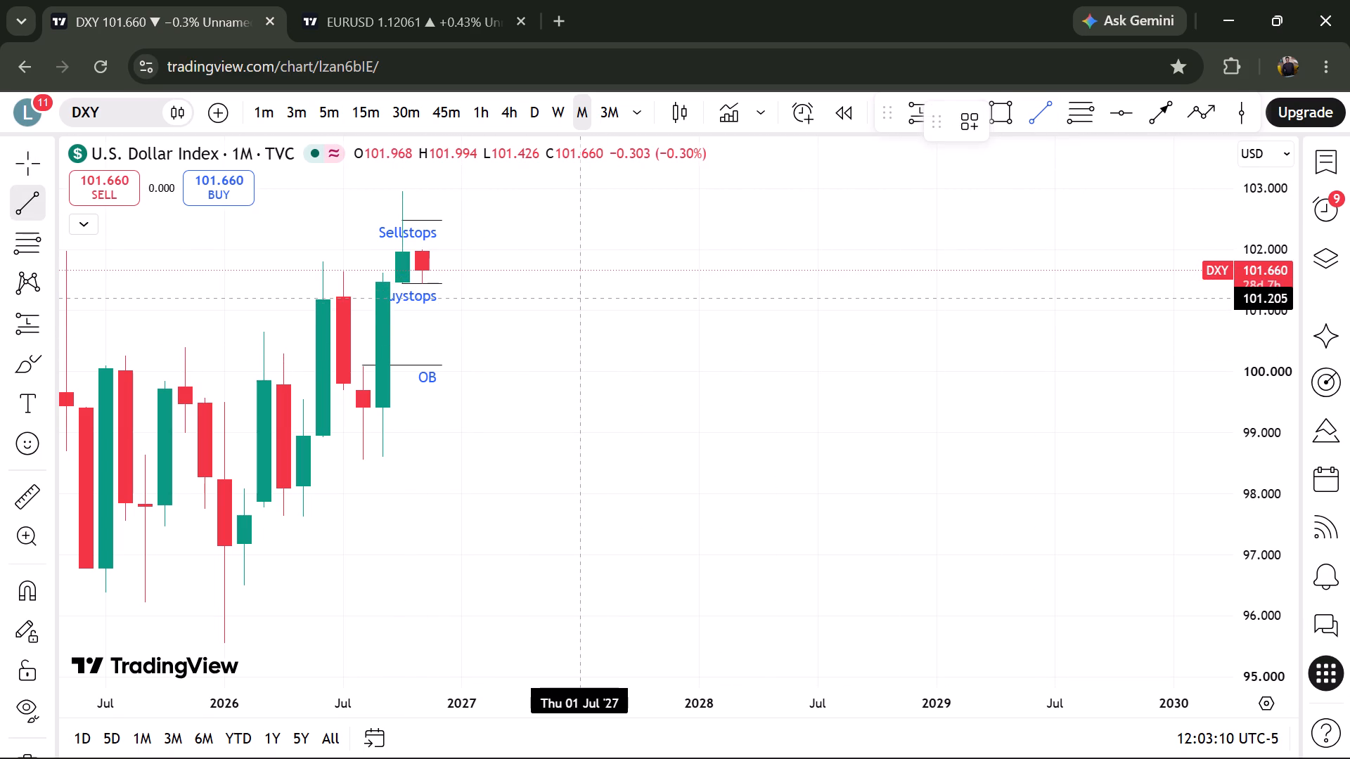
pyautogui.moveTo(576, 295); pyautogui.dragTo(351, 331)
pyautogui.keyDown('shift'); pyautogui.click(351, 331); pyautogui.keyUp('shift')
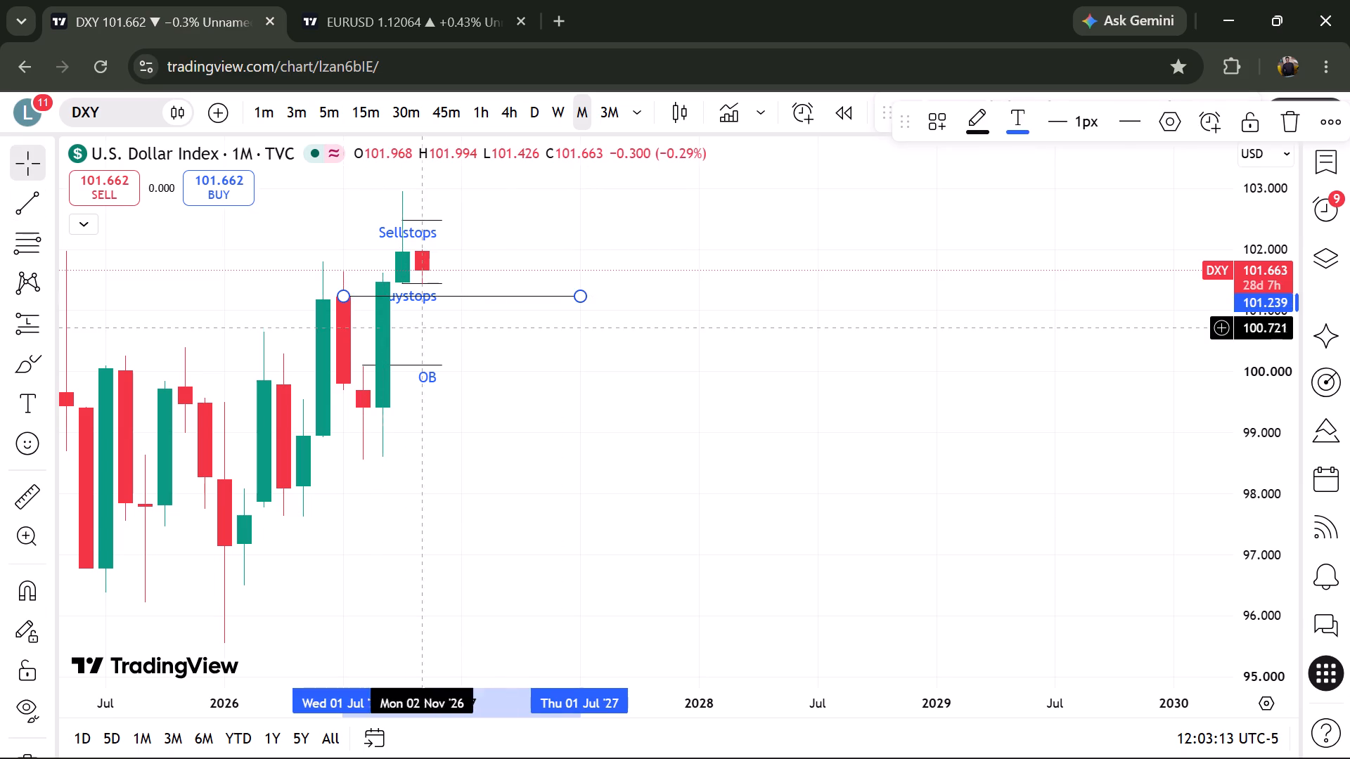
# Shorten the new Dollar Index trend line so that it ends at about the start of 2027.
pyautogui.moveTo(584, 301); pyautogui.dragTo(460, 329)
pyautogui.keyDown('shift'); pyautogui.click(460, 329); pyautogui.keyUp('shift')
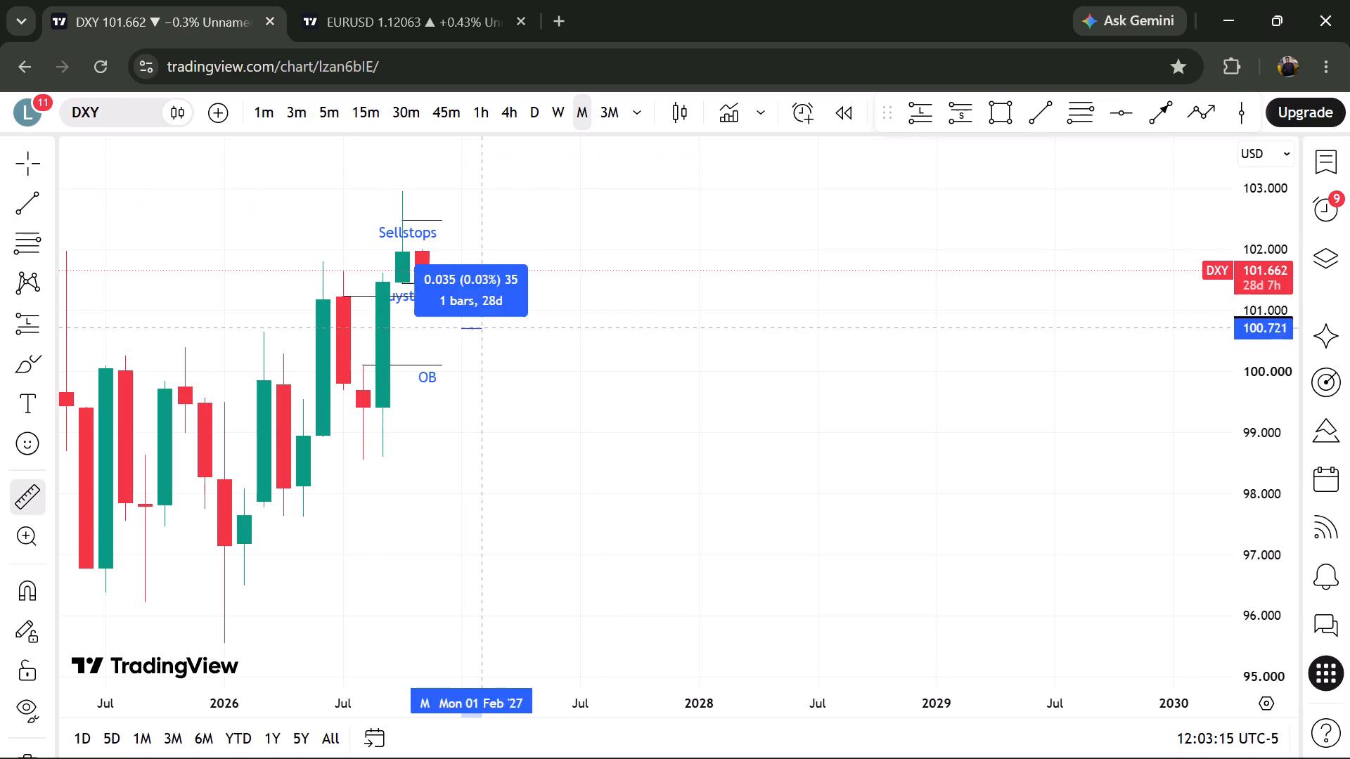
pyautogui.click(531, 320)
pyautogui.click(598, 309)
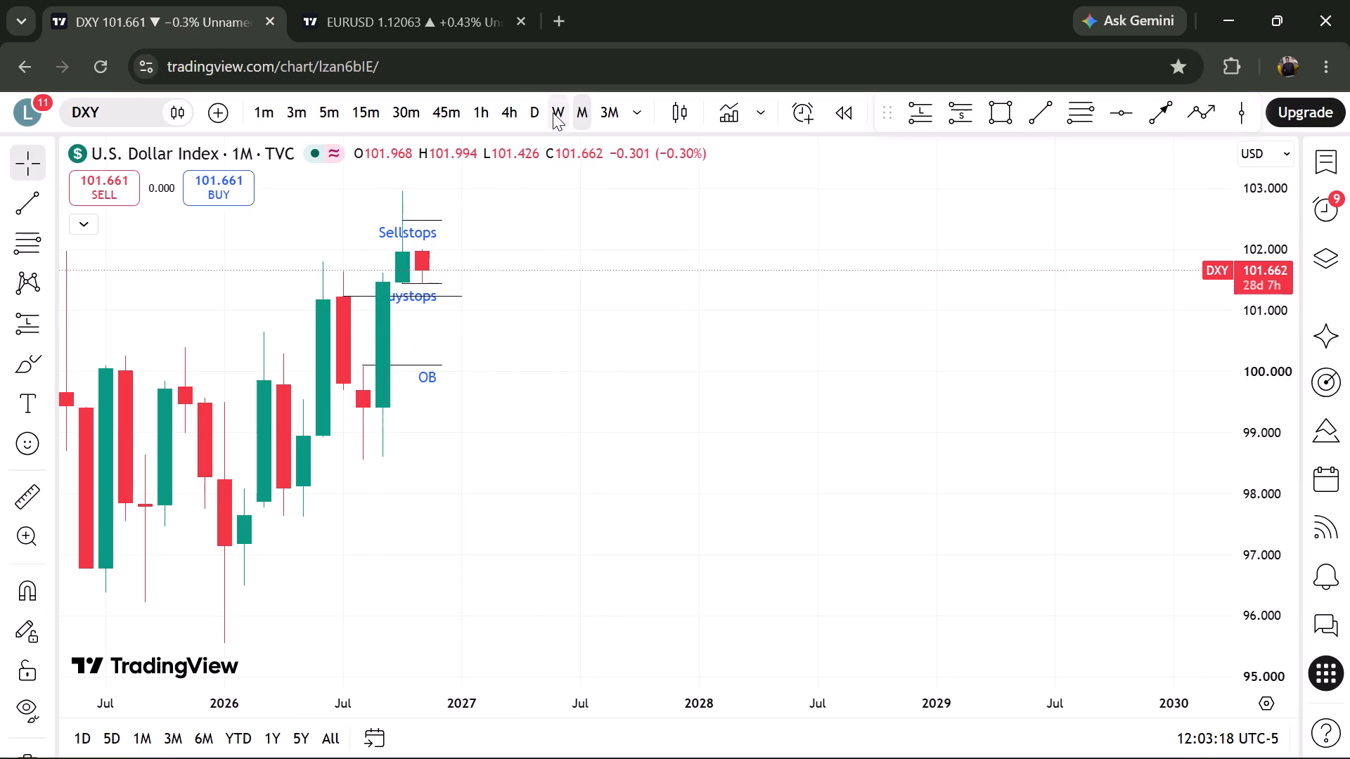
# Switch the Dollar Index chart to the weekly timeframe.
pyautogui.click(553, 112)
# On the monthly EURUSD chart, draw a horizontal trend line at about 1.1327, spanning 1 Jun '26 to 1 Oct '27.
pyautogui.click(456, 0)
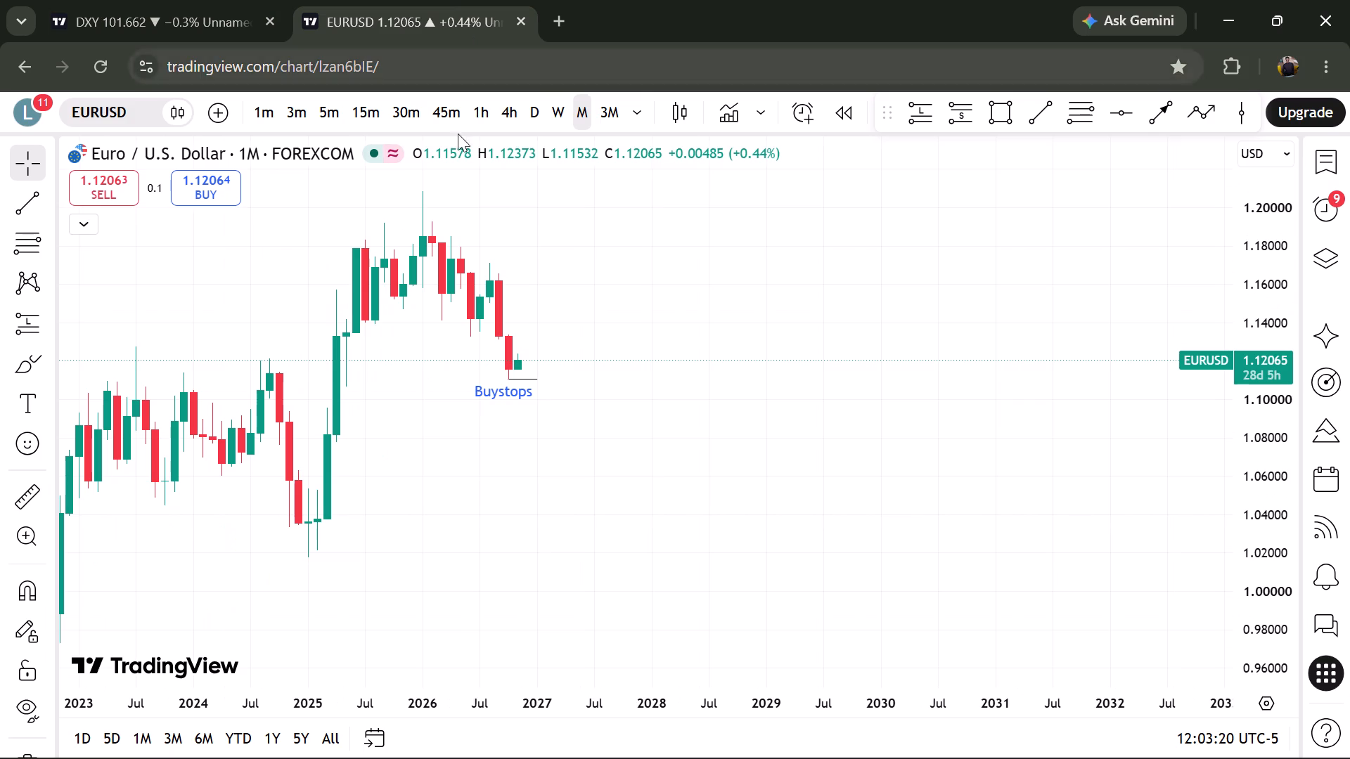
pyautogui.scroll(1, 565, 393)
pyautogui.hscroll(1, 565, 393)
pyautogui.scroll(1, 565, 393)
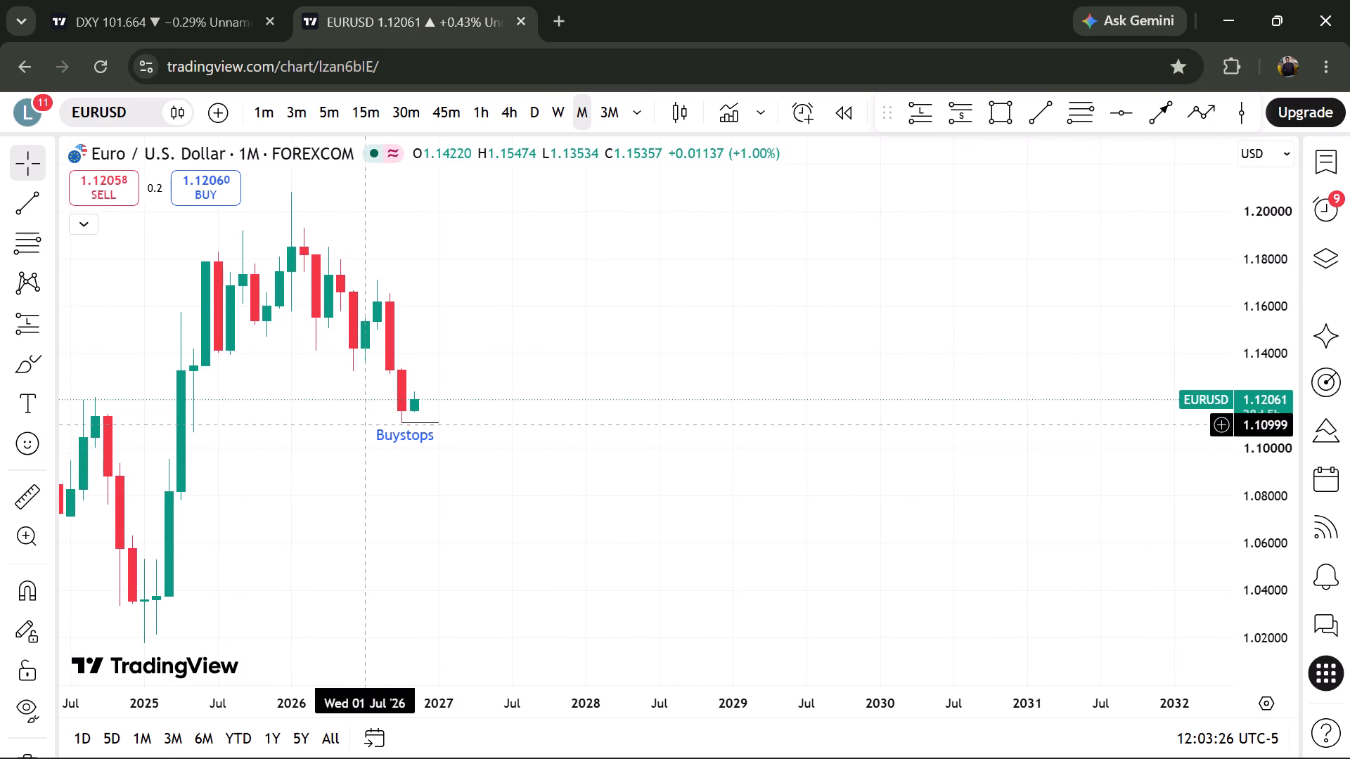
pyautogui.click(342, 433)
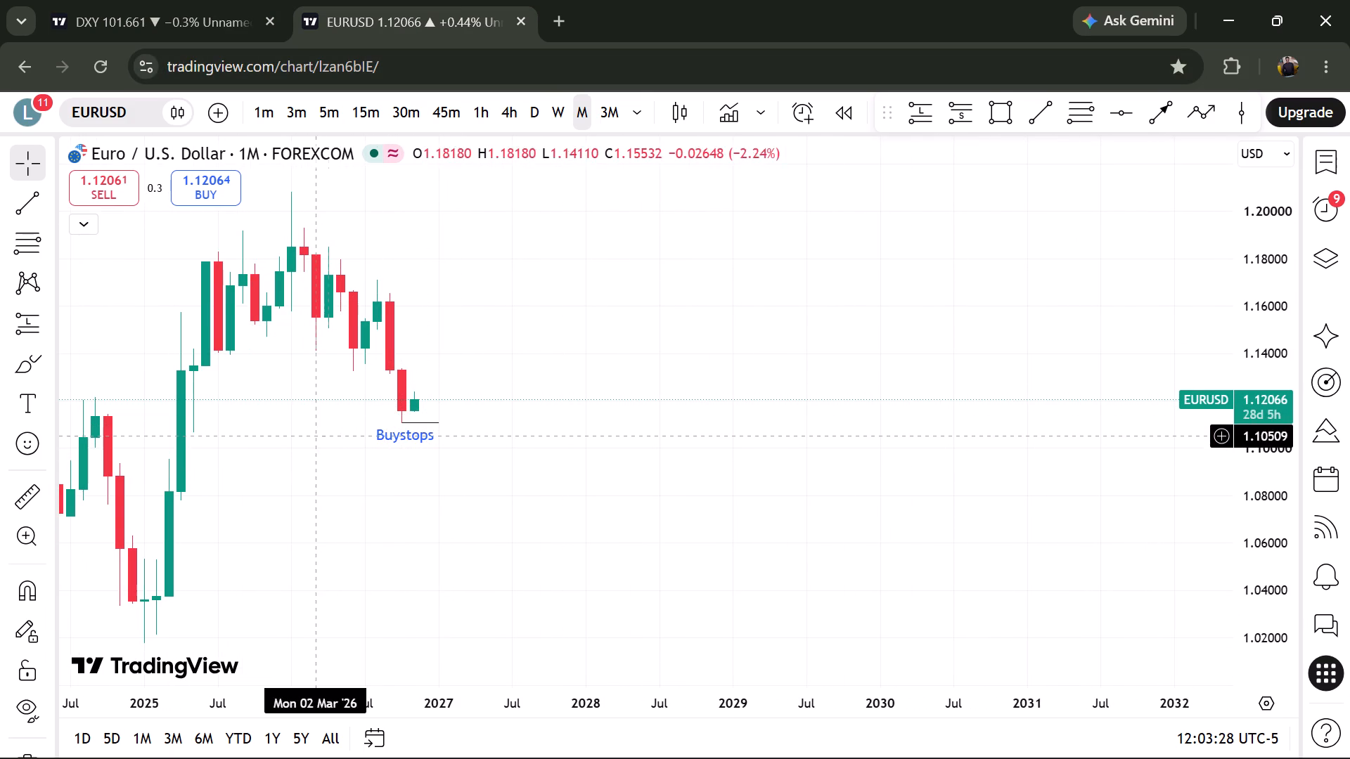
pyautogui.click(1038, 89)
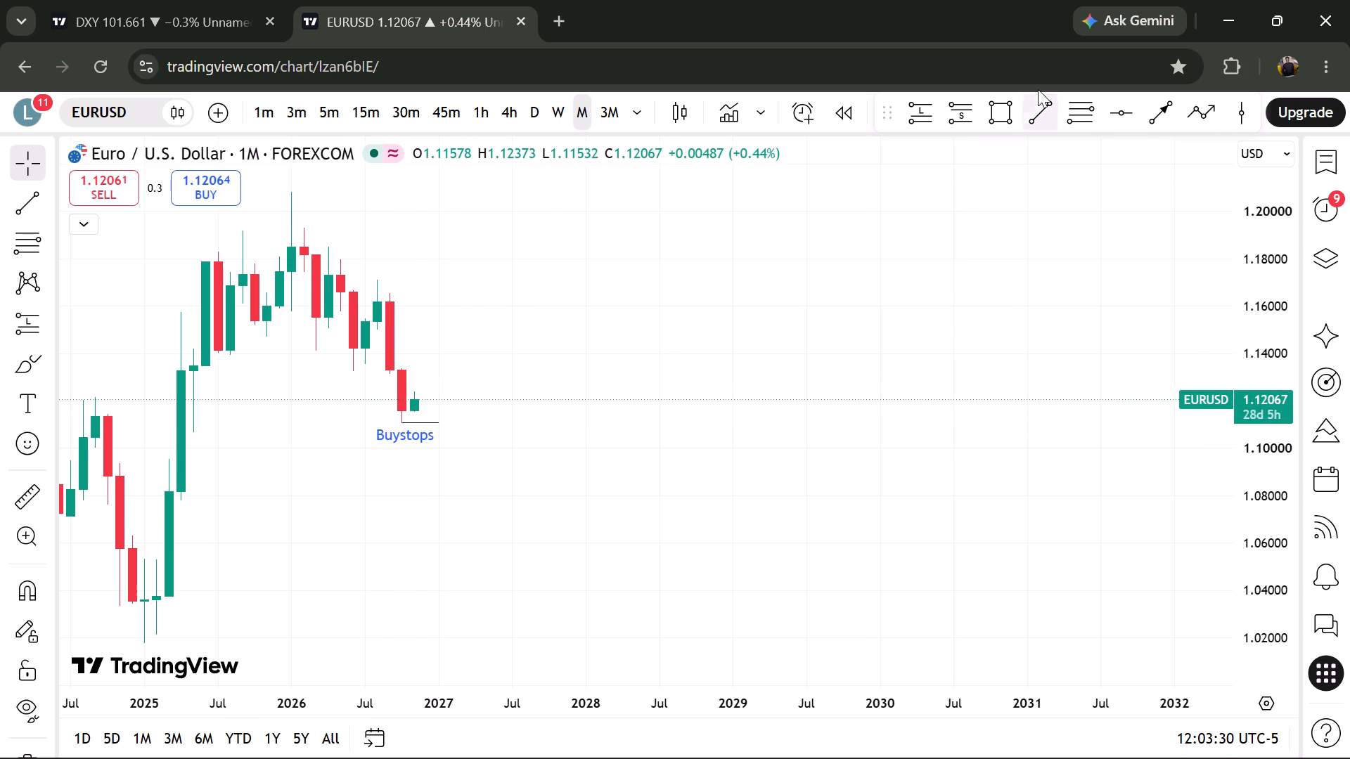
pyautogui.click(1033, 110)
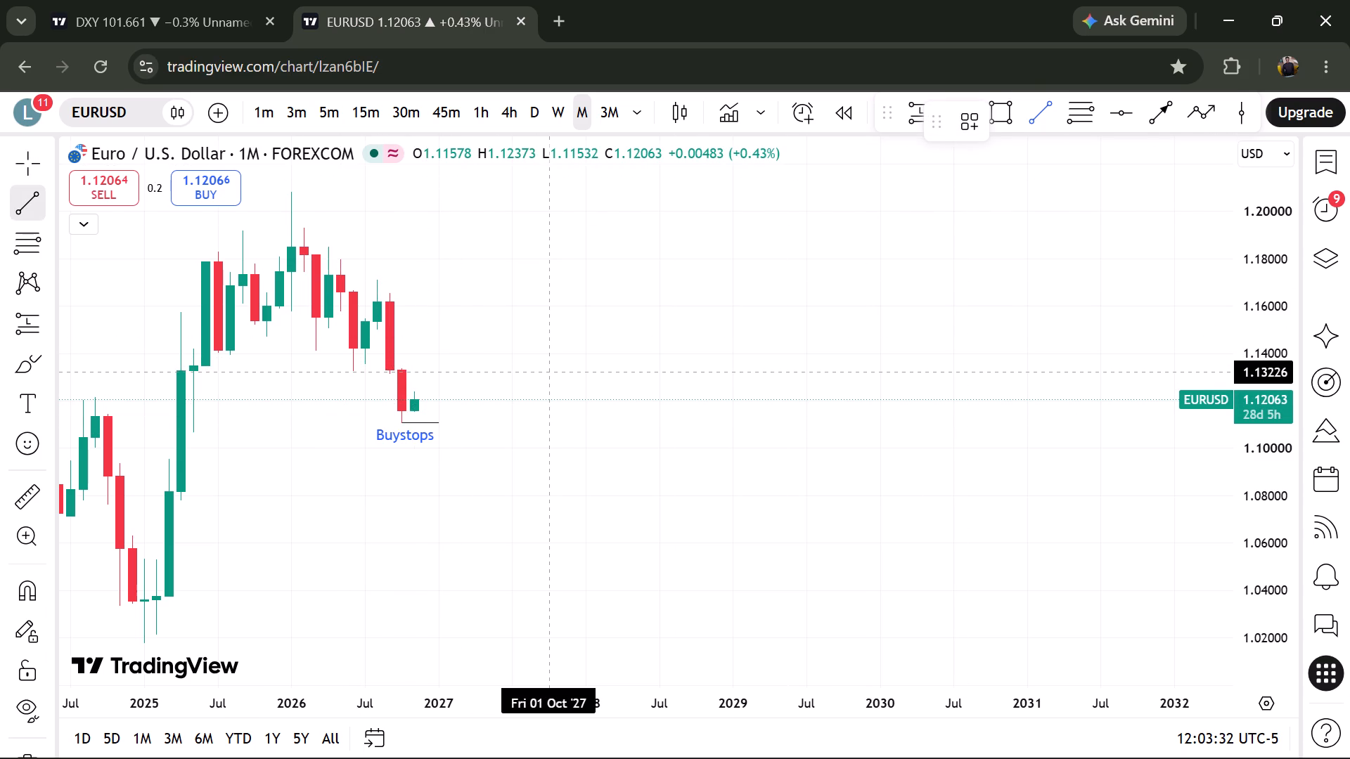
pyautogui.moveTo(547, 370); pyautogui.dragTo(359, 412)
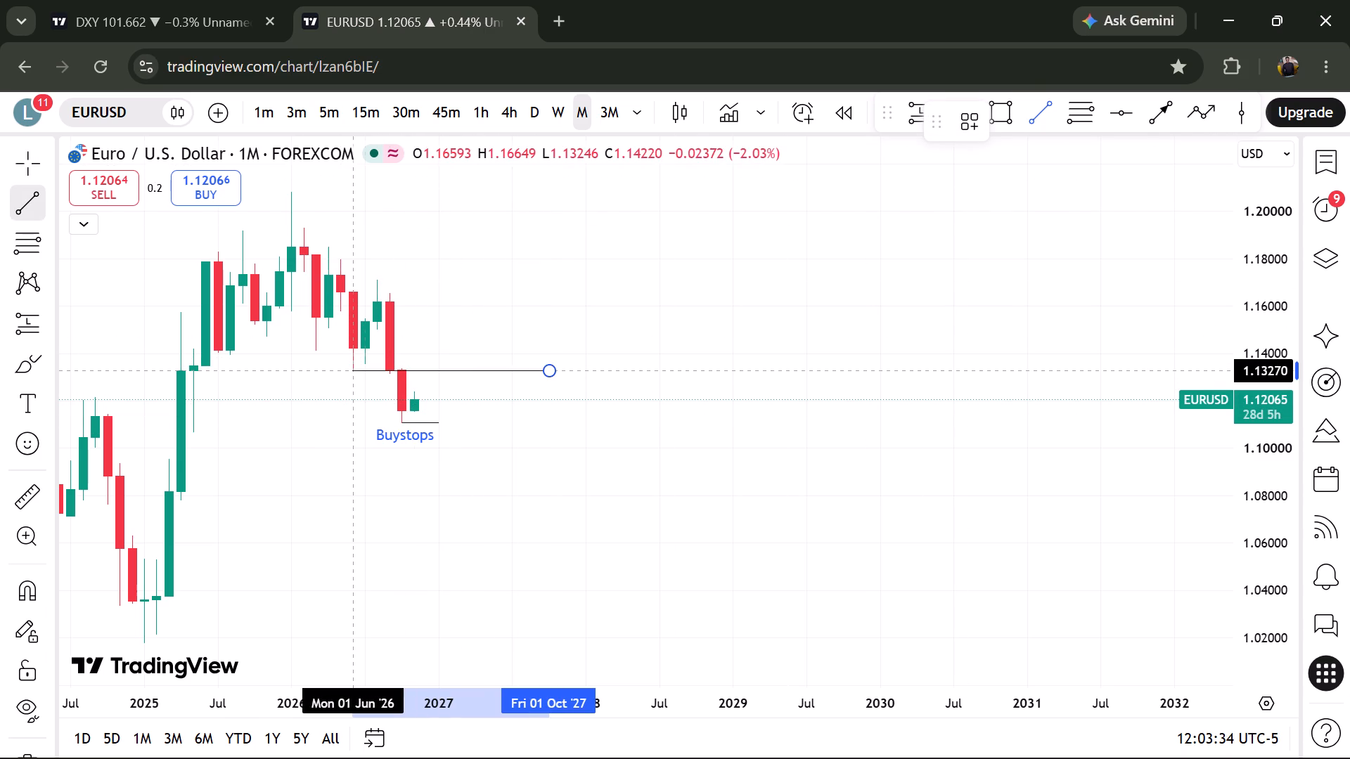
pyautogui.moveTo(359, 412); pyautogui.dragTo(351, 415)
pyautogui.keyDown('shift'); pyautogui.click(351, 415); pyautogui.keyUp('shift')
pyautogui.click(551, 372)
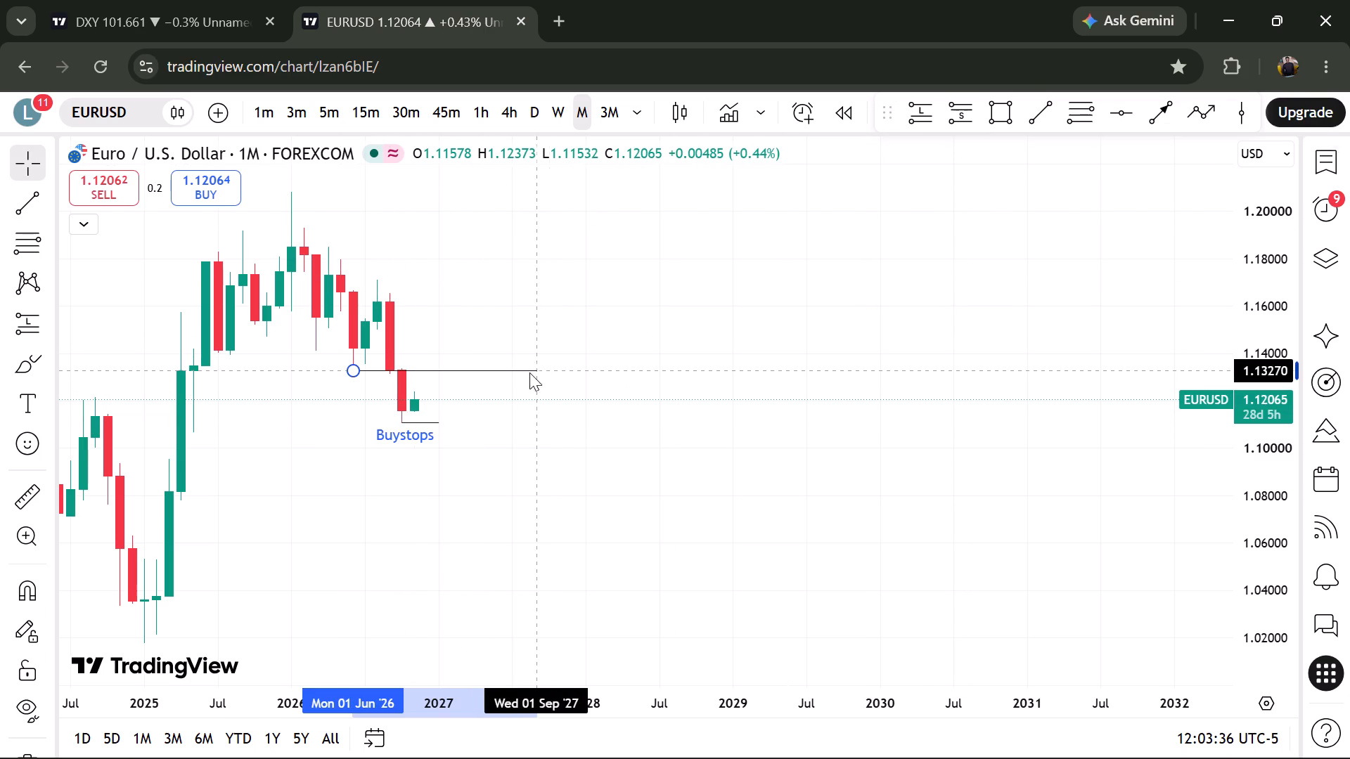
# Label the new EURUSD trend line "MSS".
pyautogui.keyDown('shift'); pyautogui.doubleClick(517, 373); pyautogui.keyUp('shift')
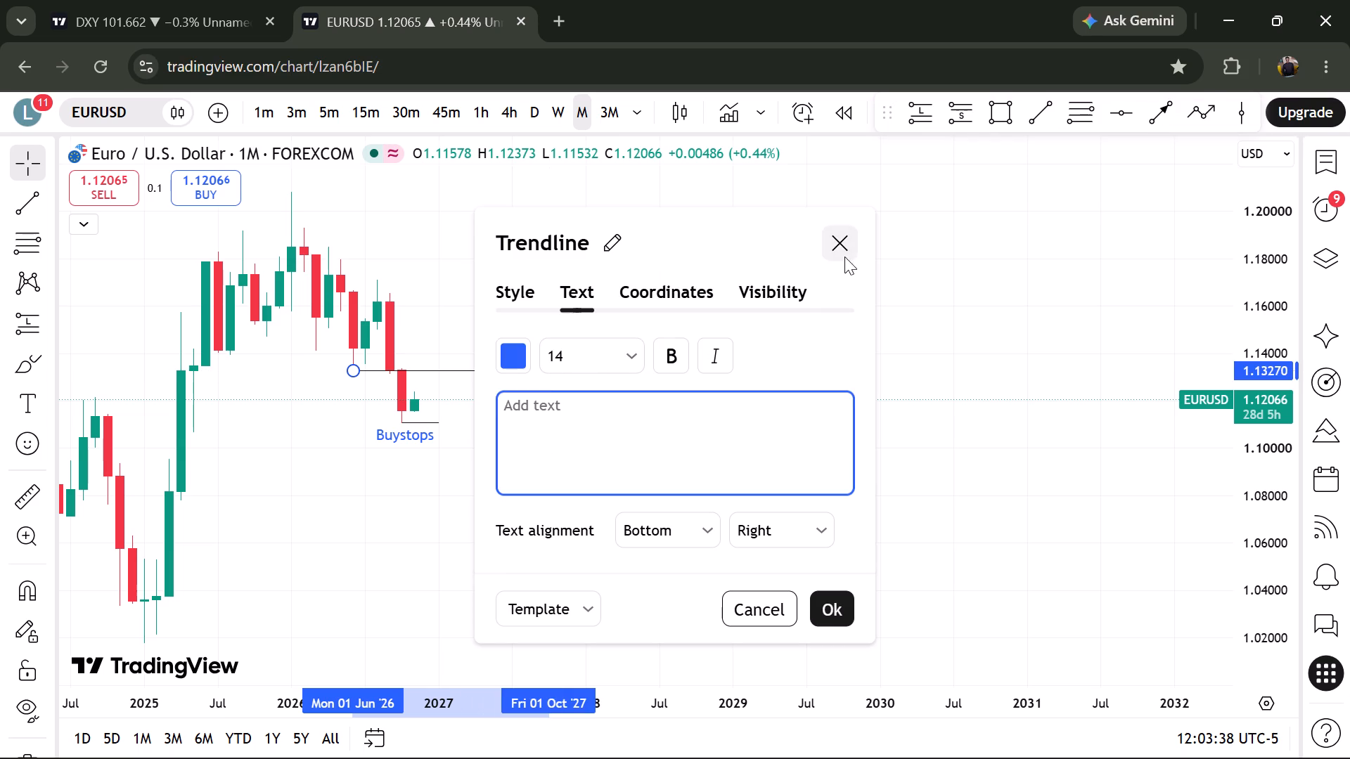
pyautogui.click(742, 391)
pyautogui.write('MSS')
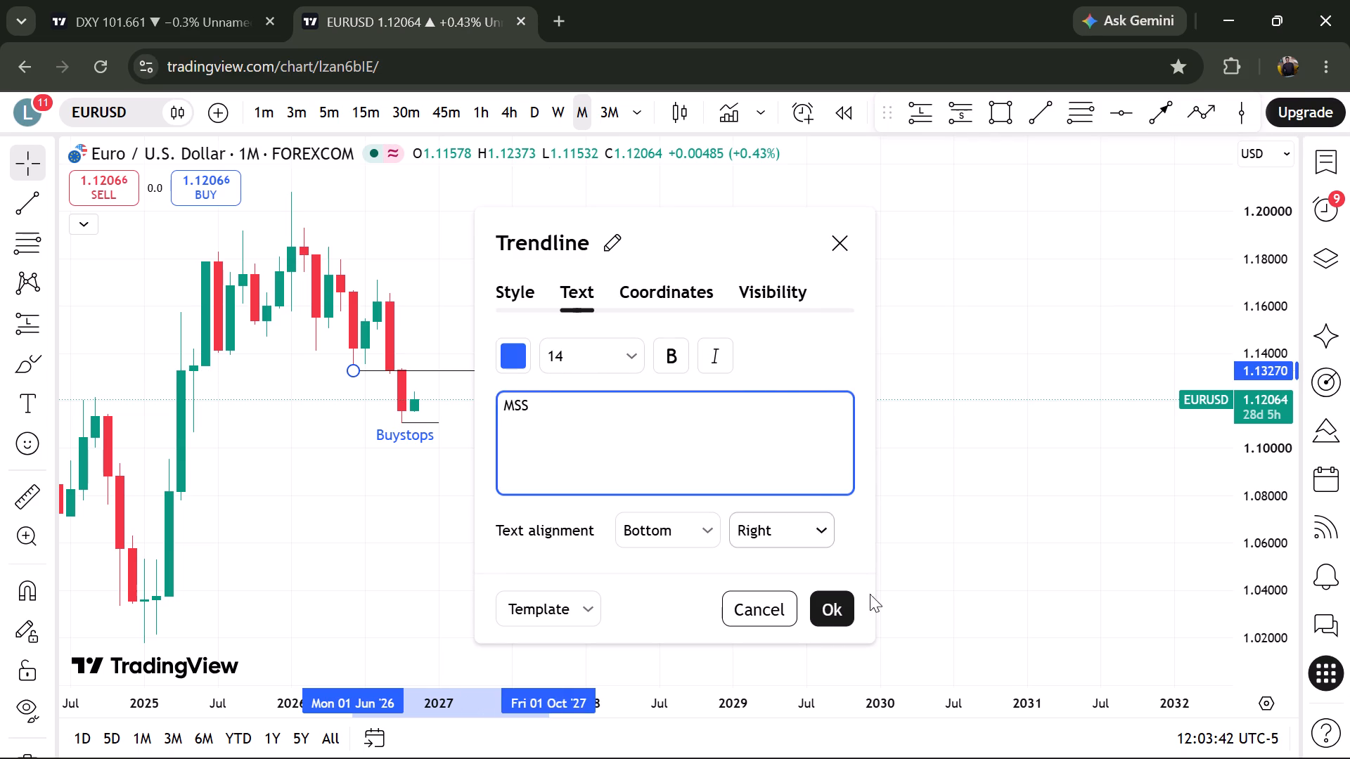
pyautogui.click(823, 601)
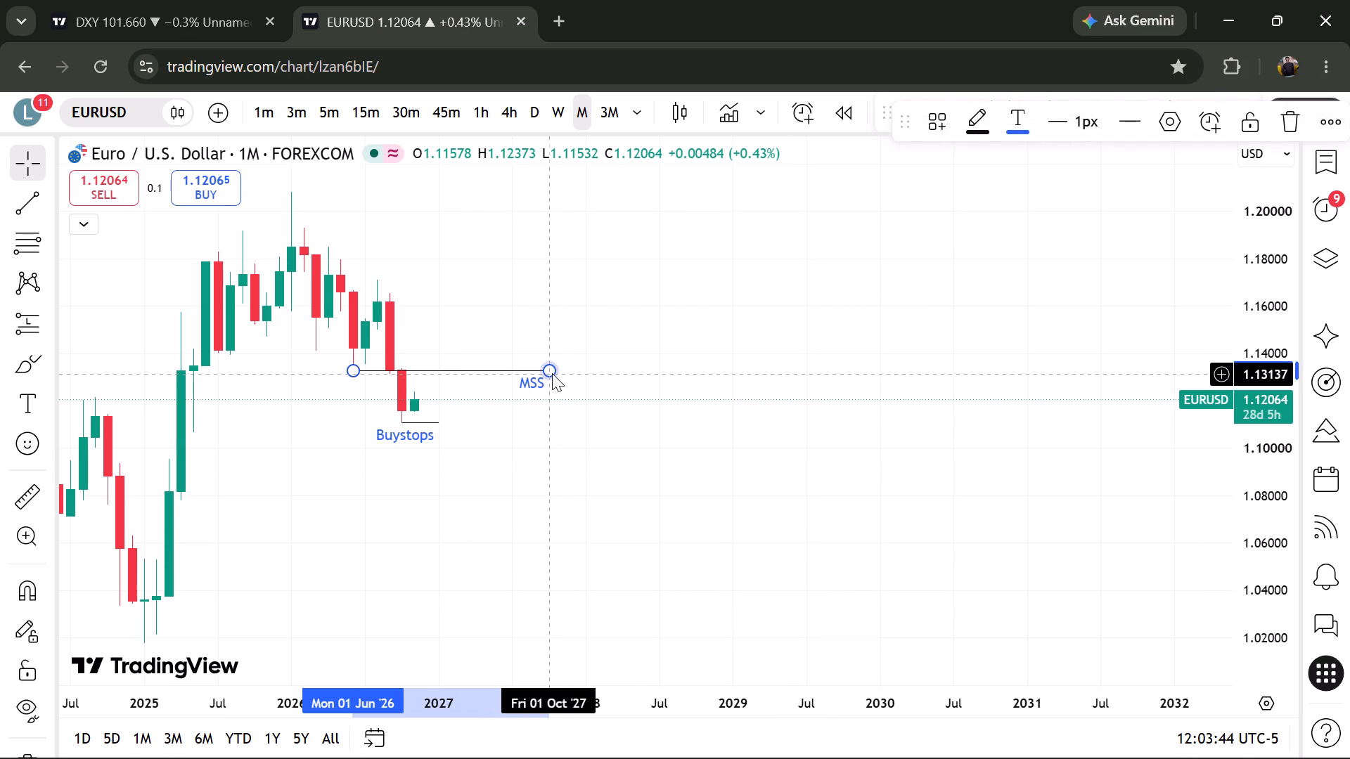
# Shorten the "MSS" trend line so that it ends at 1 Mar '27.
pyautogui.moveTo(552, 373); pyautogui.dragTo(467, 374)
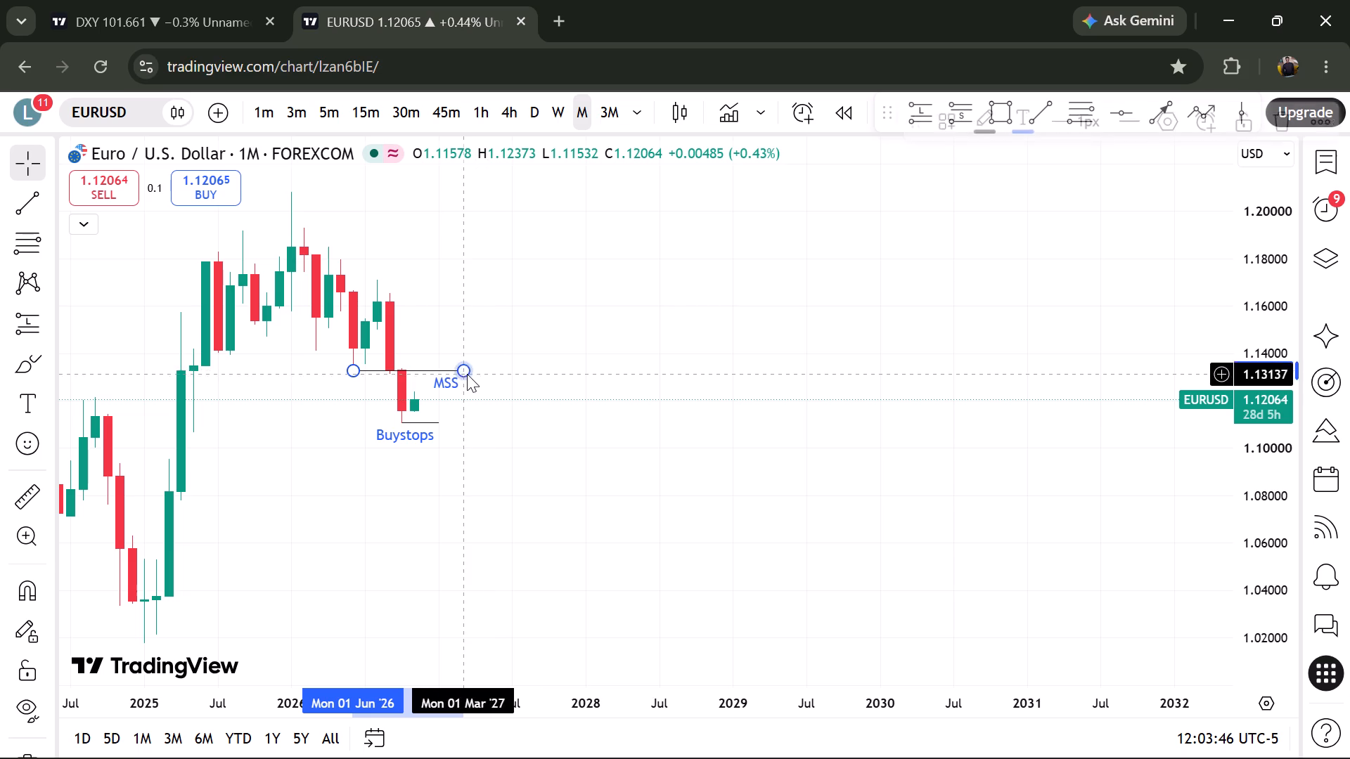
pyautogui.keyDown('shift'); pyautogui.click(467, 374); pyautogui.keyUp('shift')
pyautogui.click(640, 421)
# Switch the EURUSD chart to the weekly timeframe.
pyautogui.click(551, 135)
pyautogui.click(562, 115)
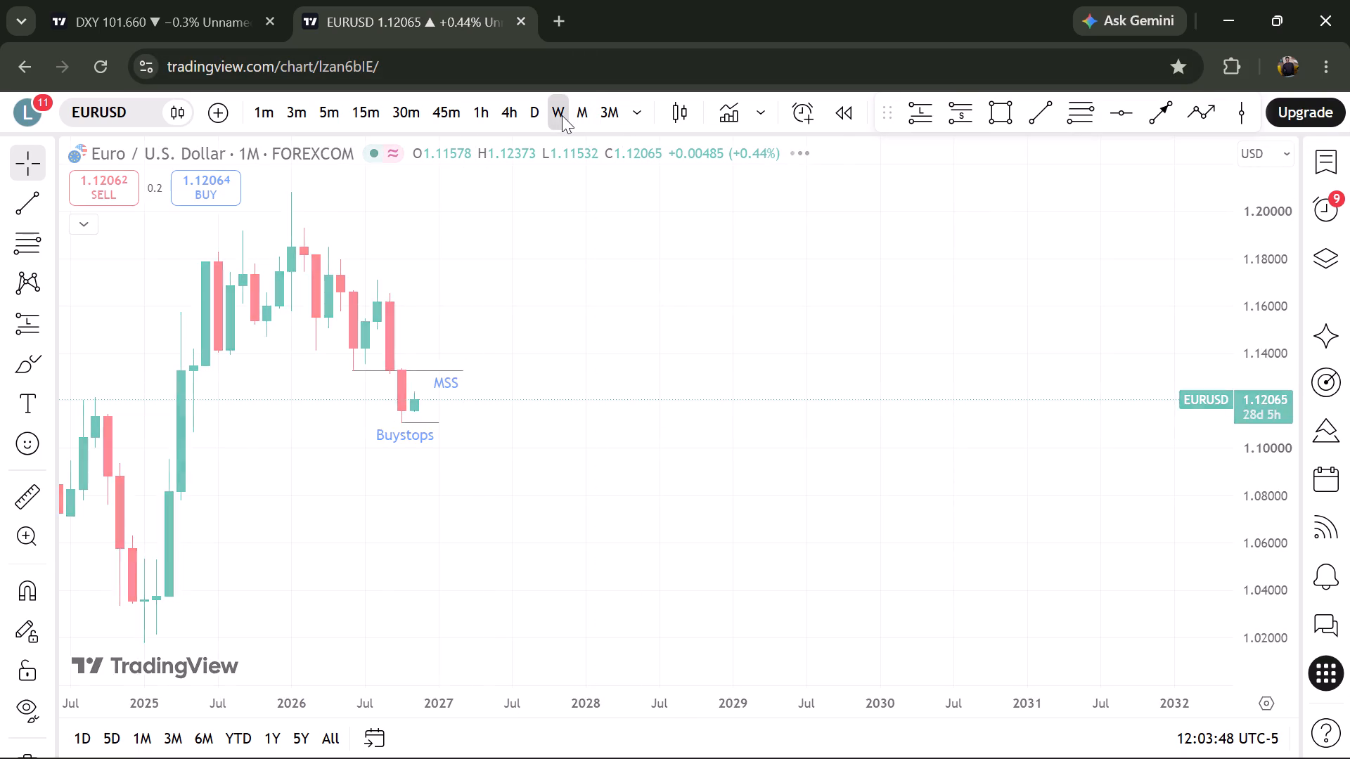
pyautogui.scroll(-2, 538, 408)
pyautogui.hscroll(-1, 538, 408)
pyautogui.scroll(-1, 538, 408)
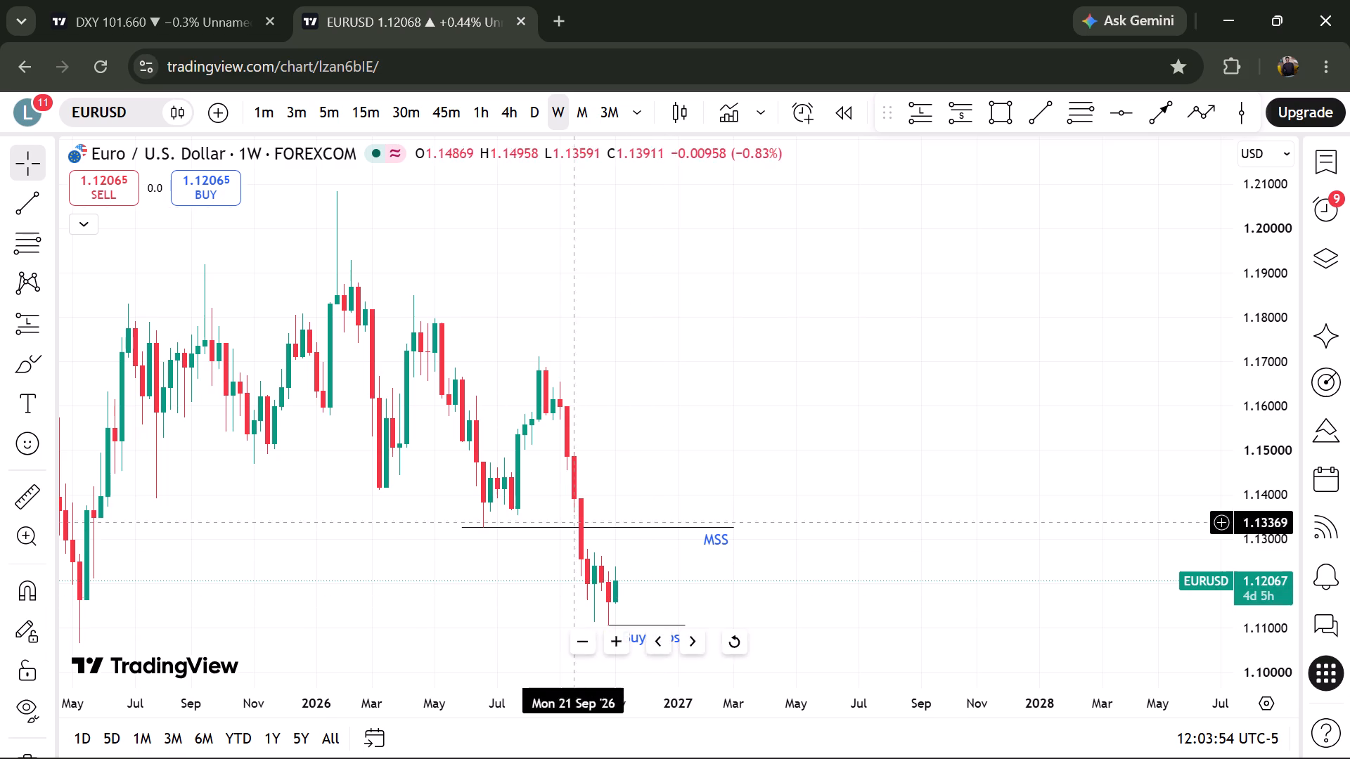
# Compare recent weekly candles and the marked levels on the Dollar Index and EURUSD charts.
pyautogui.click(212, 0)
pyautogui.scroll(-1, 515, 345)
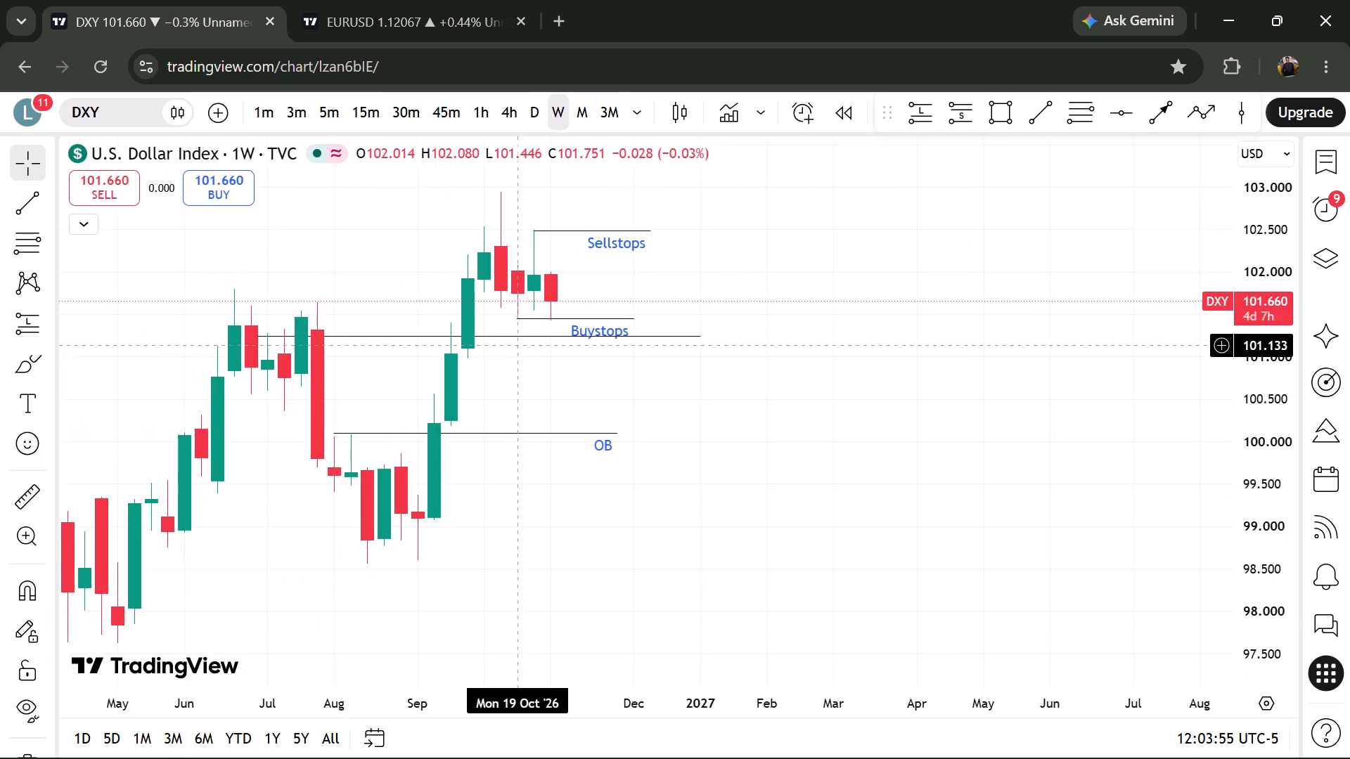
pyautogui.scroll(1, 515, 345)
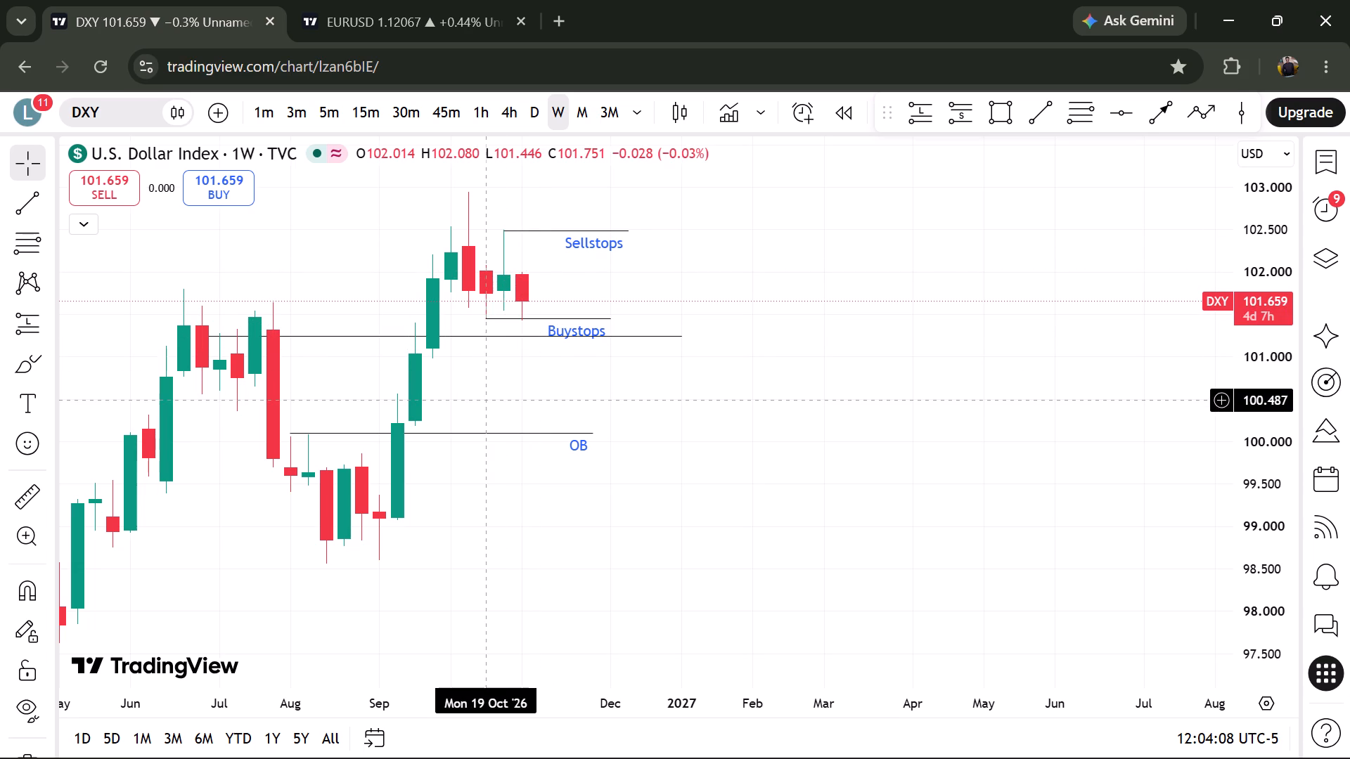
pyautogui.click(392, 0)
pyautogui.scroll(2, 539, 438)
pyautogui.hscroll(1, 539, 438)
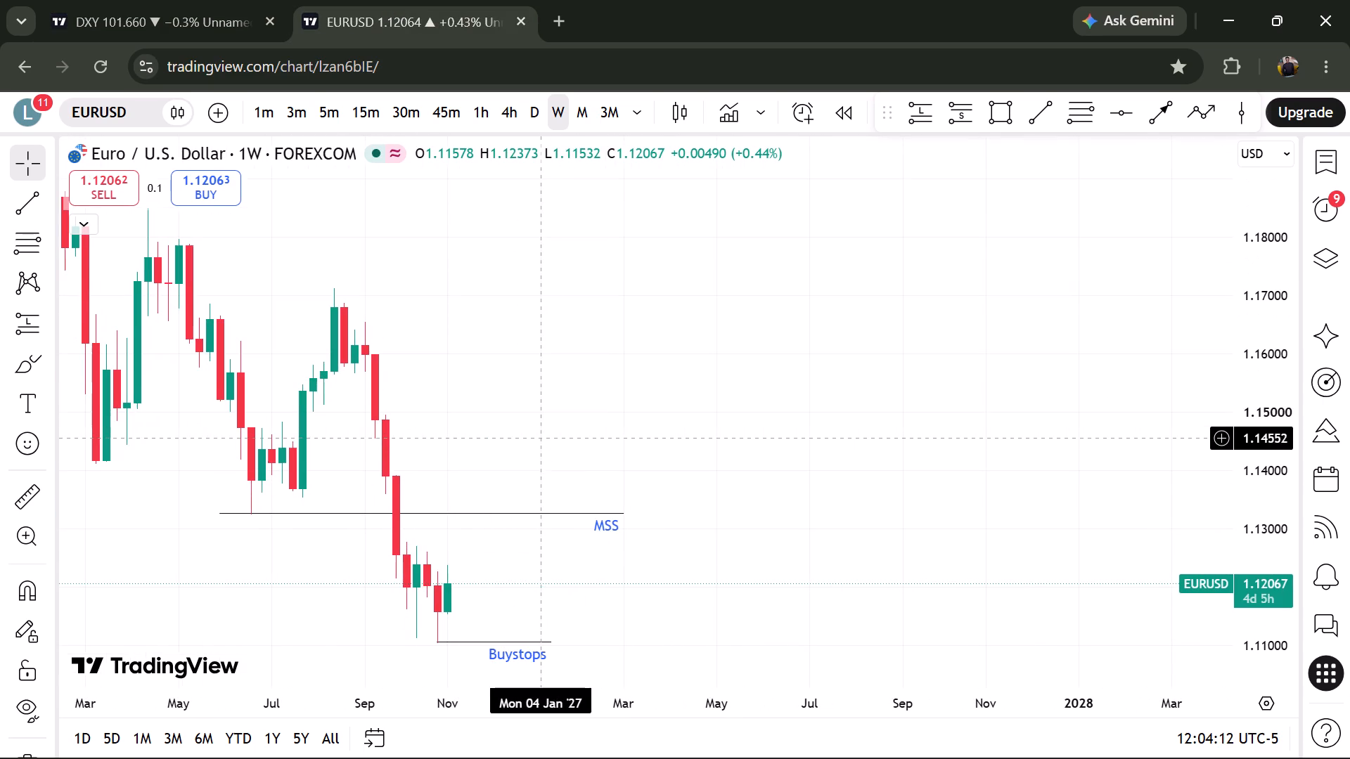
pyautogui.click(208, 37)
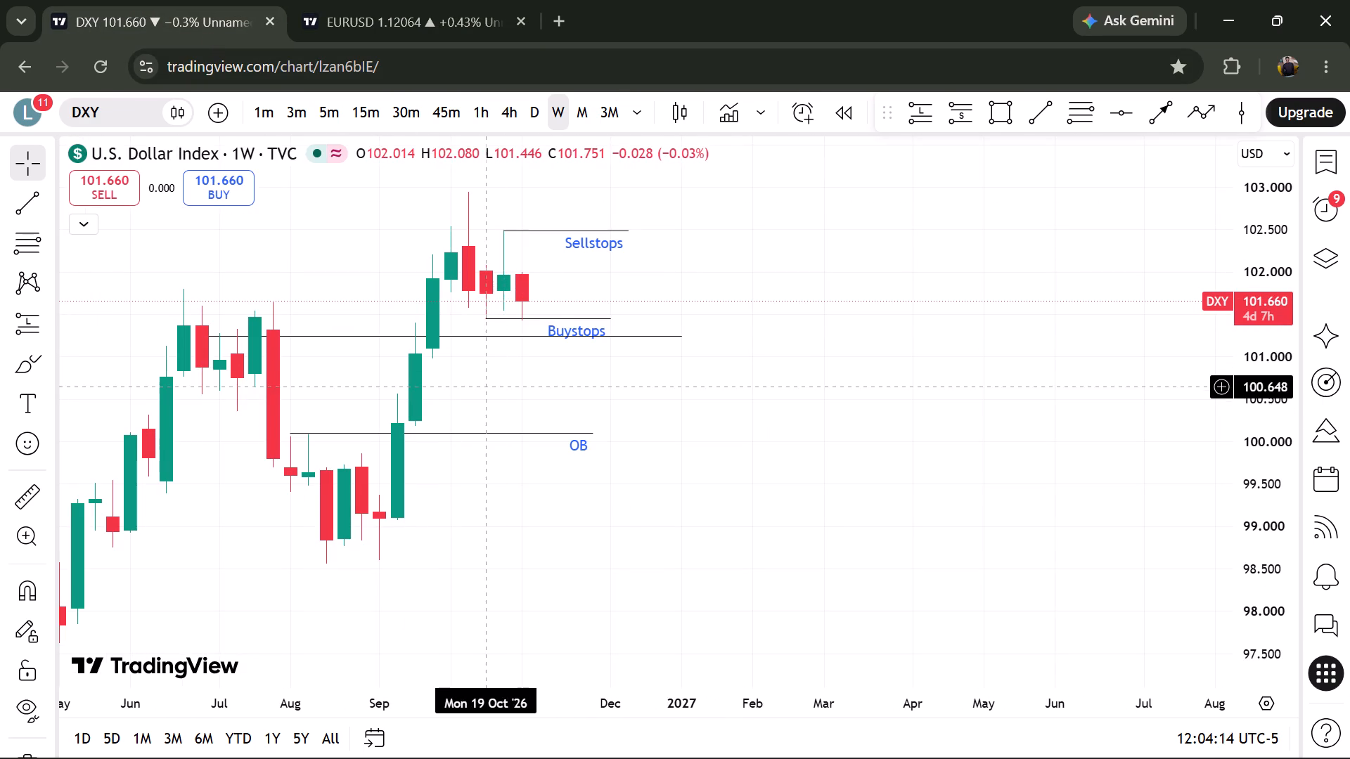
pyautogui.click(397, 0)
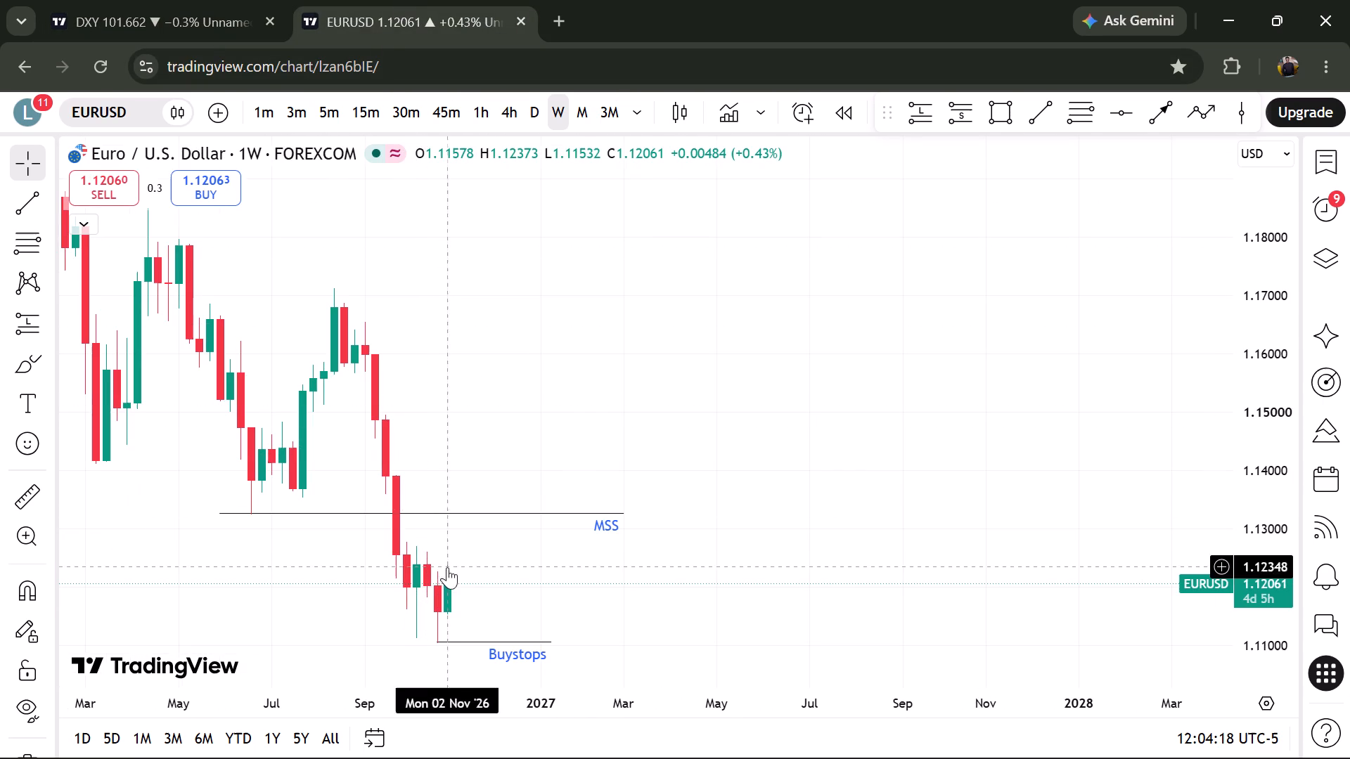
# On the monthly GBPUSD chart in the other window, draw a horizontal trend line at about 1.368, spanning 3 Aug '26 to 1 Dec '27.
pyautogui.hotkey('alt', 'Tab')
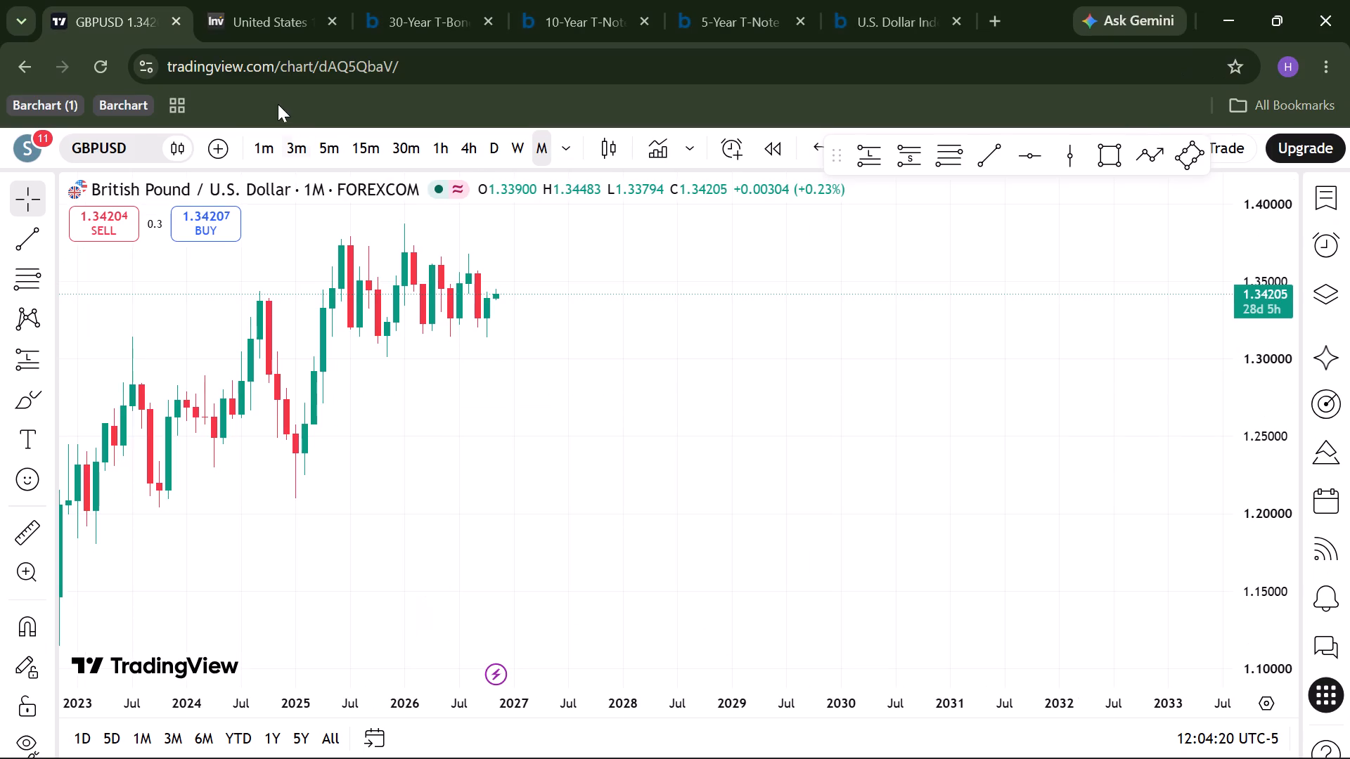
pyautogui.click(510, 153)
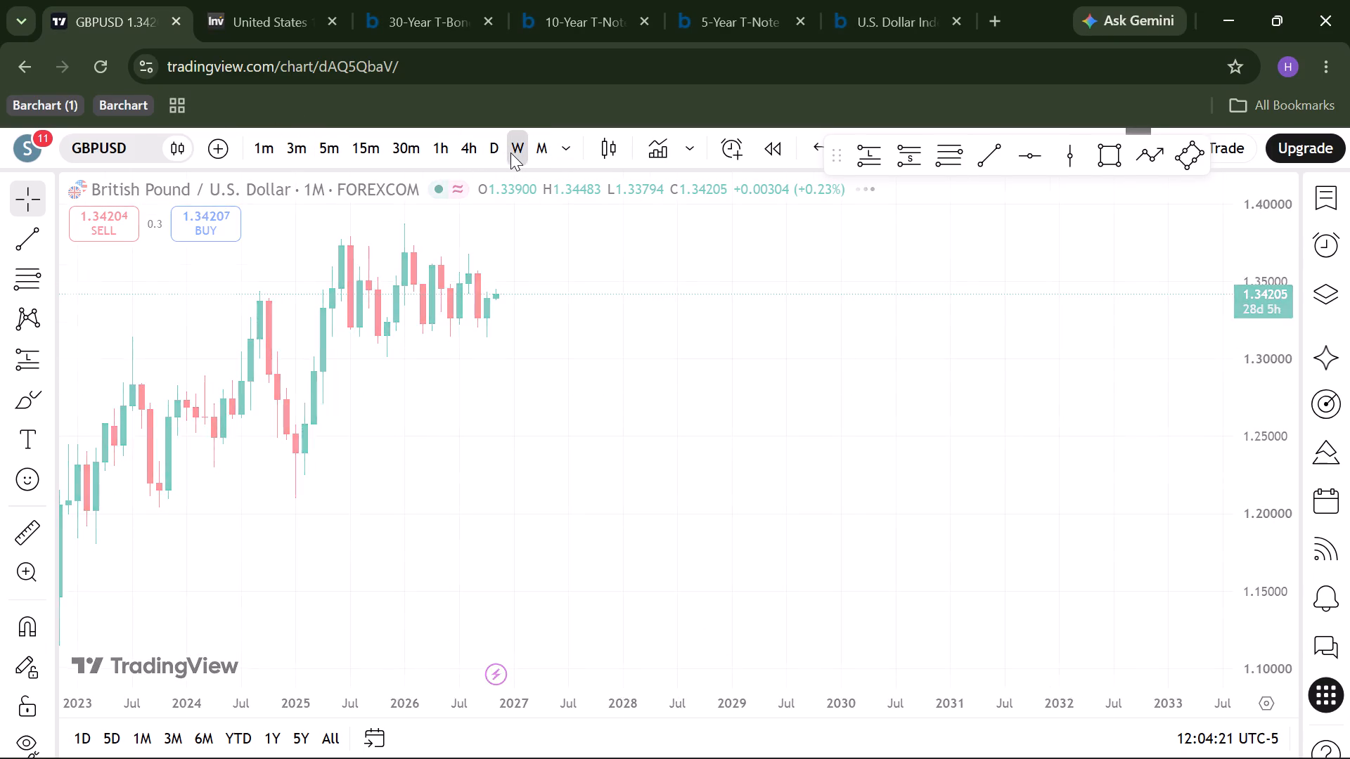
pyautogui.click(530, 156)
pyautogui.scroll(1, 515, 433)
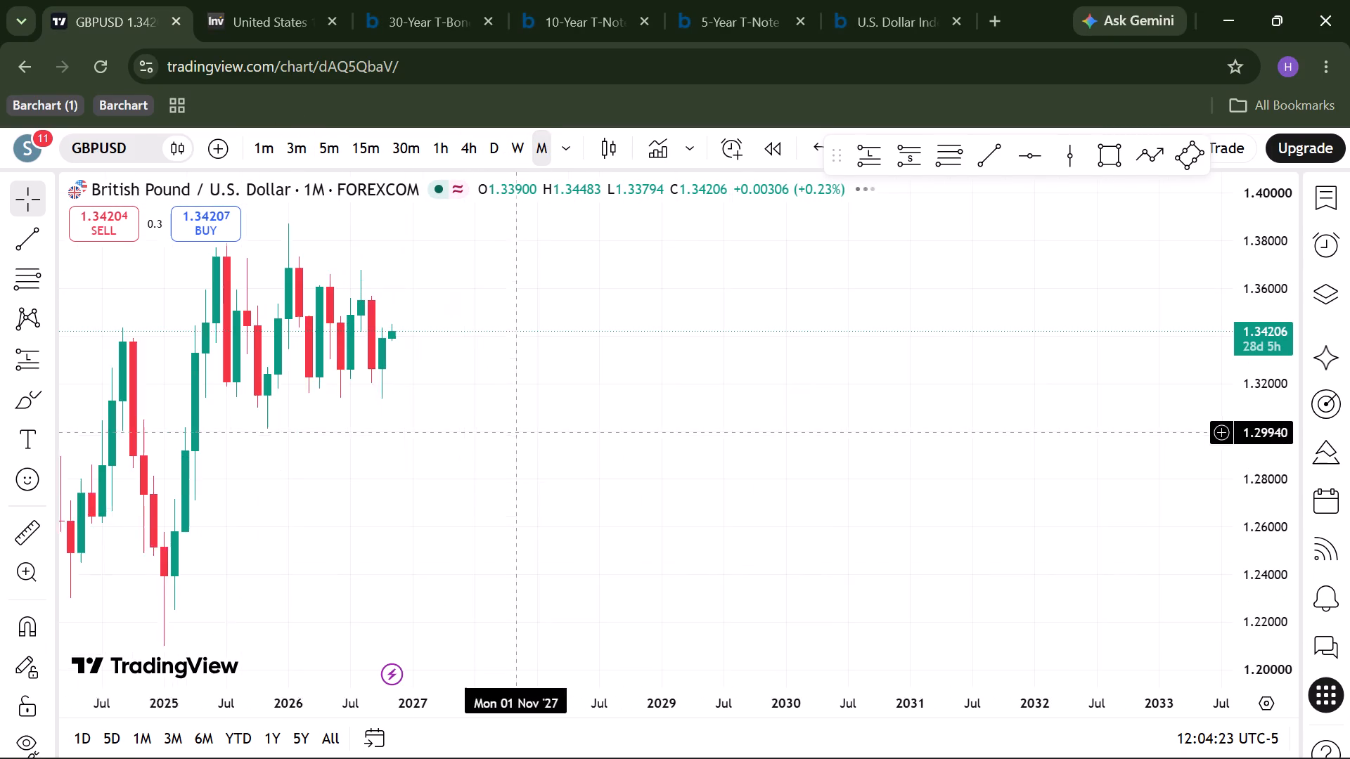
pyautogui.scroll(1, 515, 433)
pyautogui.click(984, 155)
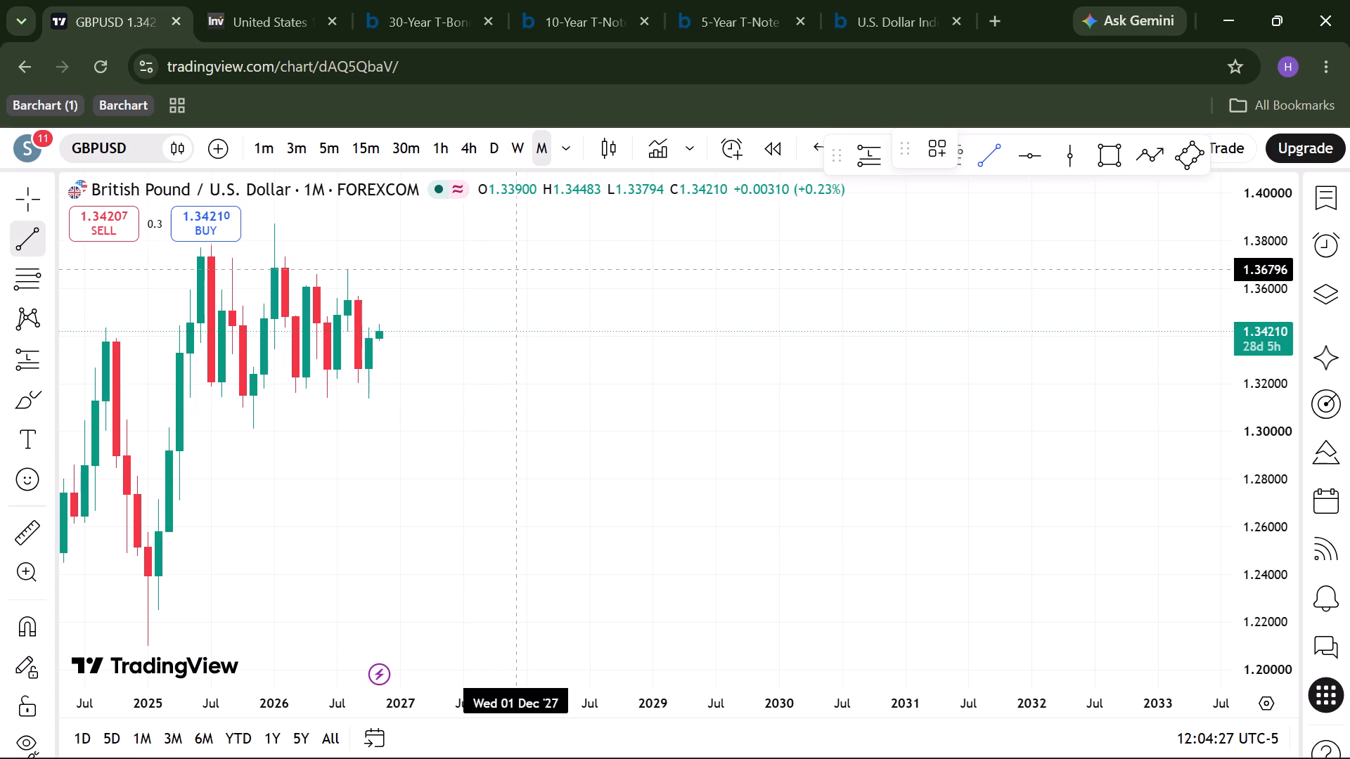
pyautogui.moveTo(515, 269); pyautogui.dragTo(347, 311)
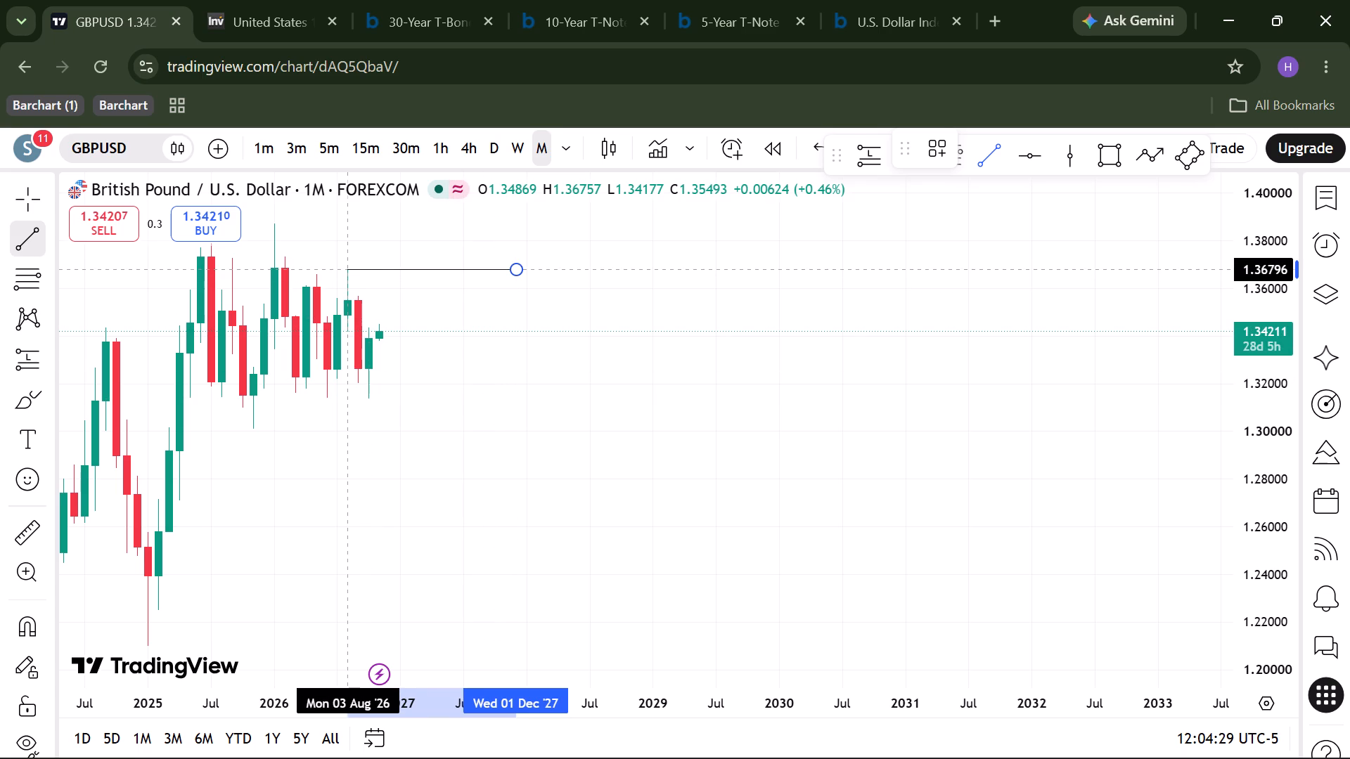
pyautogui.keyDown('shift'); pyautogui.click(347, 311); pyautogui.keyUp('shift')
pyautogui.click(358, 417)
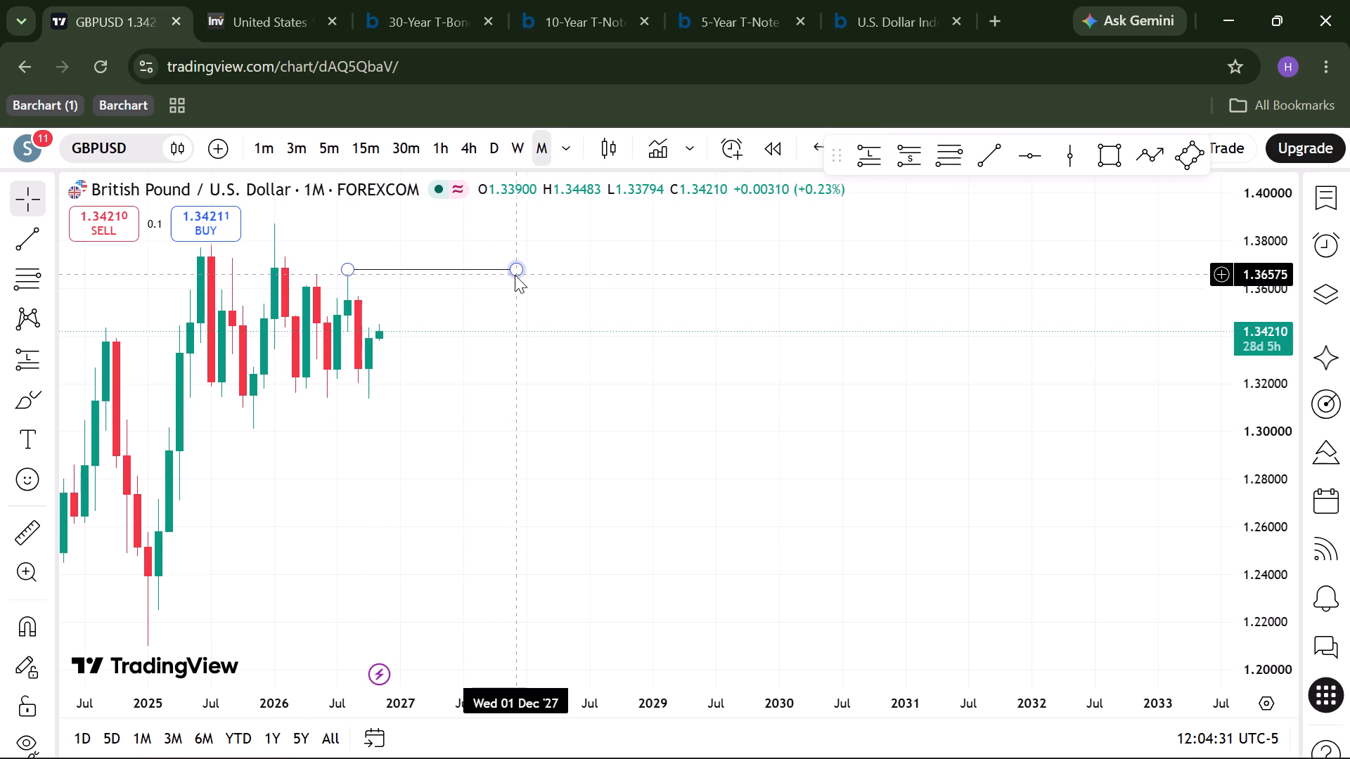
# Shorten the GBPUSD trend line so that it ends at about March '27.
pyautogui.moveTo(515, 274); pyautogui.dragTo(420, 280)
pyautogui.keyDown('shift'); pyautogui.click(420, 280); pyautogui.keyUp('shift')
pyautogui.click(444, 335)
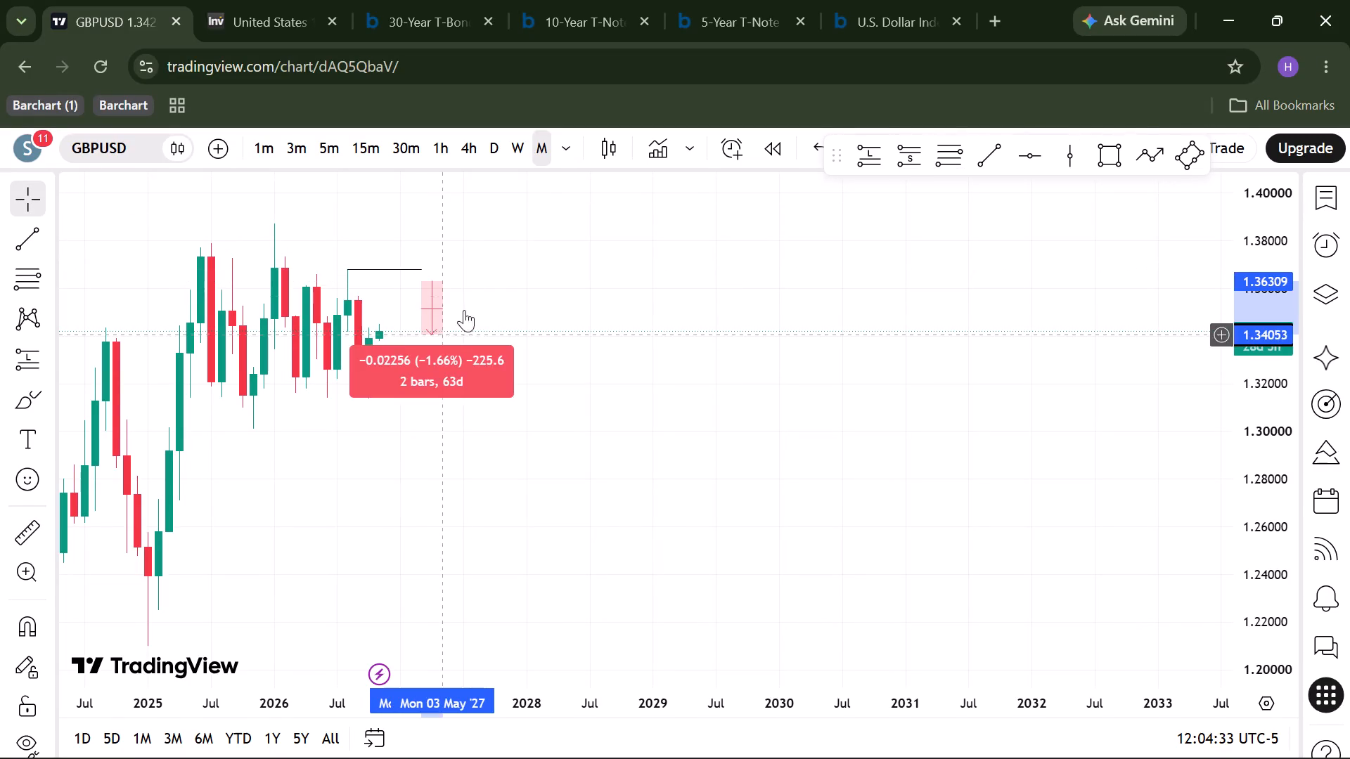
pyautogui.moveTo(487, 283); pyautogui.dragTo(508, 240)
# Switch the GBPUSD chart to the weekly timeframe.
pyautogui.click(526, 150)
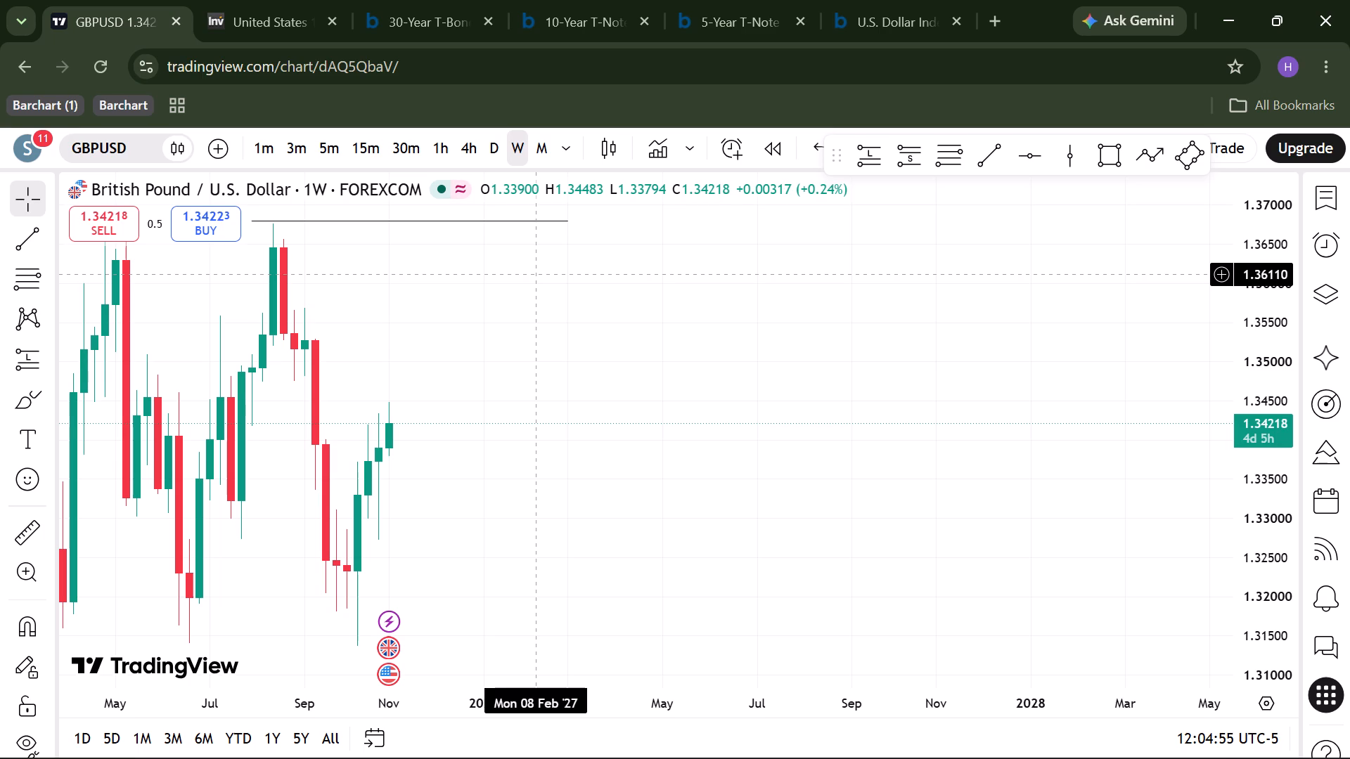
# Switch back to the browser window with the EURUSD chart.
pyautogui.hotkey('alt', 'Tab')
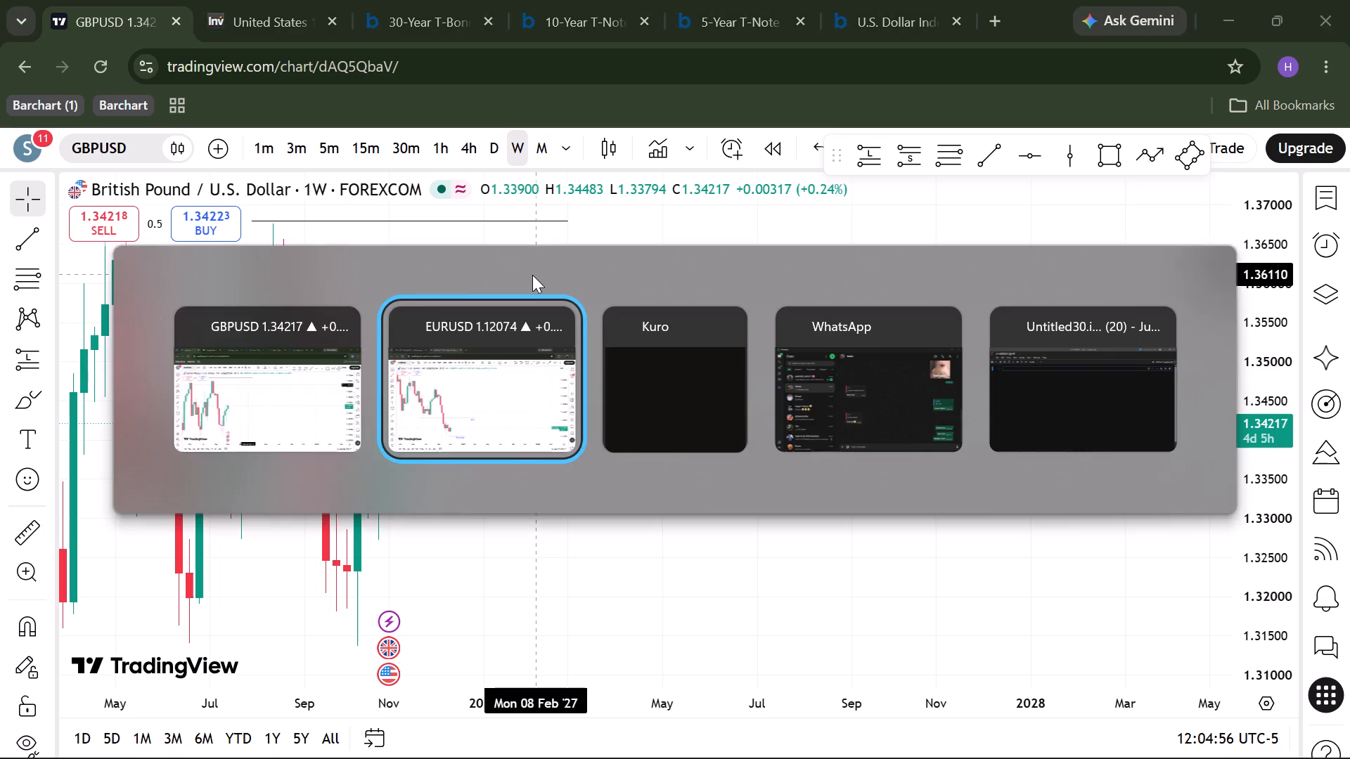
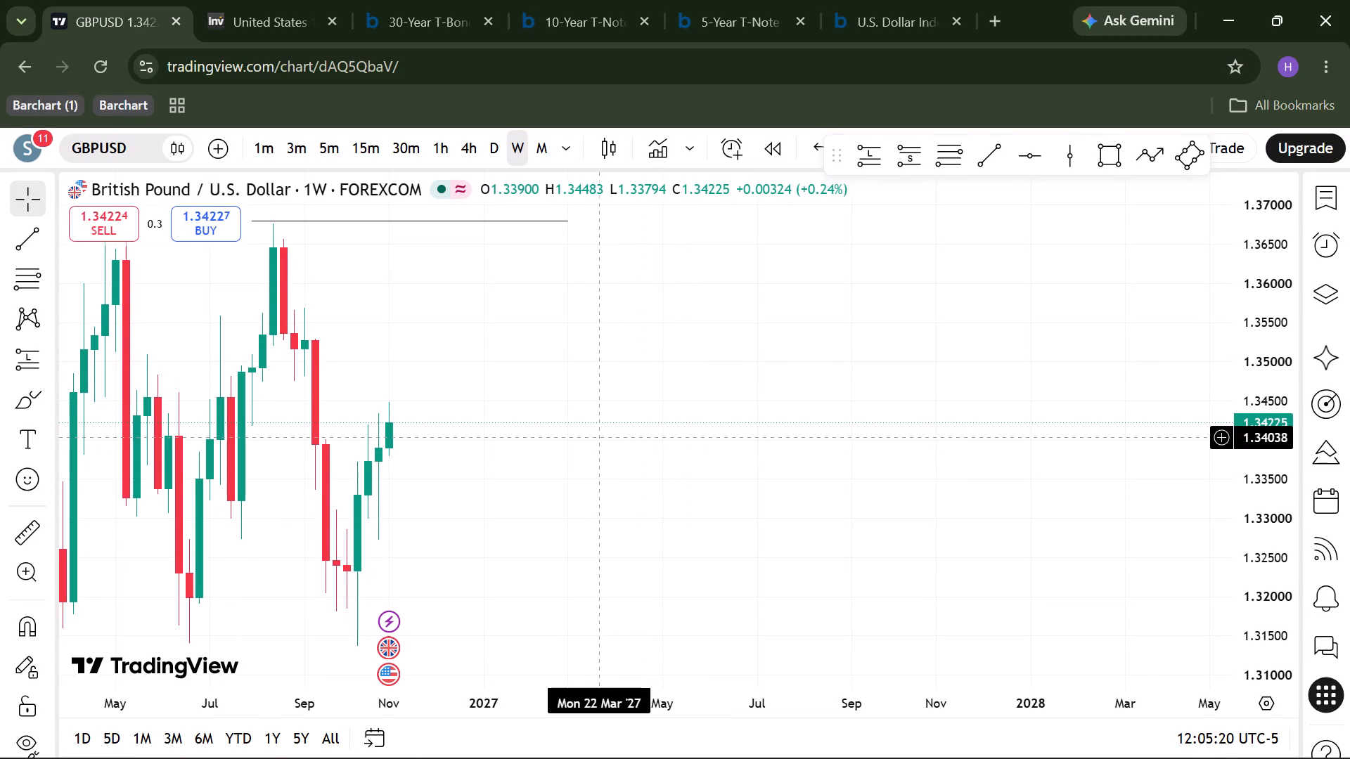
# On the weekly GBPUSD chart, draw a horizontal trend line at about 1.3475 spanning 31 Aug '26 to 1 Feb '27.
pyautogui.scroll(-2, 599, 437)
pyautogui.scroll(1, 599, 437)
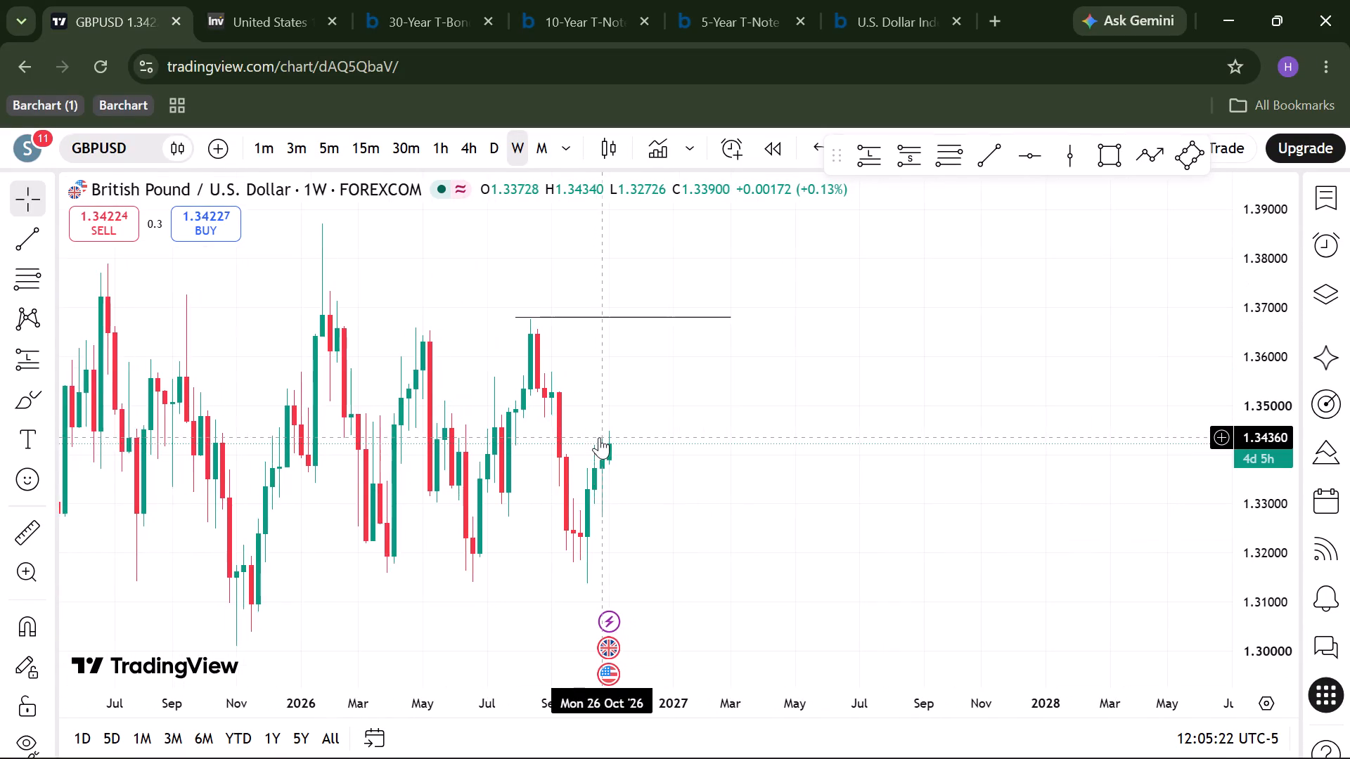
pyautogui.scroll(1, 599, 437)
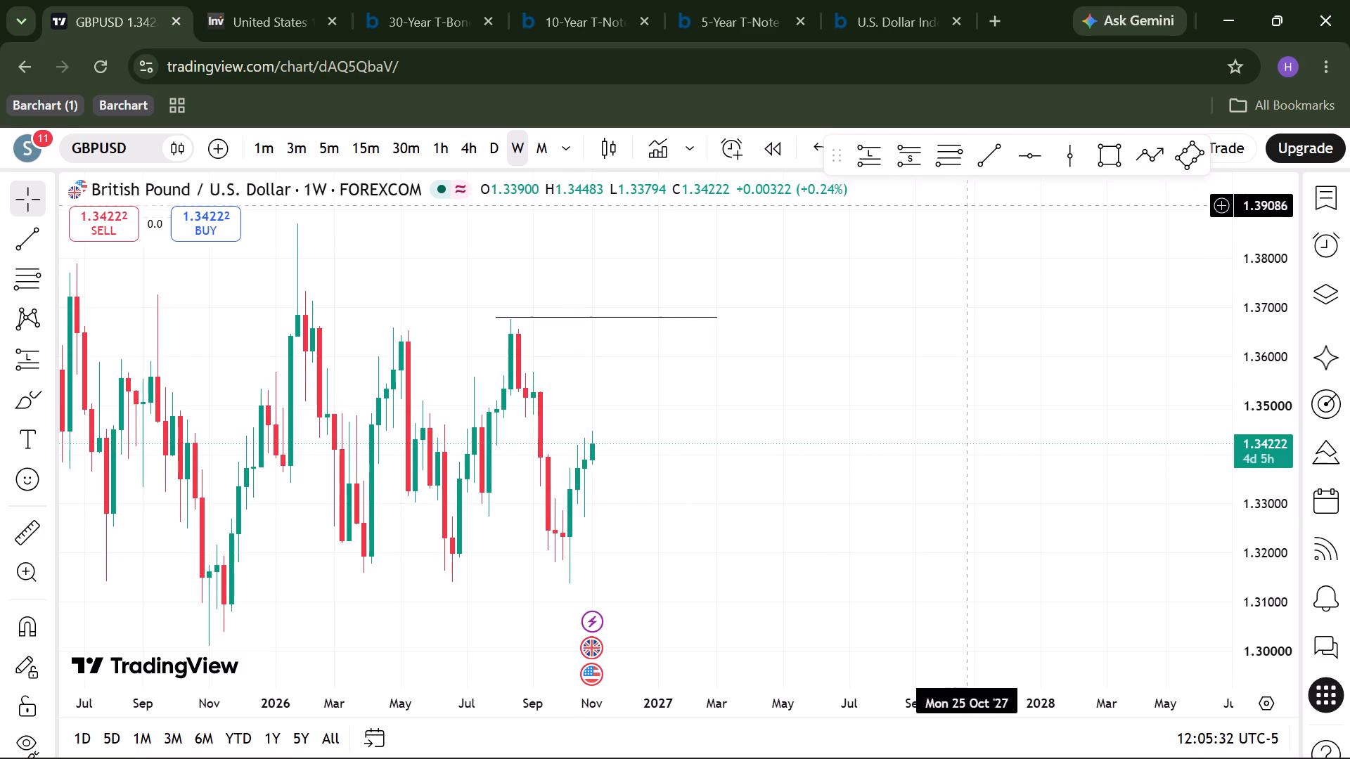
pyautogui.click(989, 169)
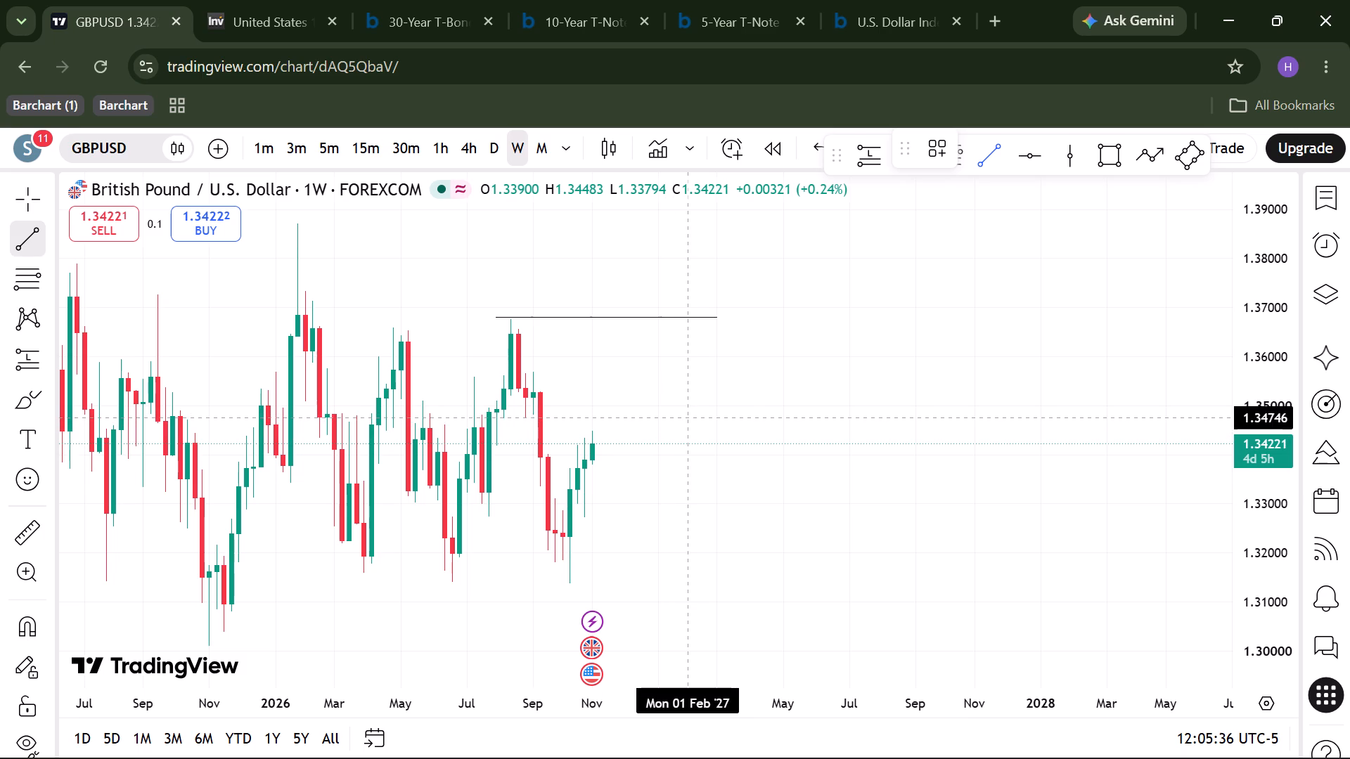
pyautogui.moveTo(686, 418); pyautogui.dragTo(526, 448)
pyautogui.keyDown('shift'); pyautogui.click(526, 448); pyautogui.keyUp('shift')
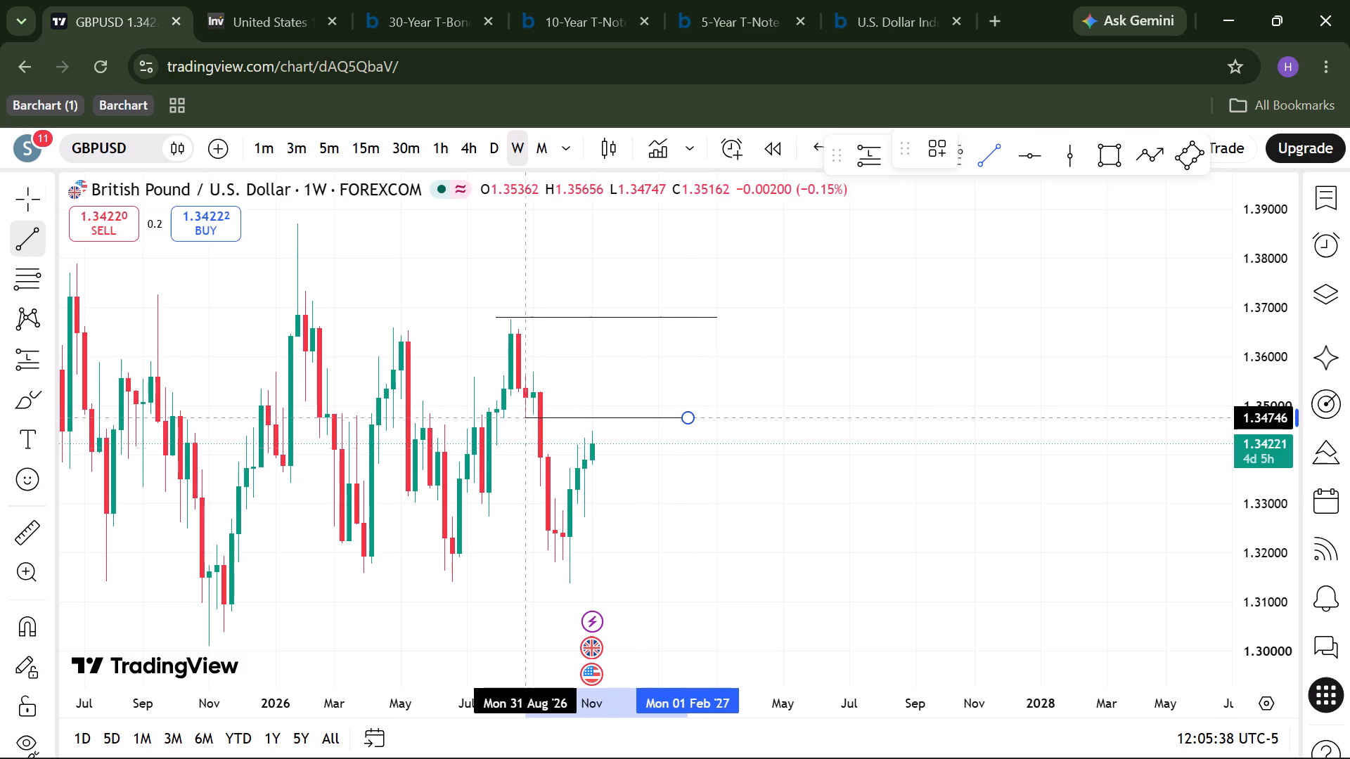
# Shorten the new GBPUSD trend line so that it ends at 21 Dec '26.
pyautogui.moveTo(684, 417); pyautogui.dragTo(646, 417)
pyautogui.keyDown('shift'); pyautogui.click(646, 417); pyautogui.keyUp('shift')
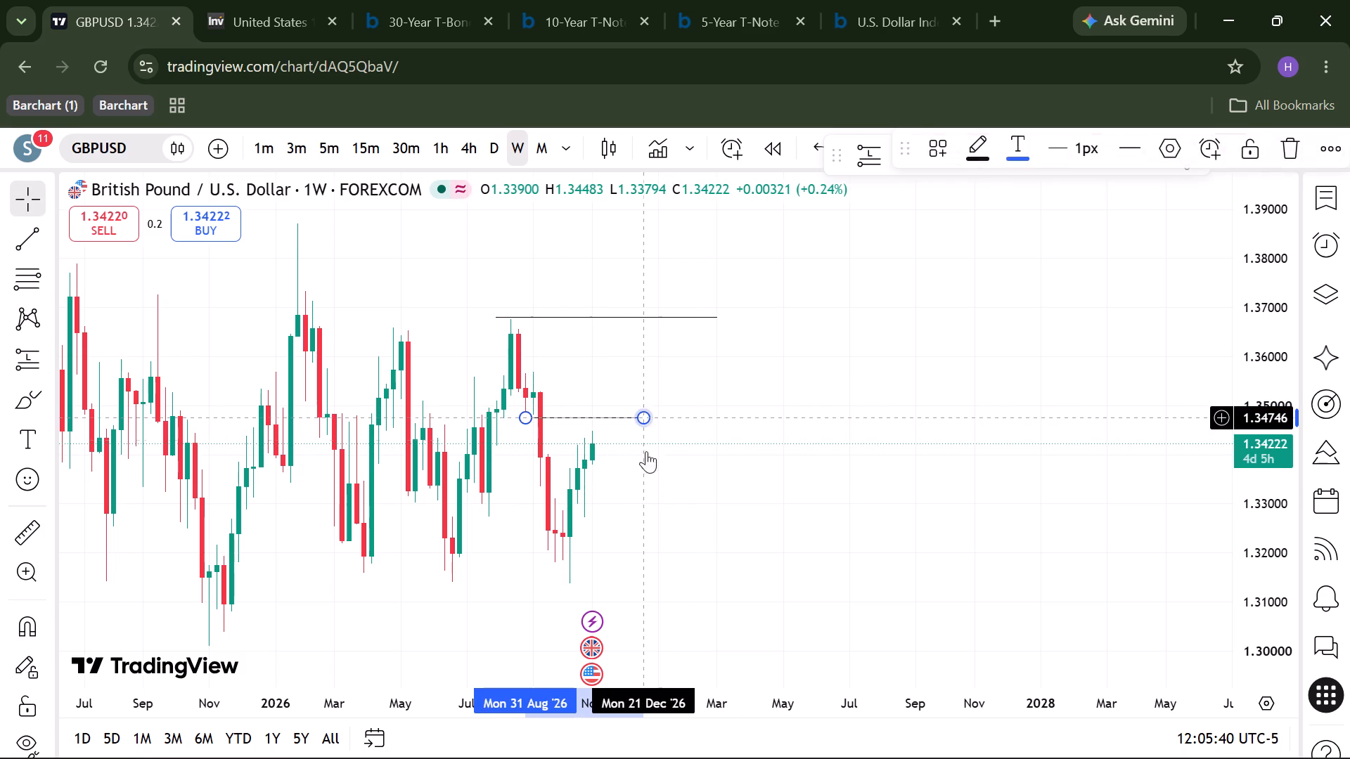
pyautogui.click(645, 500)
# Switch the GBPUSD chart to the daily timeframe and bring the recent candles into view.
pyautogui.scroll(-1, 645, 500)
pyautogui.scroll(1, 645, 500)
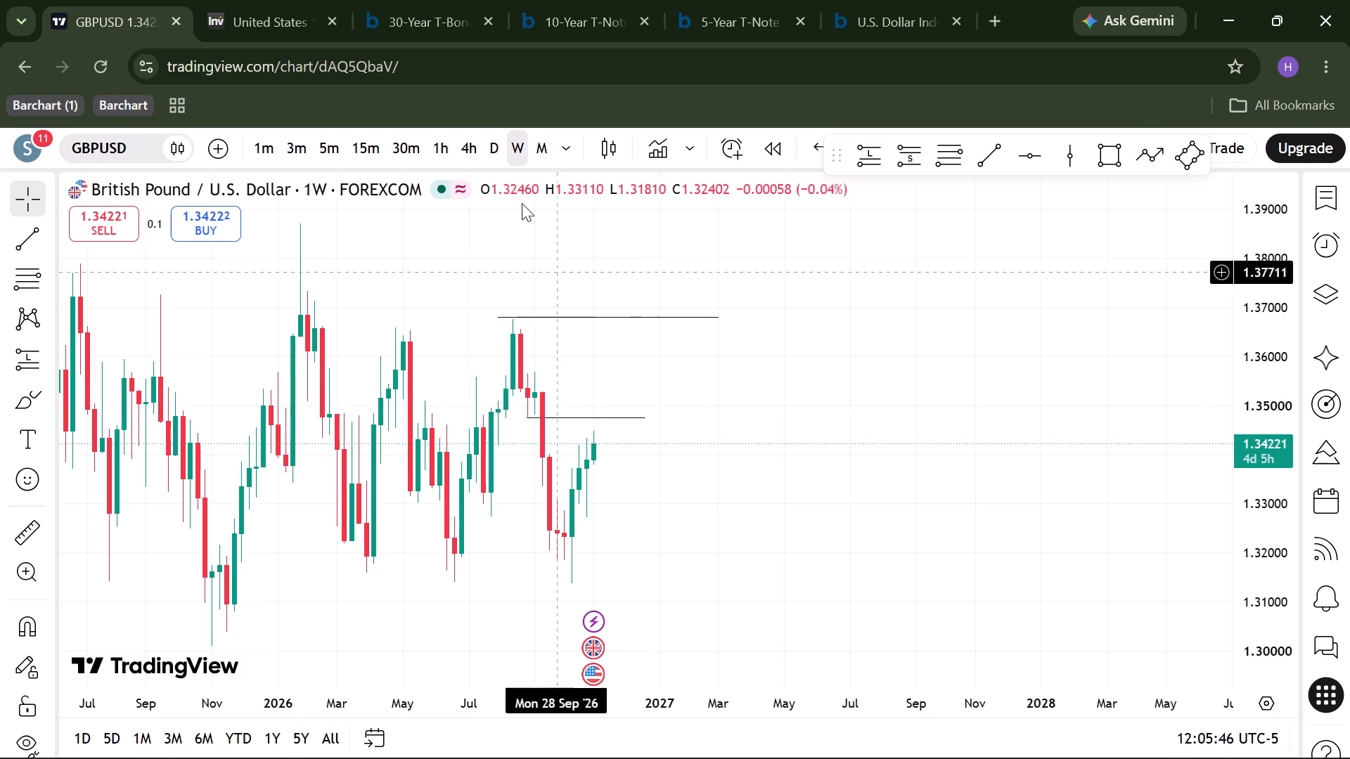
pyautogui.click(489, 153)
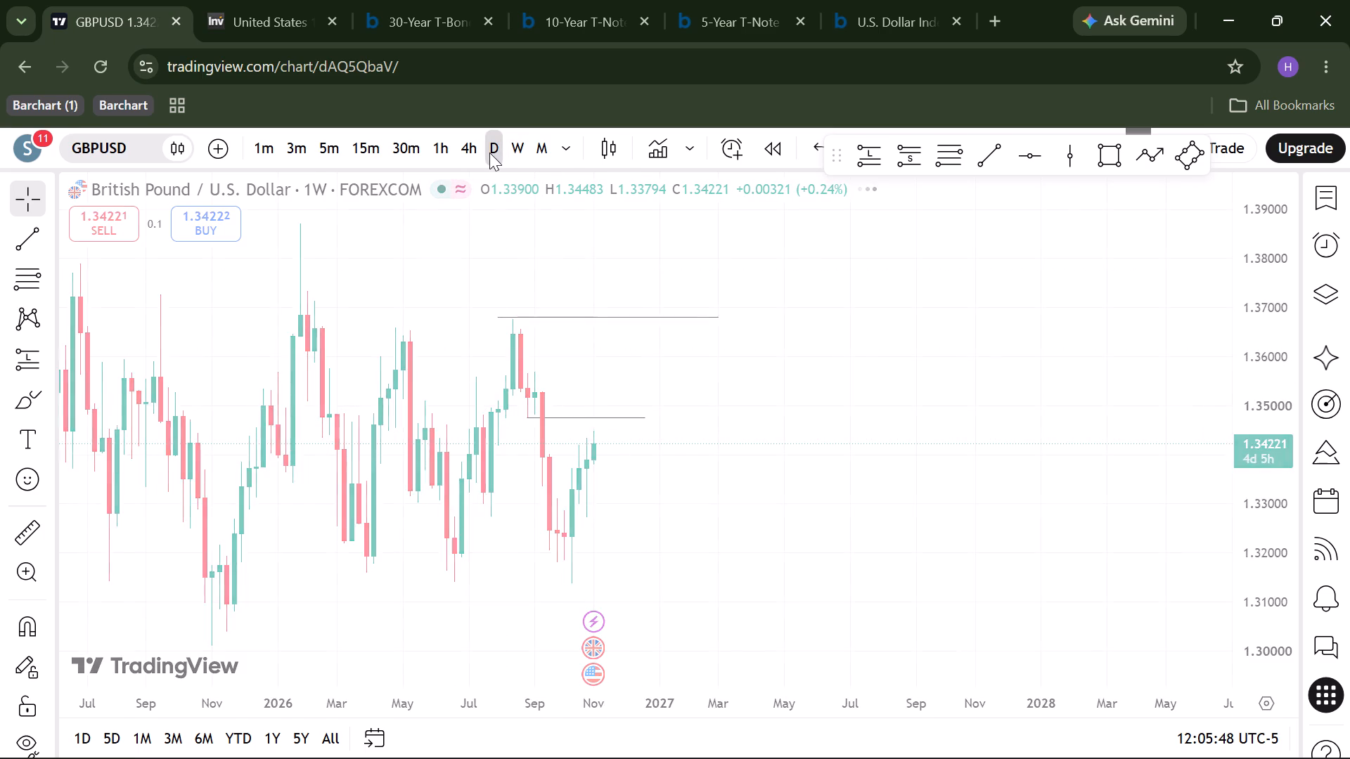
pyautogui.scroll(-1, 648, 576)
pyautogui.scroll(2, 648, 576)
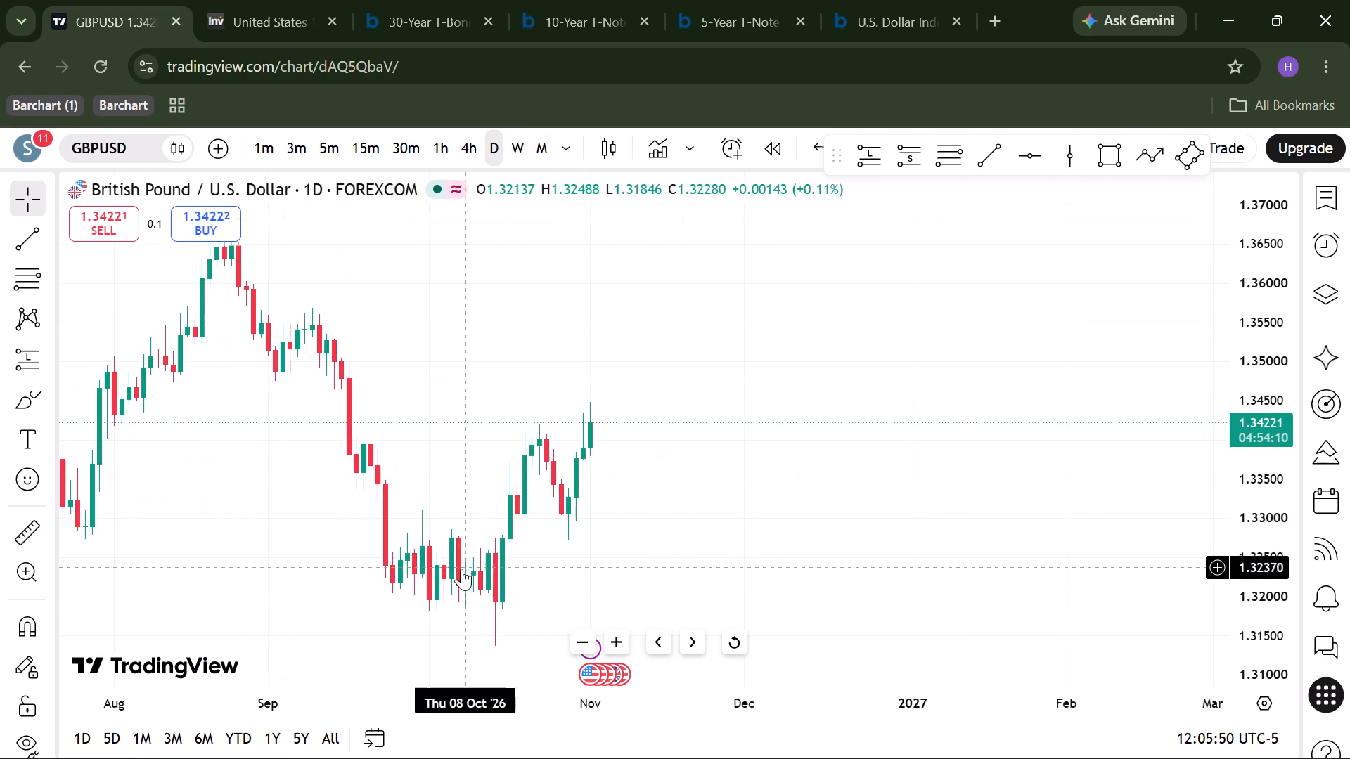
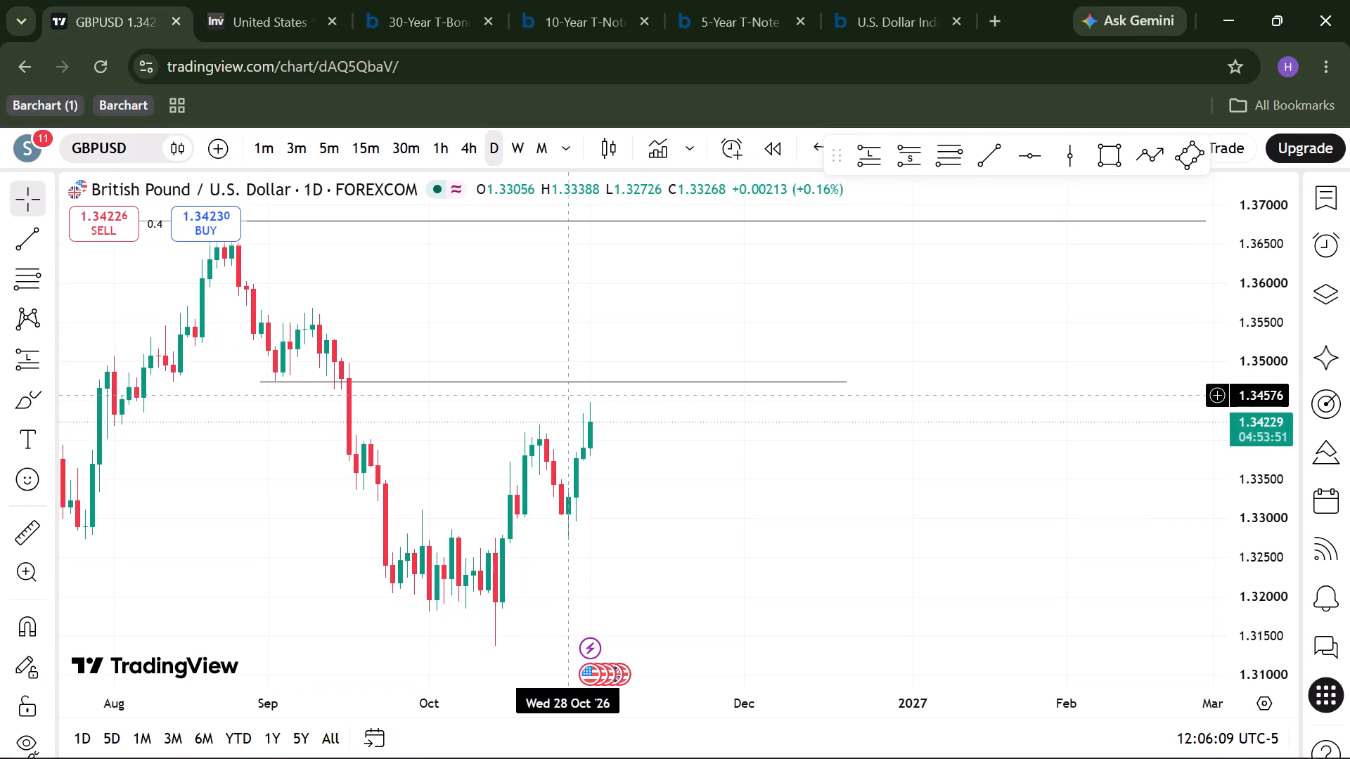
# Switch the EURUSD chart to the daily timeframe, dismiss the upgrade advert and bring the recent candles into view.
pyautogui.hotkey('alt', 'Tab')
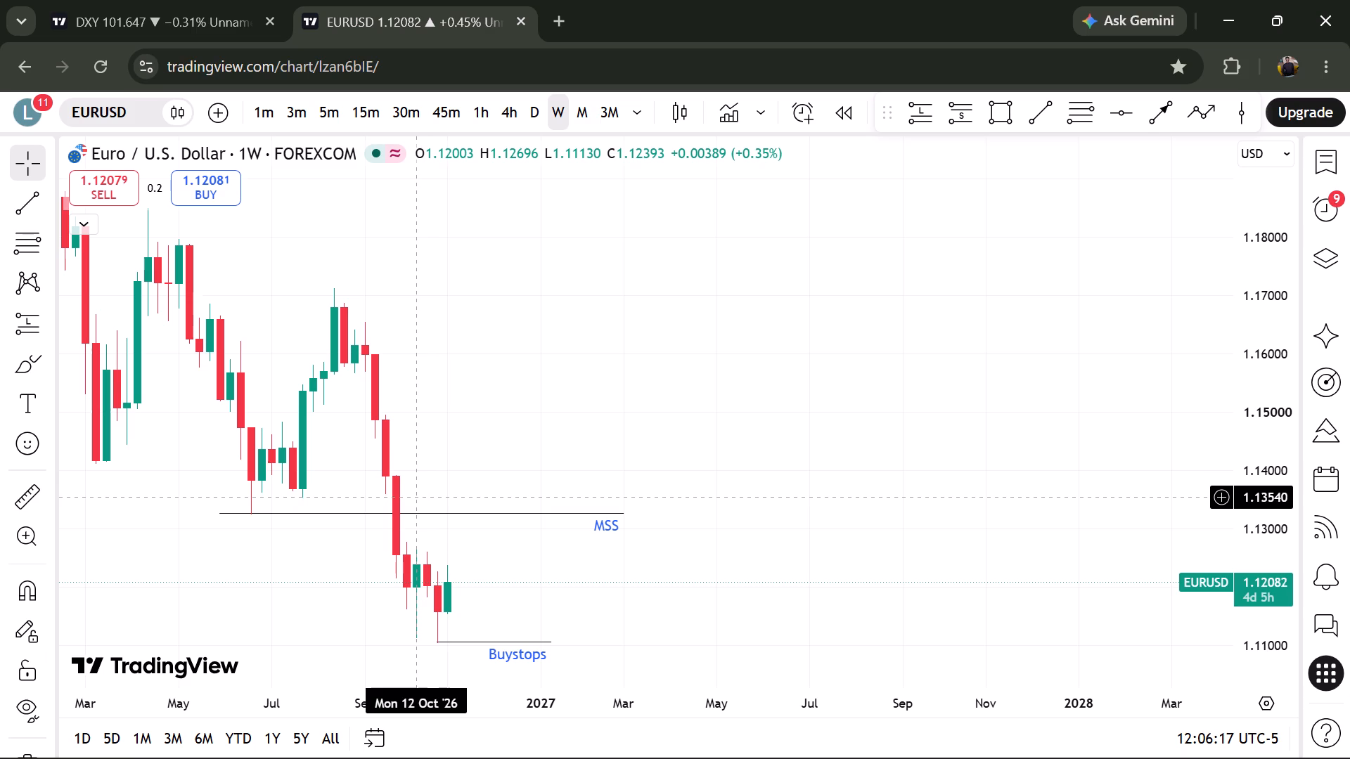
pyautogui.hotkey('alt', 'Tab')
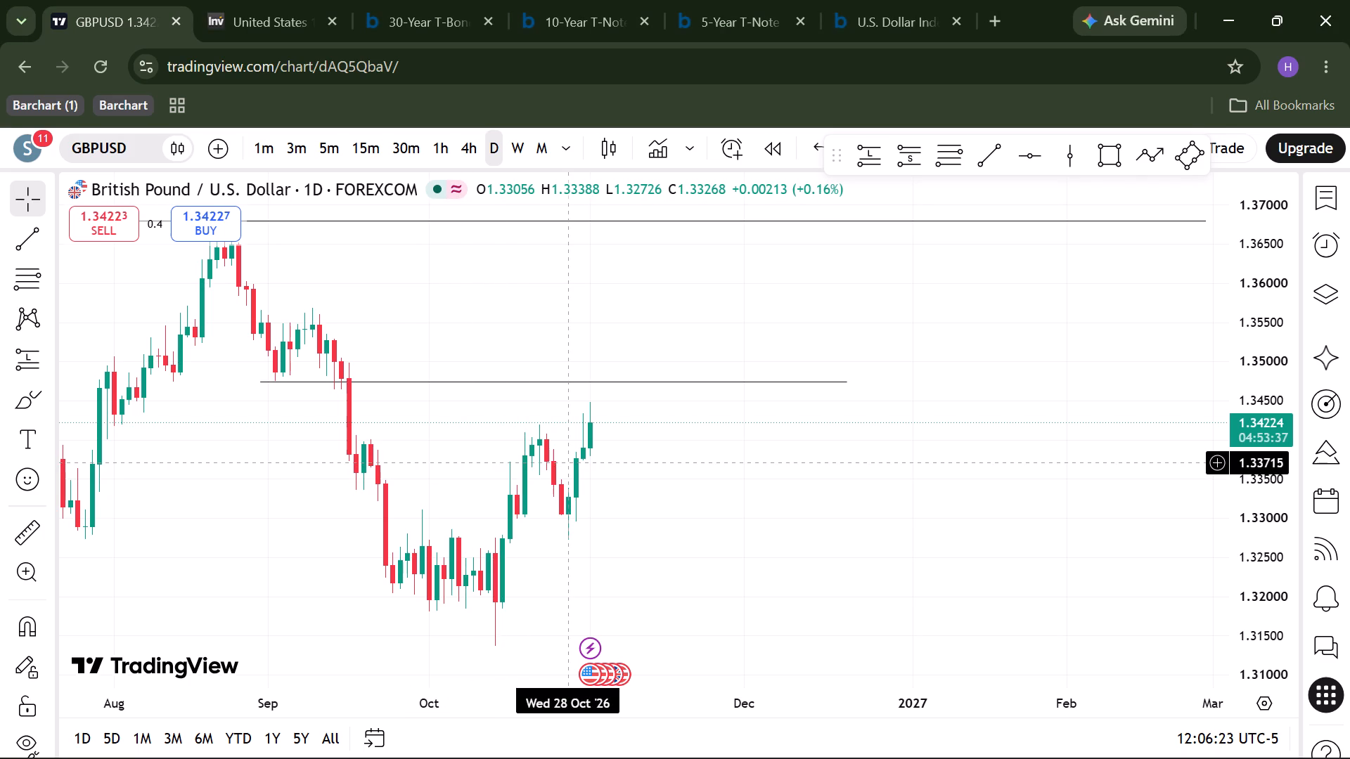
pyautogui.hotkey('alt', 'Tab')
pyautogui.hotkey('alt', 'Tab')
pyautogui.hotkey('alt', 'Tab')
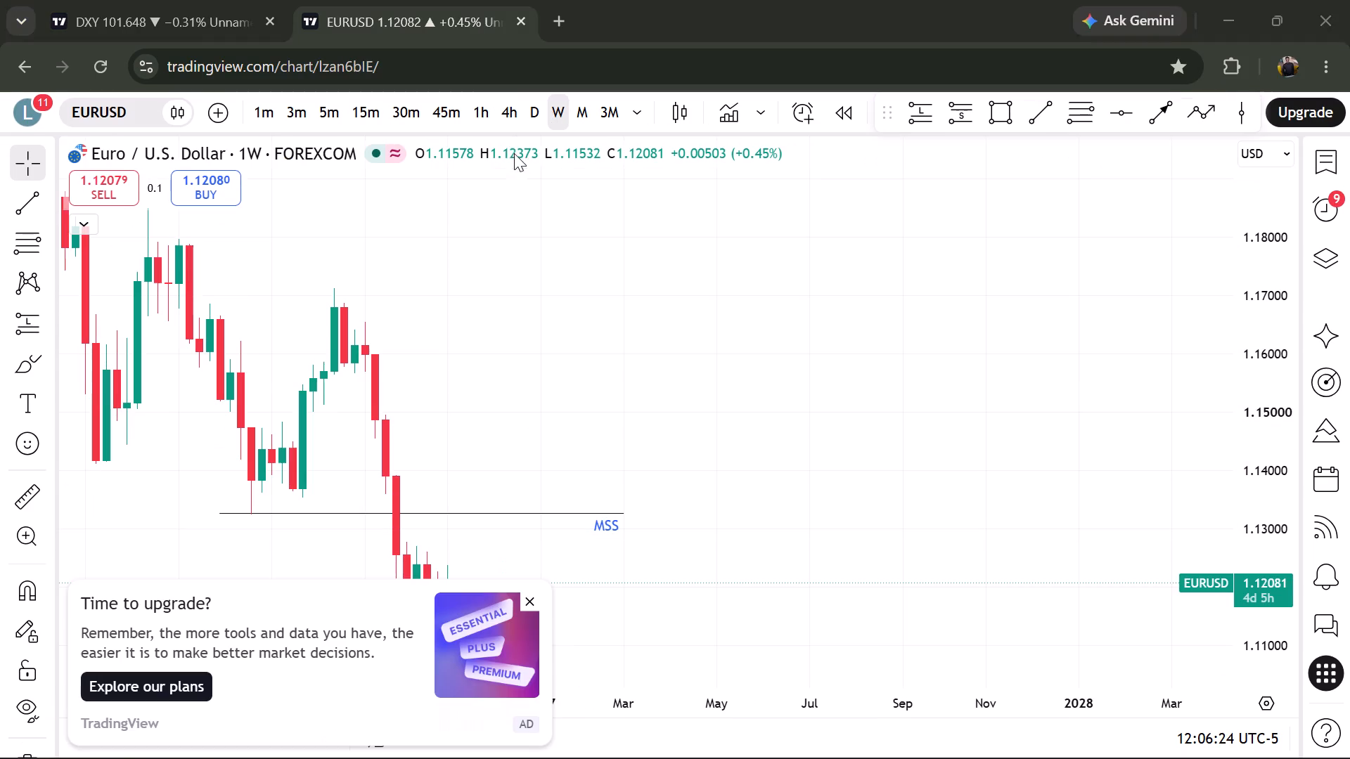
pyautogui.click(533, 120)
pyautogui.scroll(-1, 676, 467)
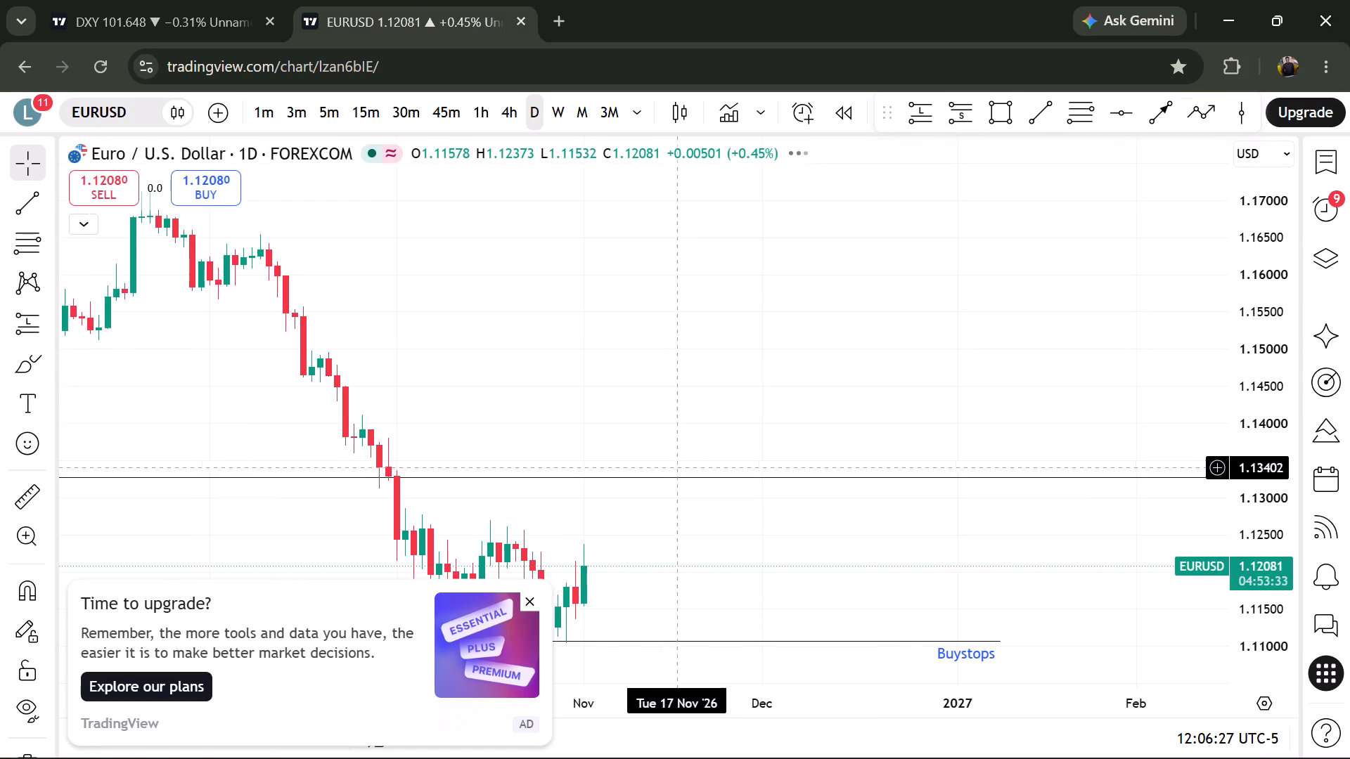
pyautogui.click(529, 600)
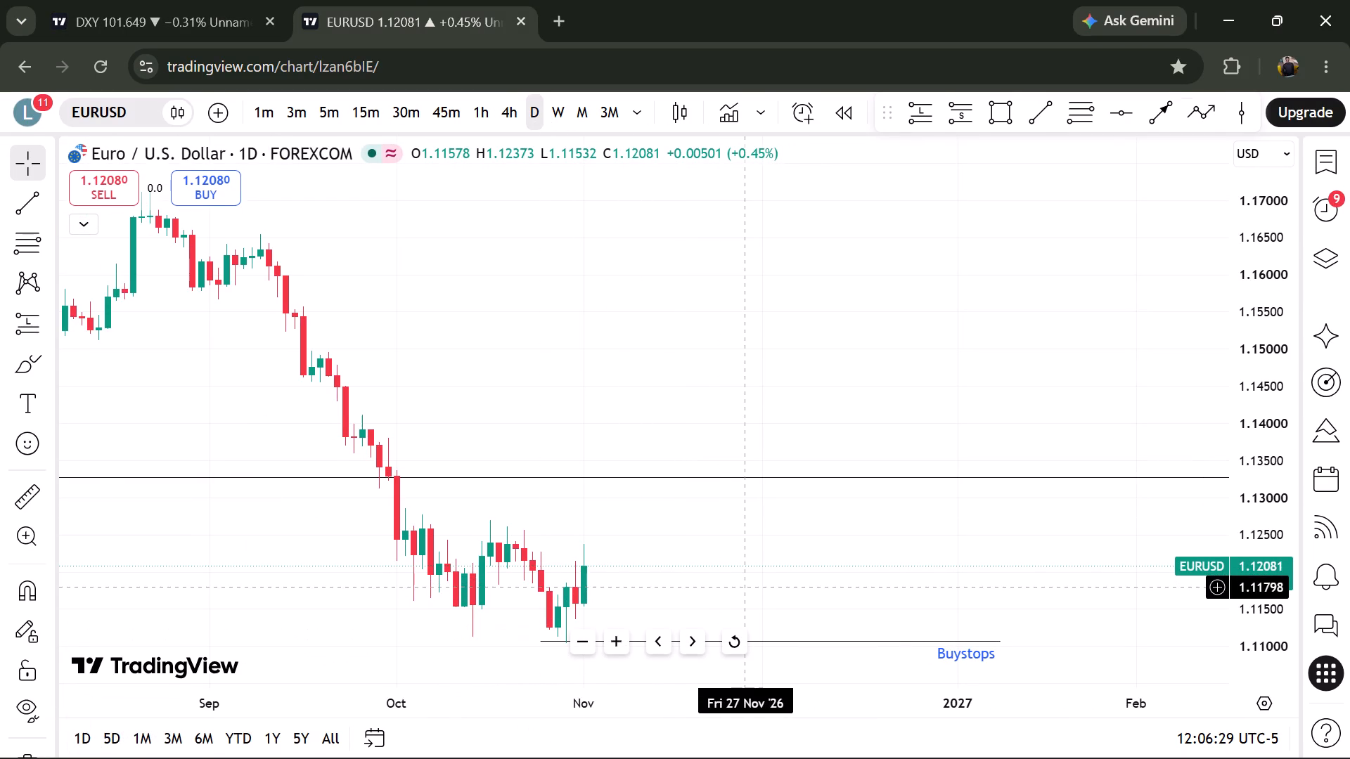
pyautogui.scroll(-2, 920, 415)
pyautogui.hscroll(-2, 920, 415)
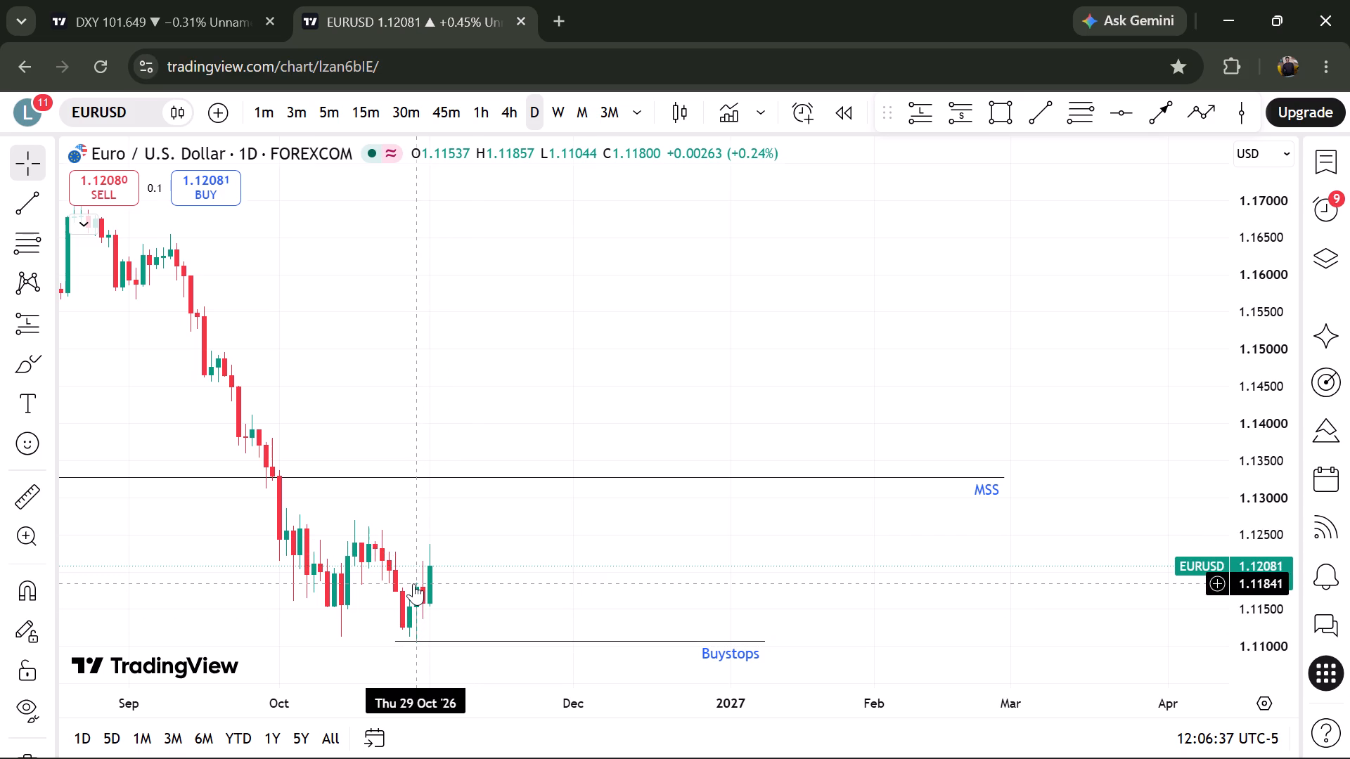
# Compare the latest daily candles and swing lows on the GBPUSD chart with those on the EURUSD chart.
pyautogui.hotkey('alt', 'Tab')
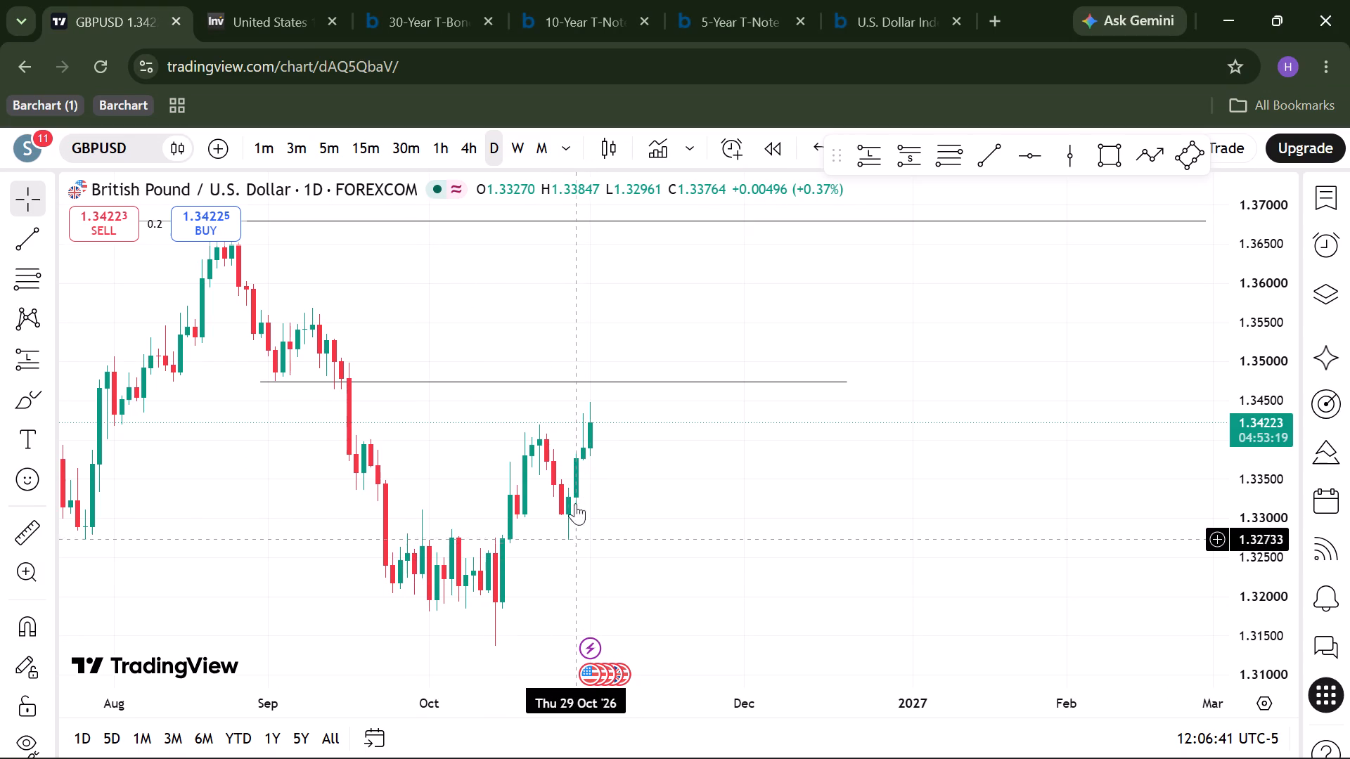
pyautogui.hotkey('alt', 'Tab')
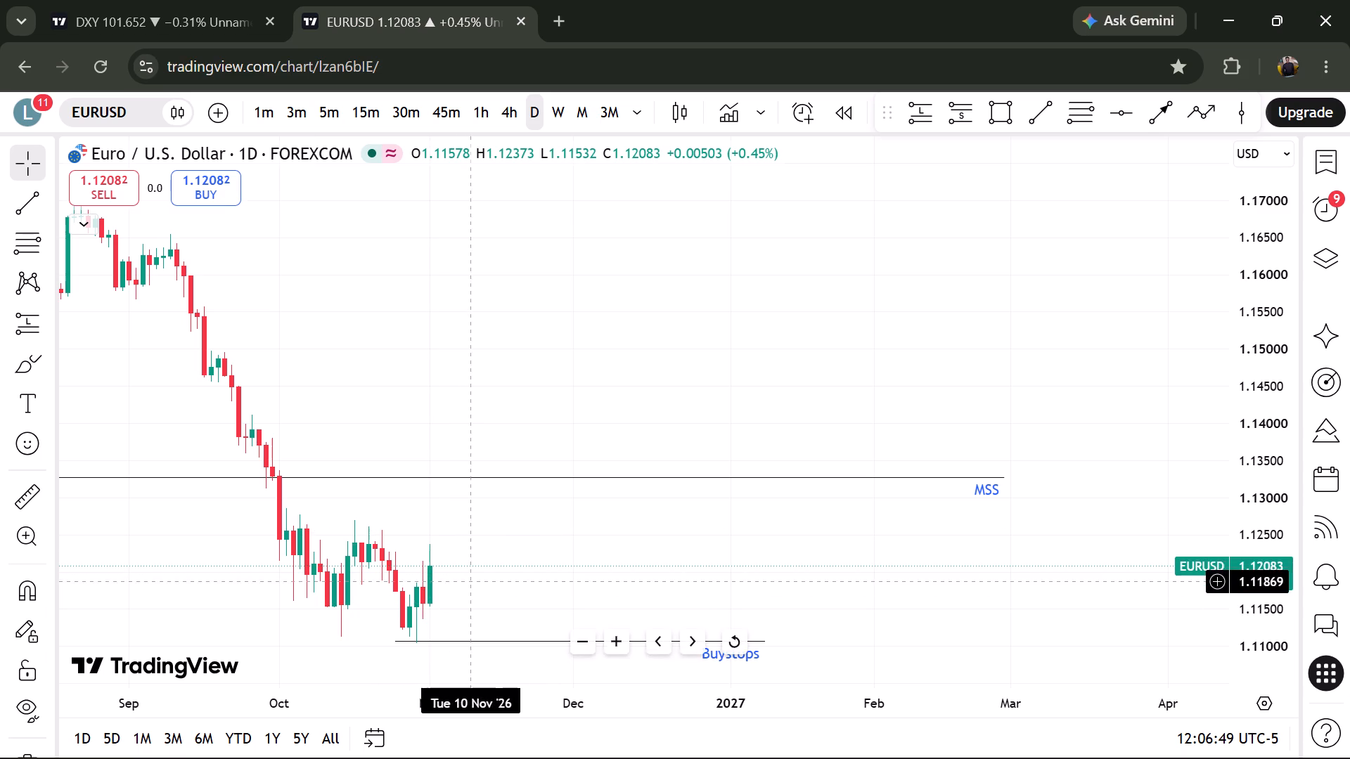
pyautogui.hotkey('alt', 'Tab')
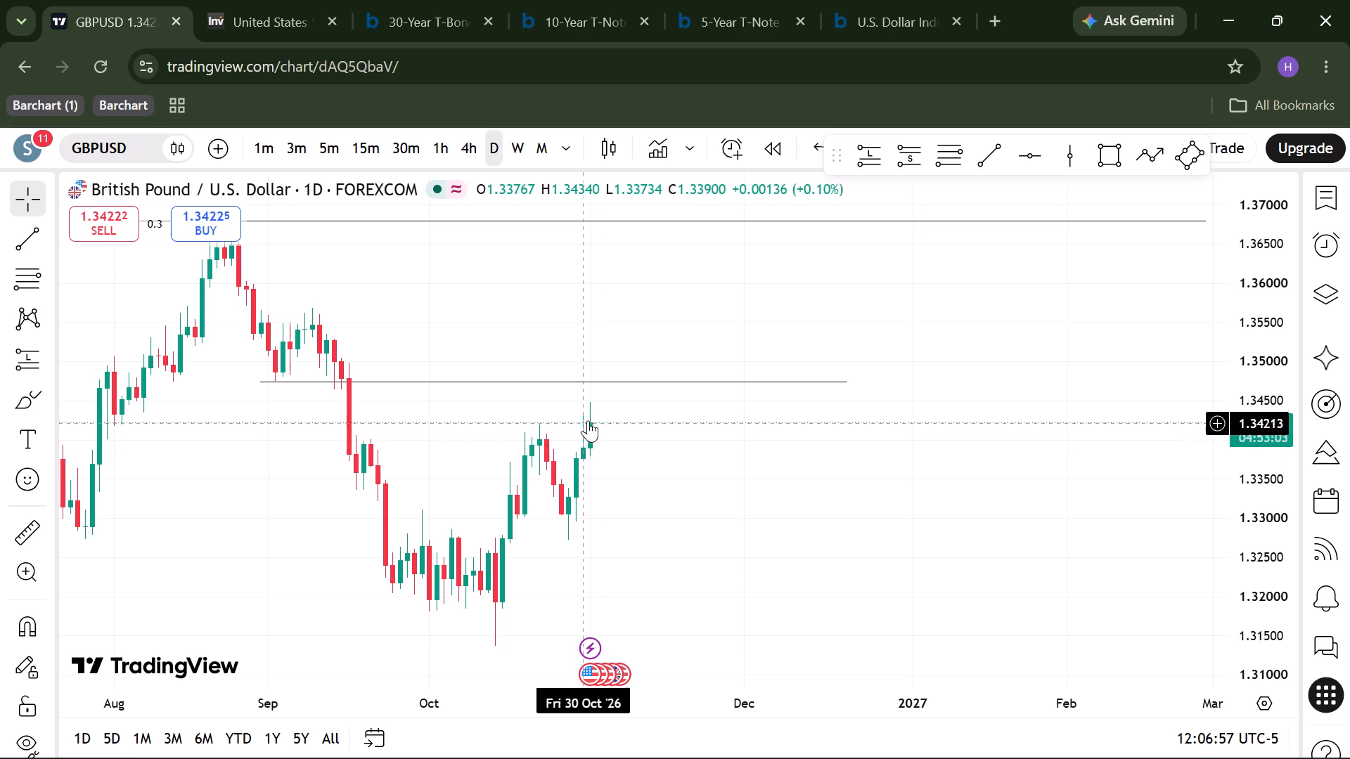
pyautogui.hotkey('alt', 'Tab')
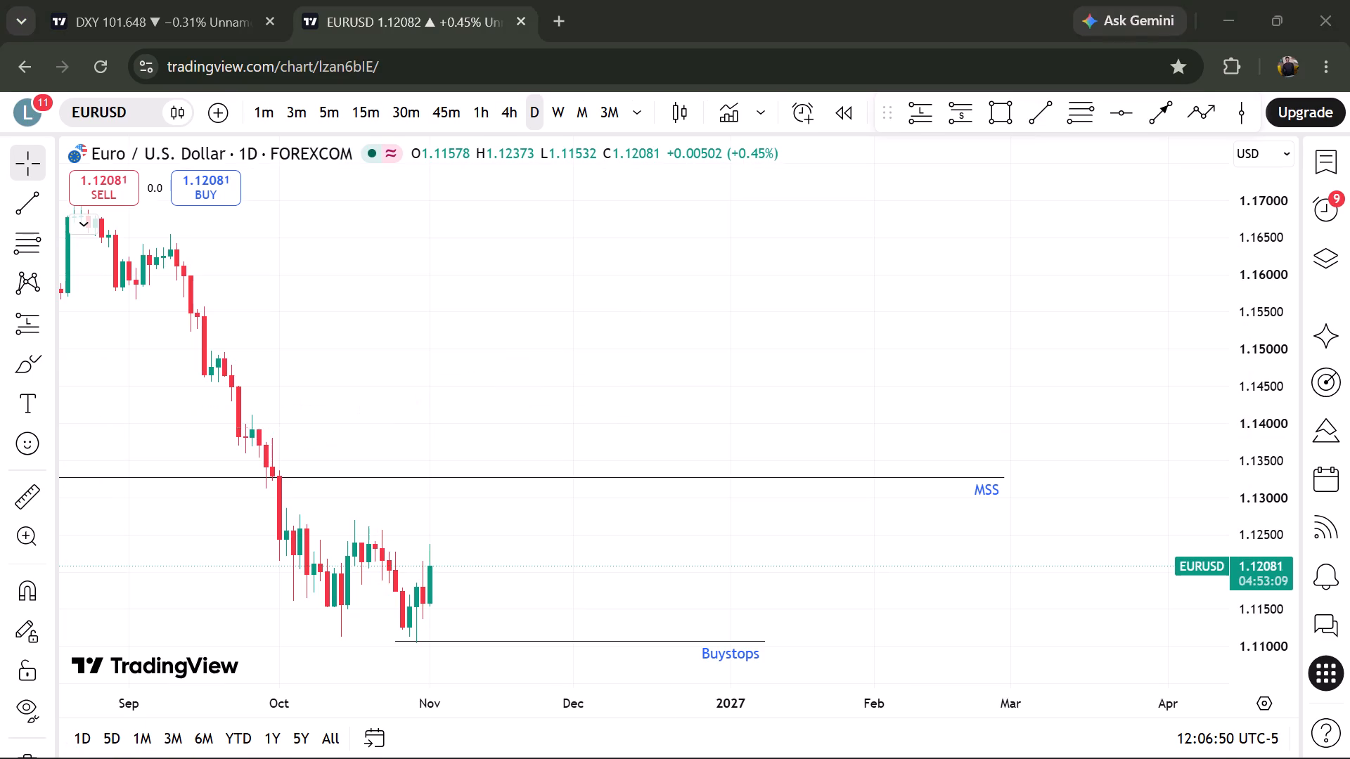
# Switch the U.S. Dollar Index chart to the daily timeframe, dismiss the referral advert and bring the August to November candles into view.
pyautogui.click(172, 37)
pyautogui.click(531, 117)
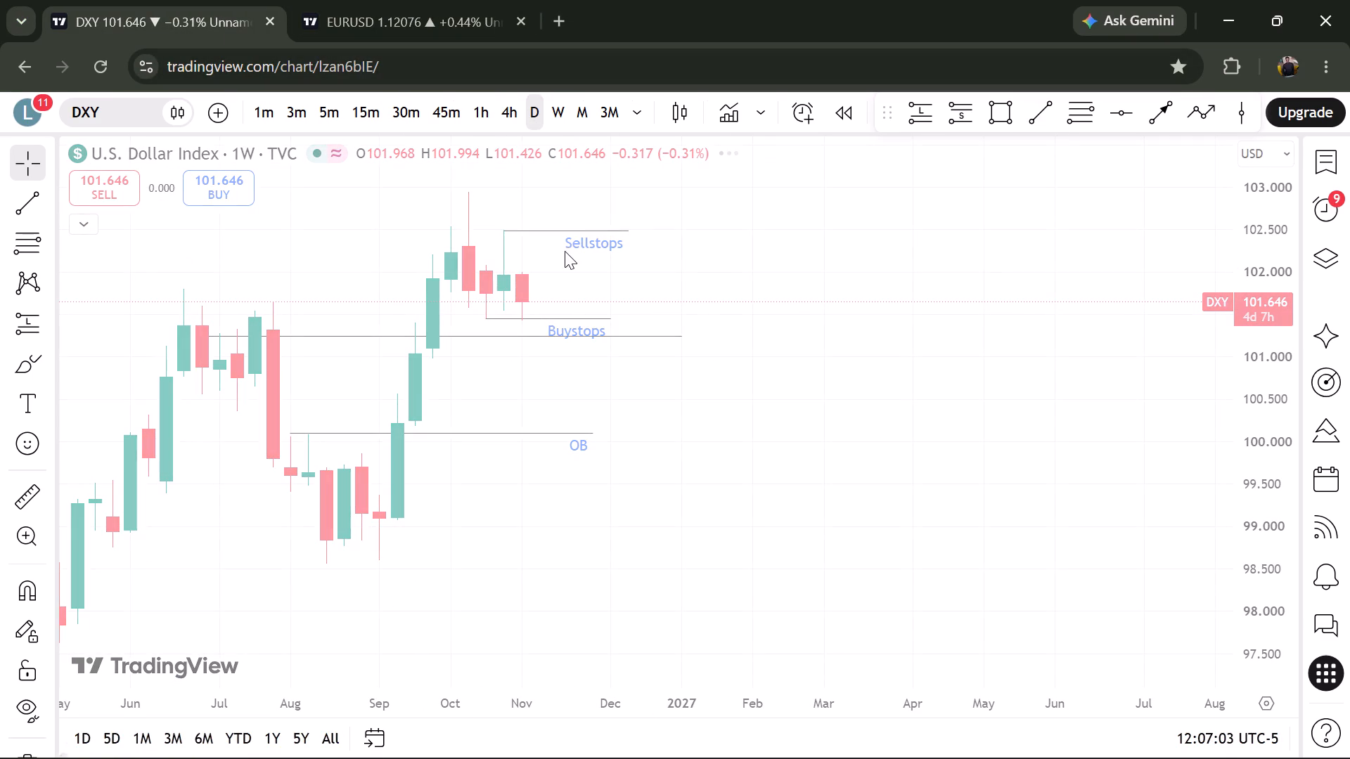
pyautogui.scroll(-3, 641, 280)
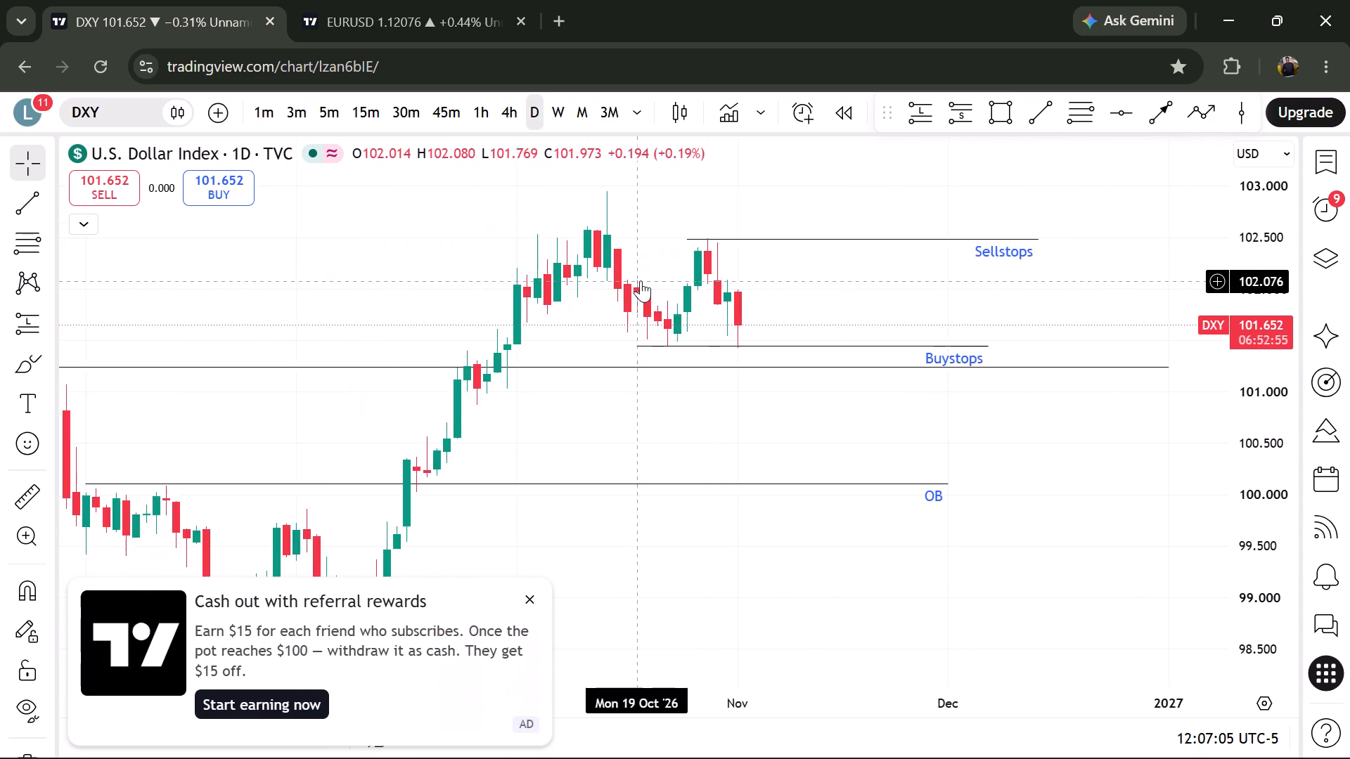
pyautogui.hscroll(-1, 641, 280)
pyautogui.scroll(-2, 641, 280)
pyautogui.scroll(1, 641, 280)
pyautogui.scroll(-2, 641, 280)
pyautogui.hscroll(-1, 641, 280)
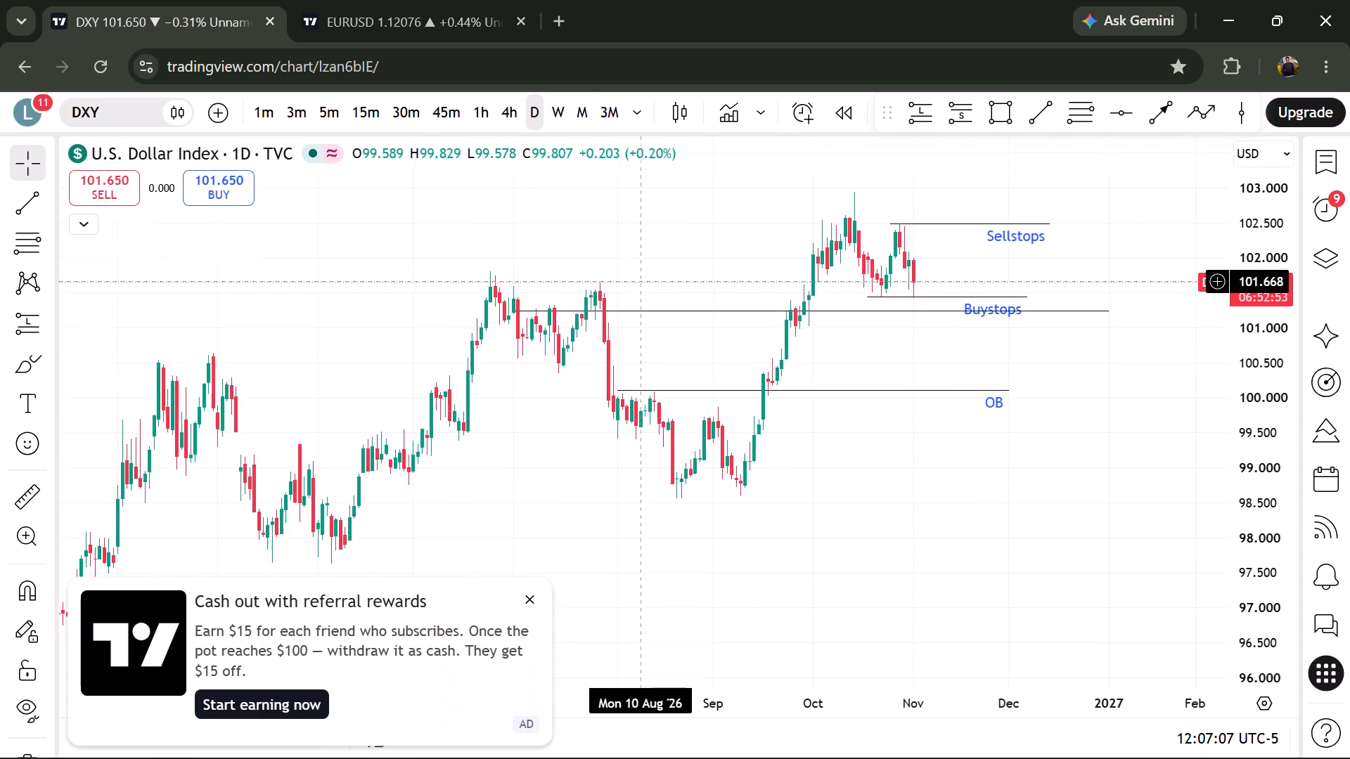
pyautogui.hscroll(-1, 641, 280)
pyautogui.hscroll(1, 641, 280)
pyautogui.scroll(1, 641, 280)
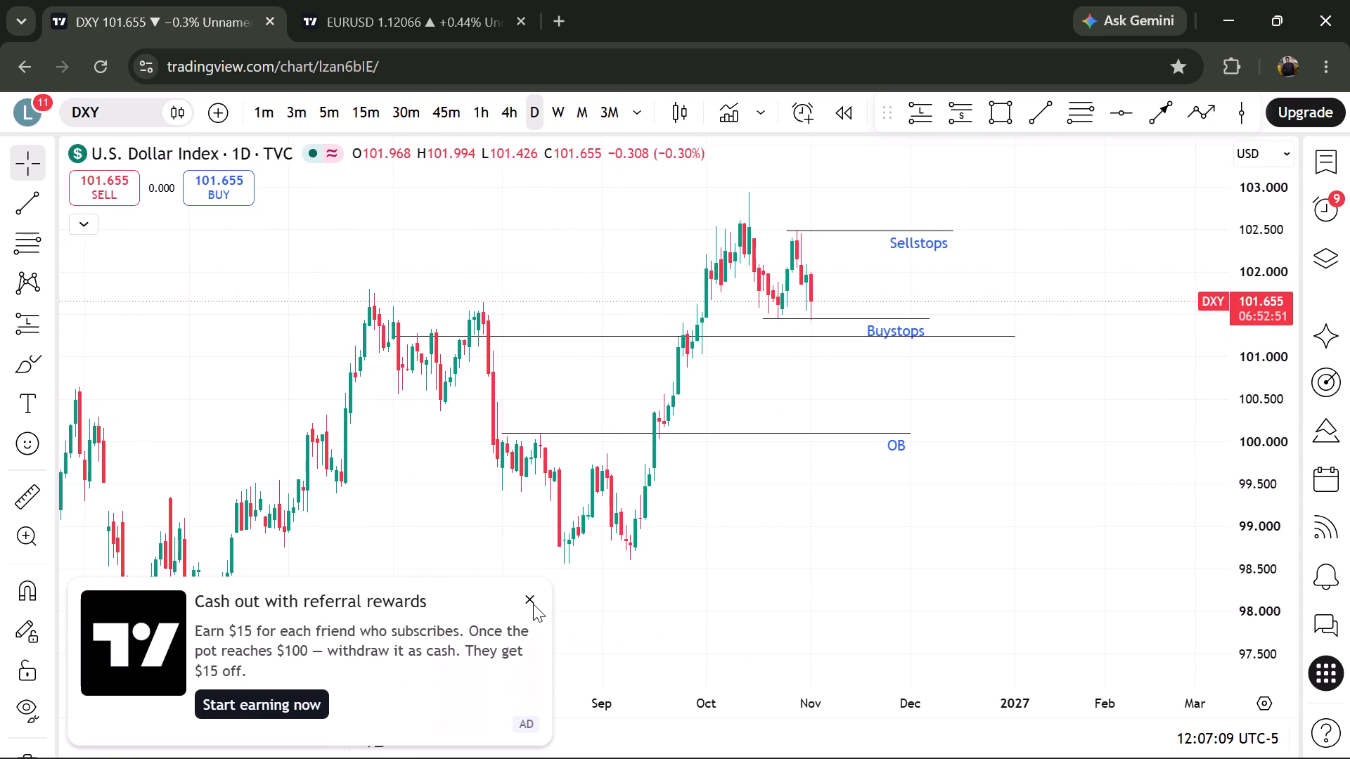
pyautogui.click(533, 602)
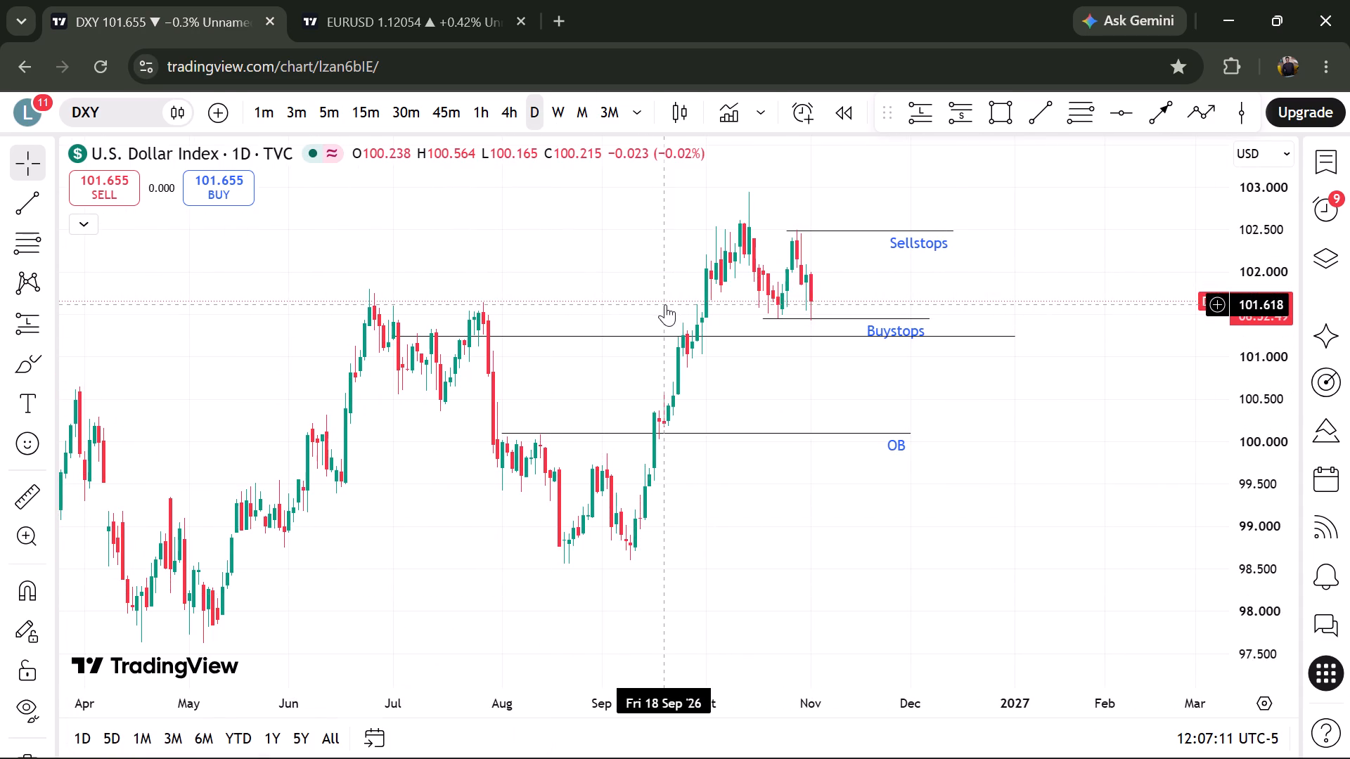
pyautogui.scroll(3, 751, 317)
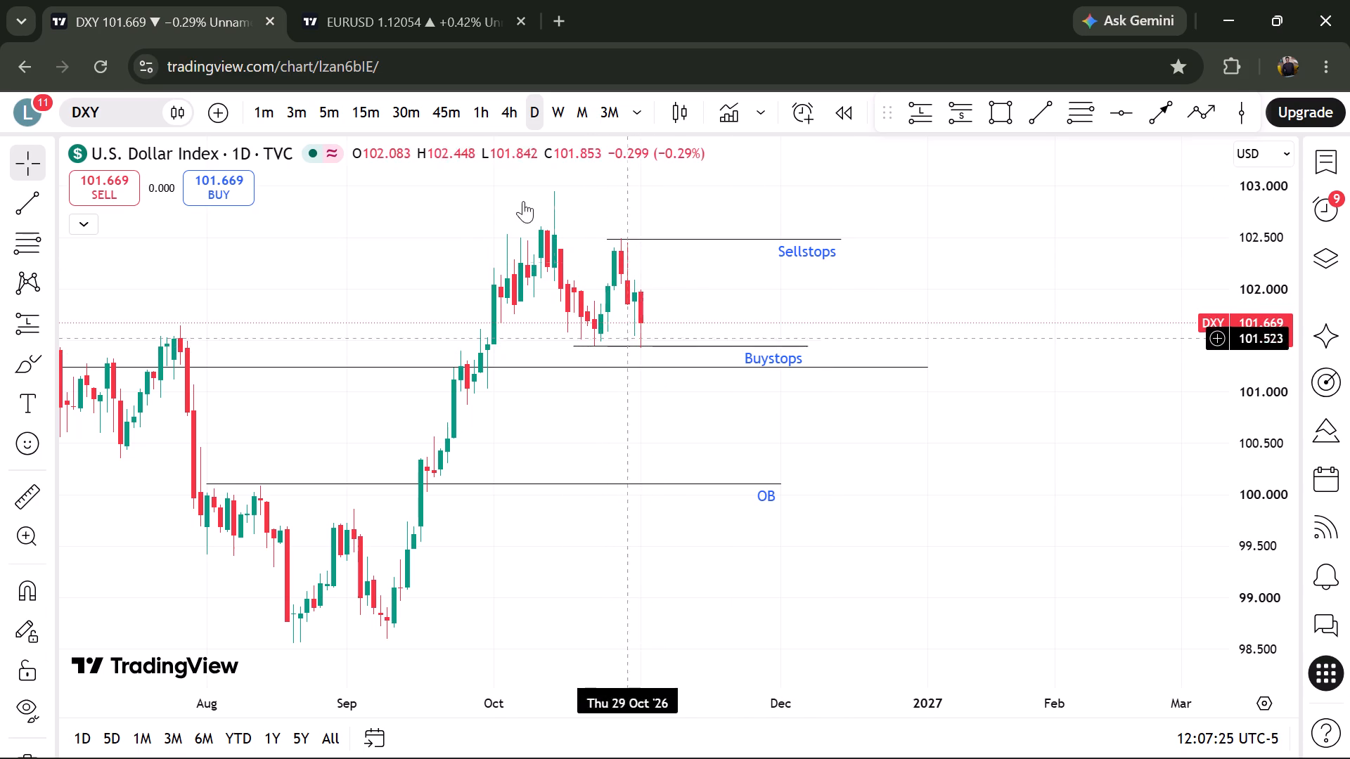
# On the daily EURUSD chart, draw a horizontal trend line at about 1.1256 spanning 22 Oct '26 to 26 Nov '26.
pyautogui.click(361, 0)
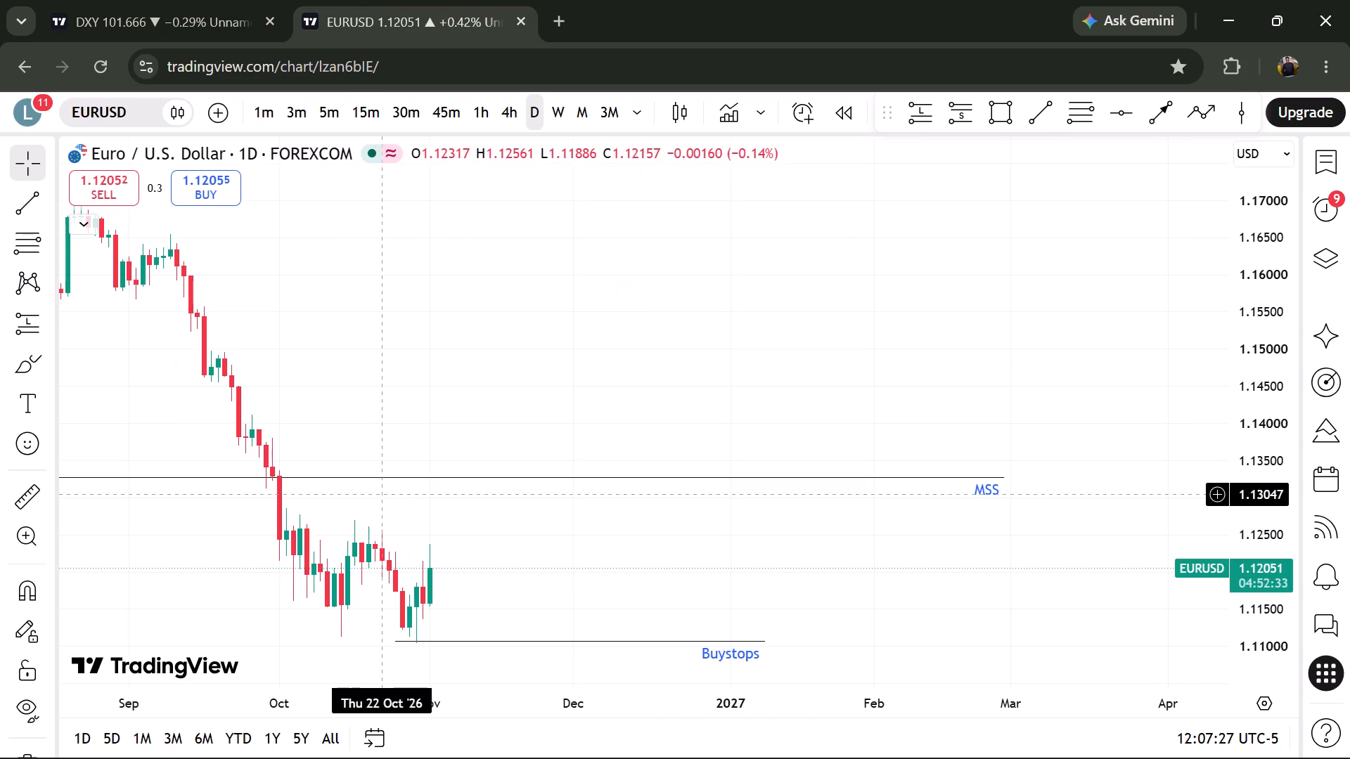
pyautogui.click(175, 4)
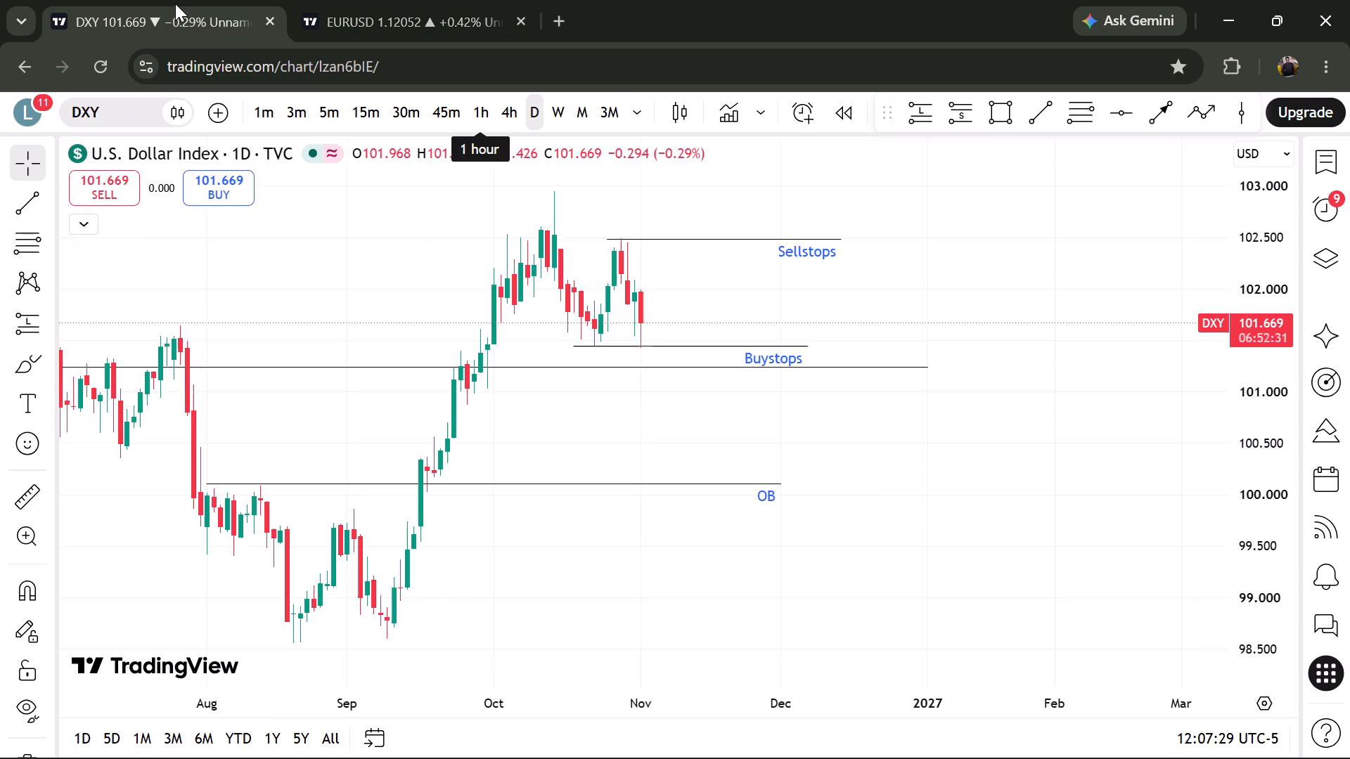
pyautogui.click(361, 7)
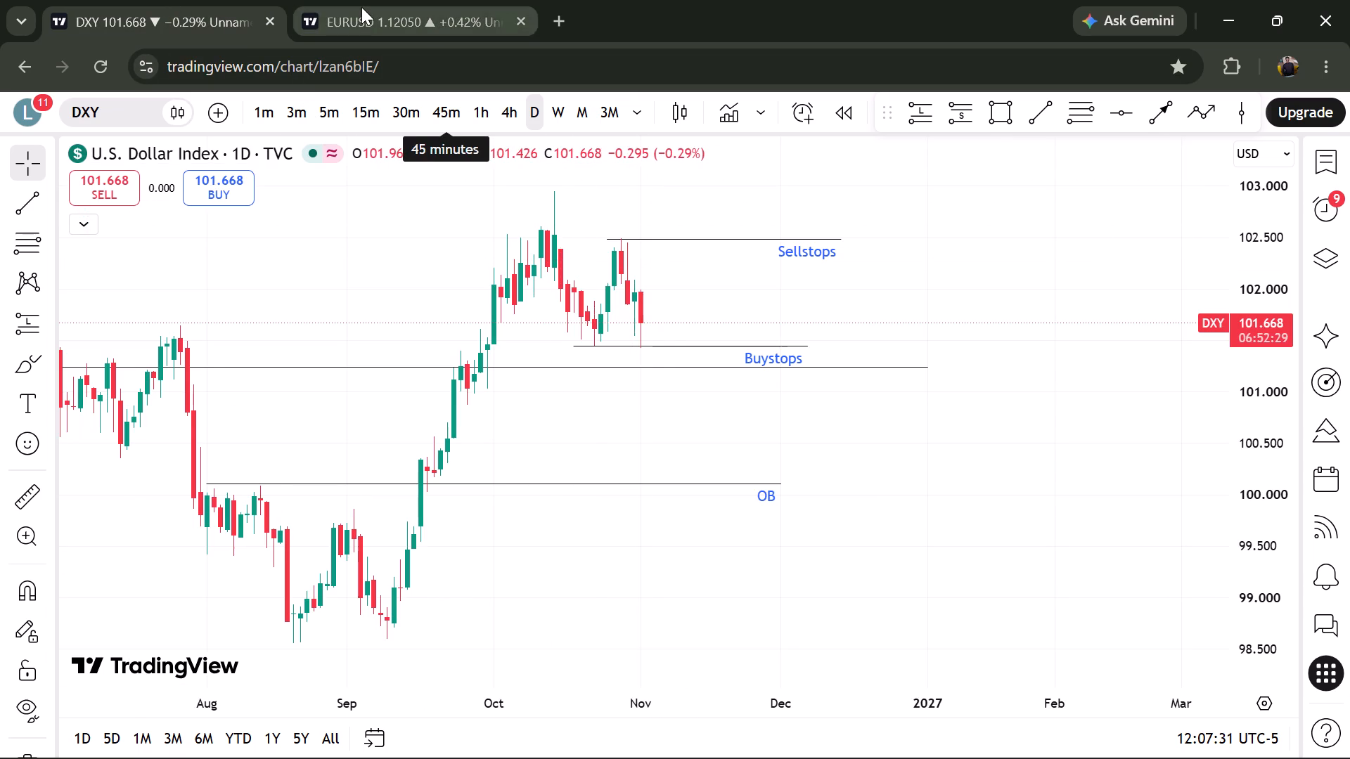
pyautogui.click(1024, 124)
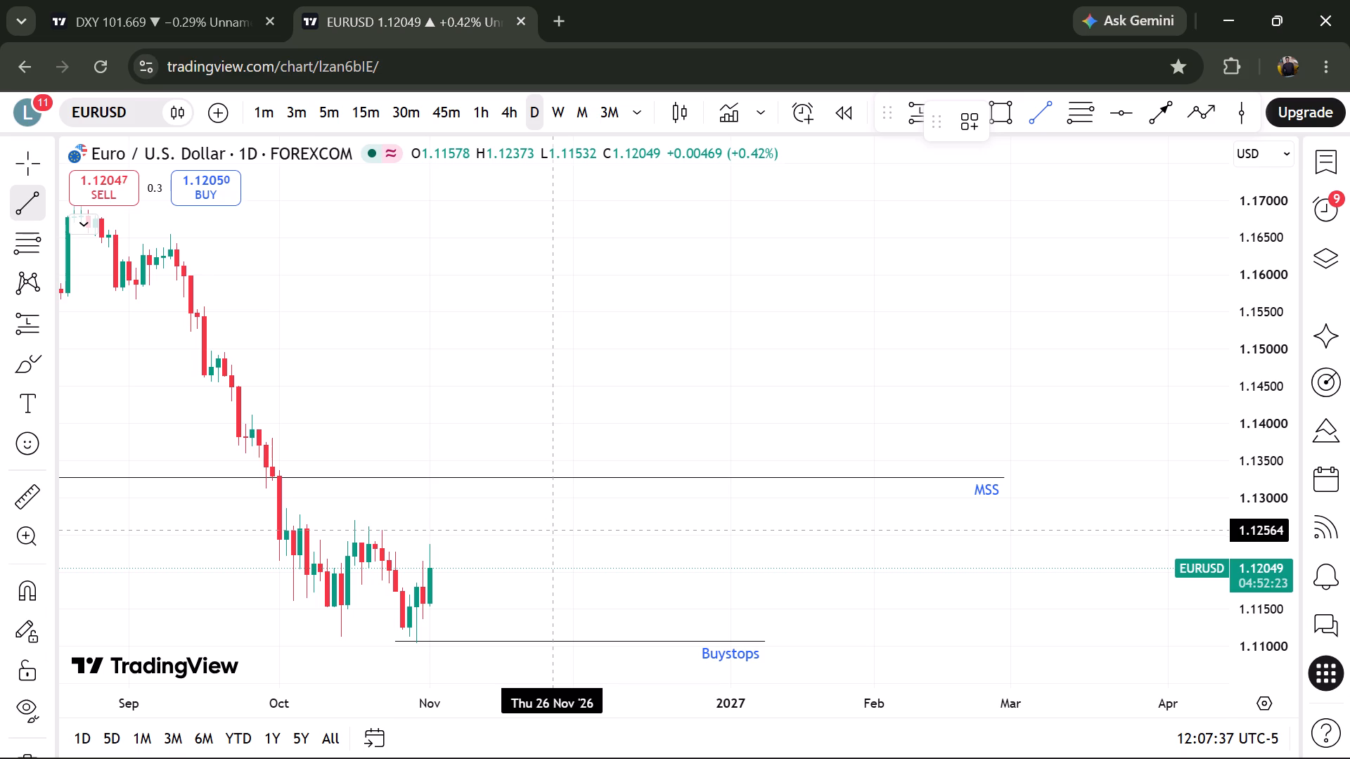
pyautogui.moveTo(550, 530); pyautogui.dragTo(392, 573)
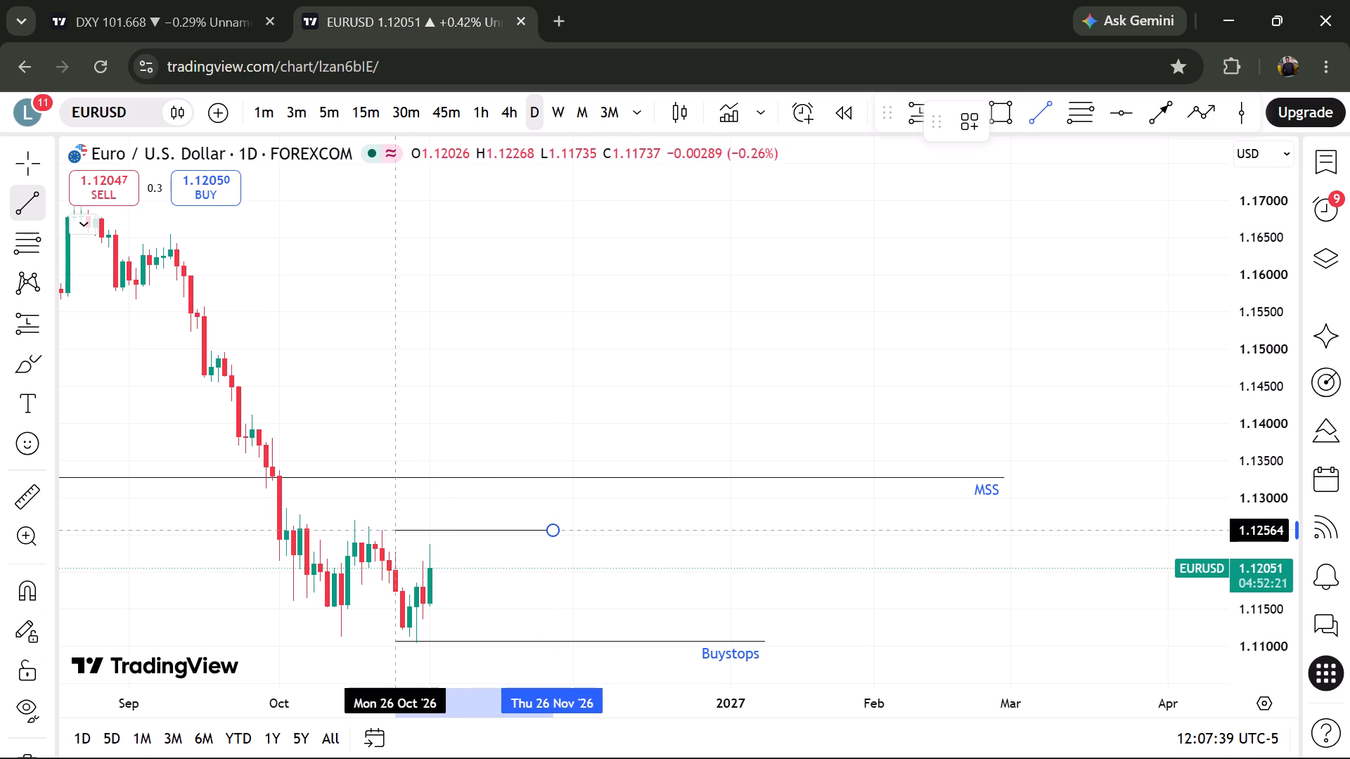
pyautogui.moveTo(392, 573); pyautogui.dragTo(382, 574)
pyautogui.keyDown('shift'); pyautogui.click(382, 574); pyautogui.keyUp('shift')
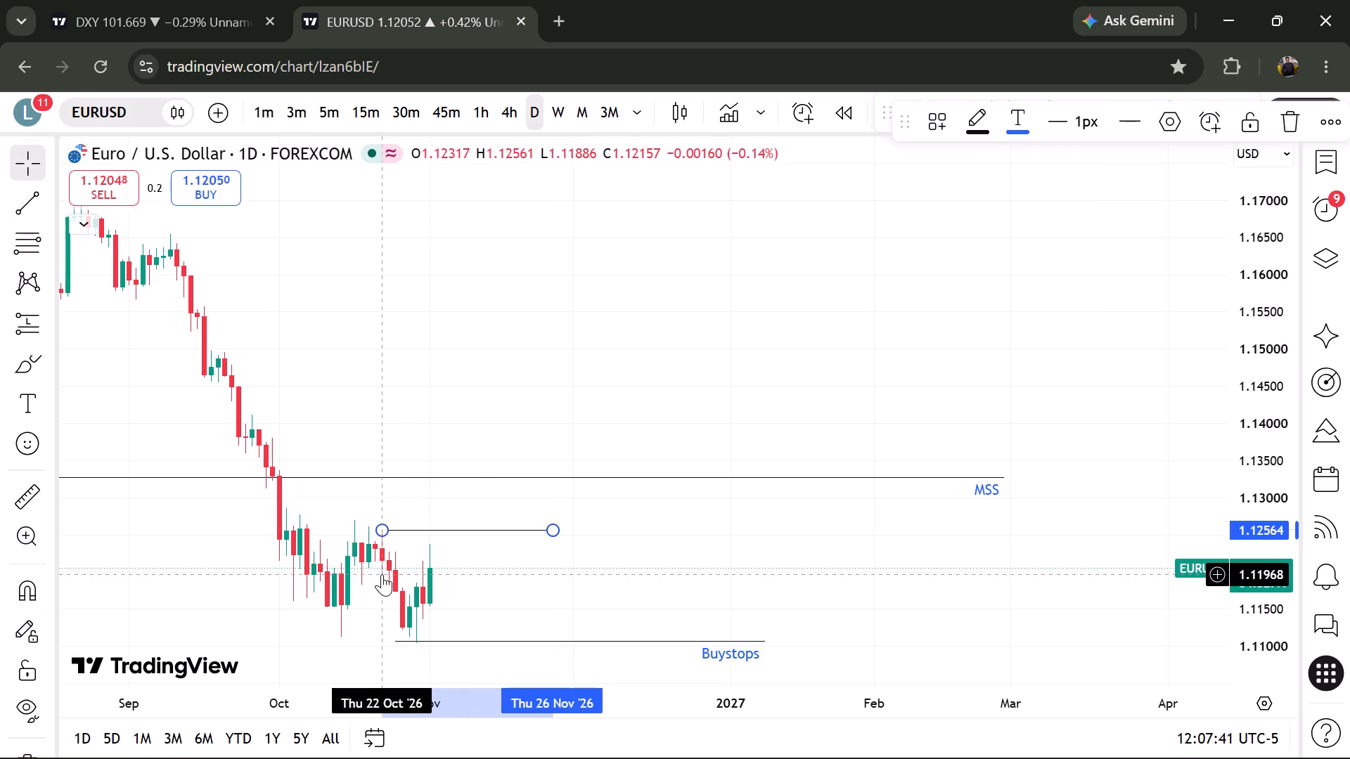
pyautogui.click(440, 577)
pyautogui.scroll(-1, 445, 578)
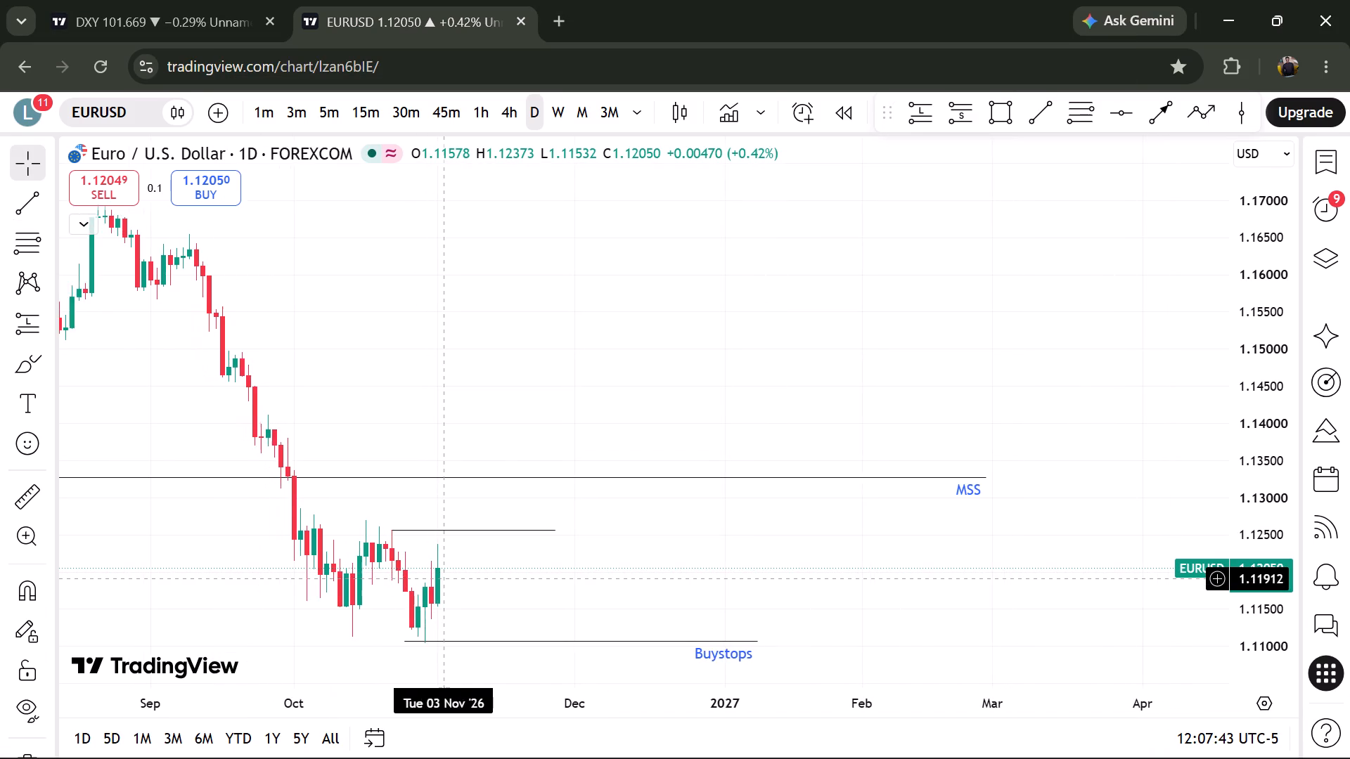
pyautogui.scroll(2, 445, 578)
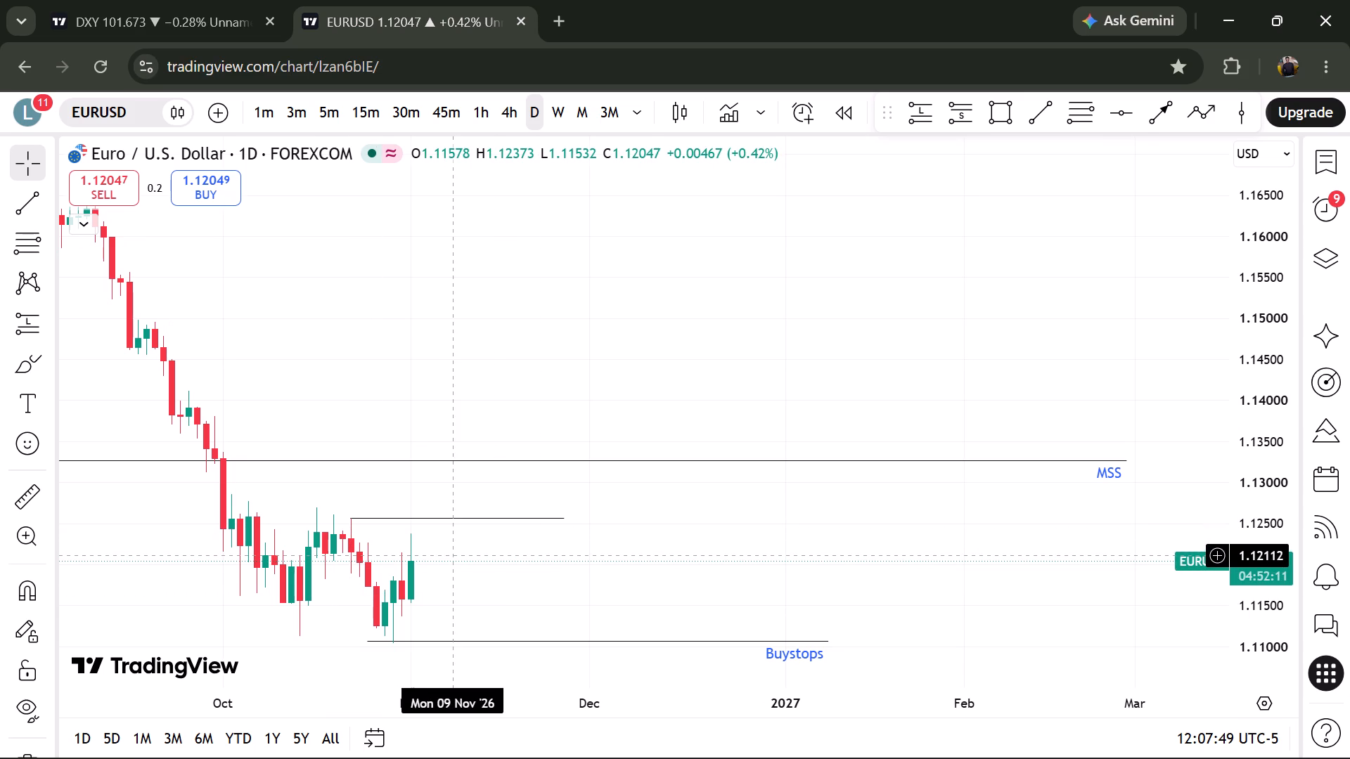
# Switch to the window with the futures charts and examine price against the marked levels on the 30-Year T-Bond chart.
pyautogui.hotkey('alt', 'Tab')
pyautogui.hotkey('alt', 'Tab')
pyautogui.hotkey('alt', 'Tab')
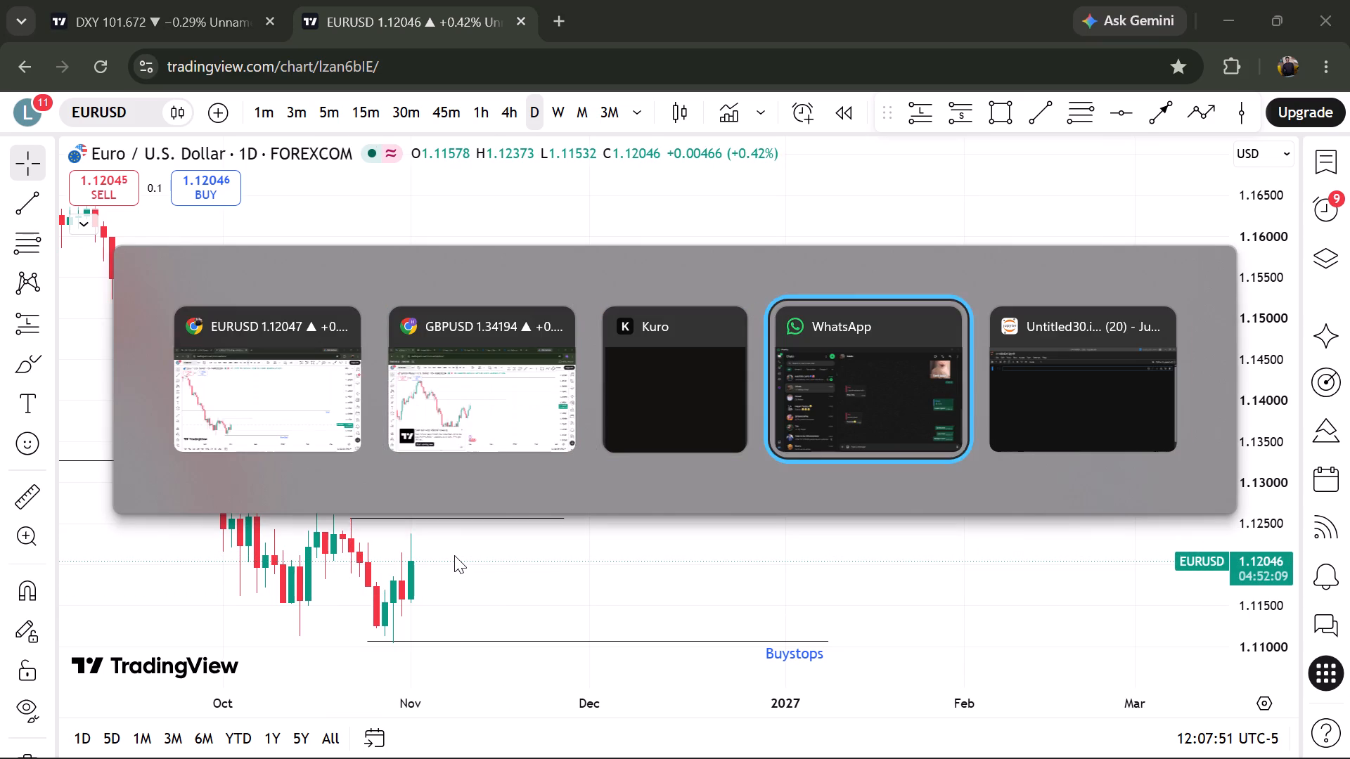
pyautogui.hotkey('alt', 'Tab')
pyautogui.hotkey('alt', 'Tab')
pyautogui.hotkey('alt', 'Tab')
pyautogui.click(430, 0)
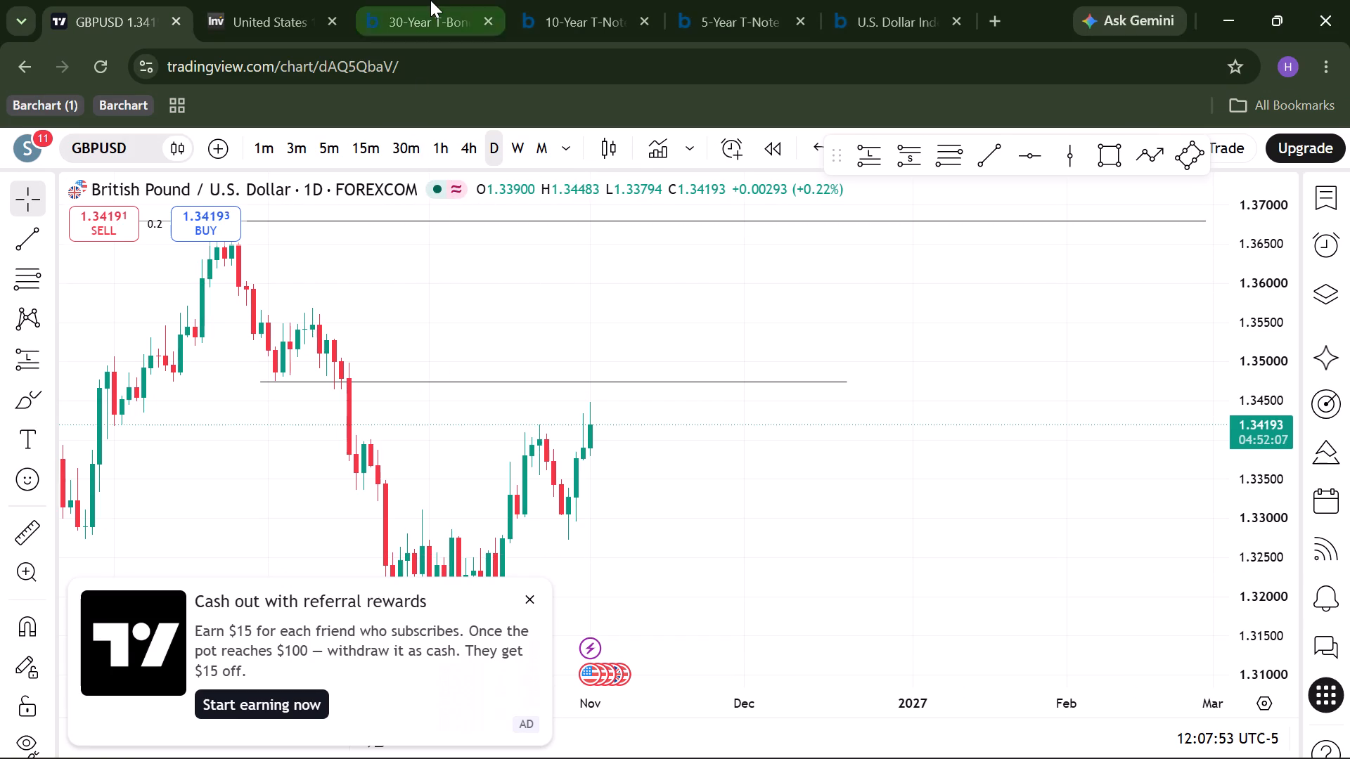
pyautogui.scroll(2, 660, 498)
pyautogui.scroll(-1, 660, 498)
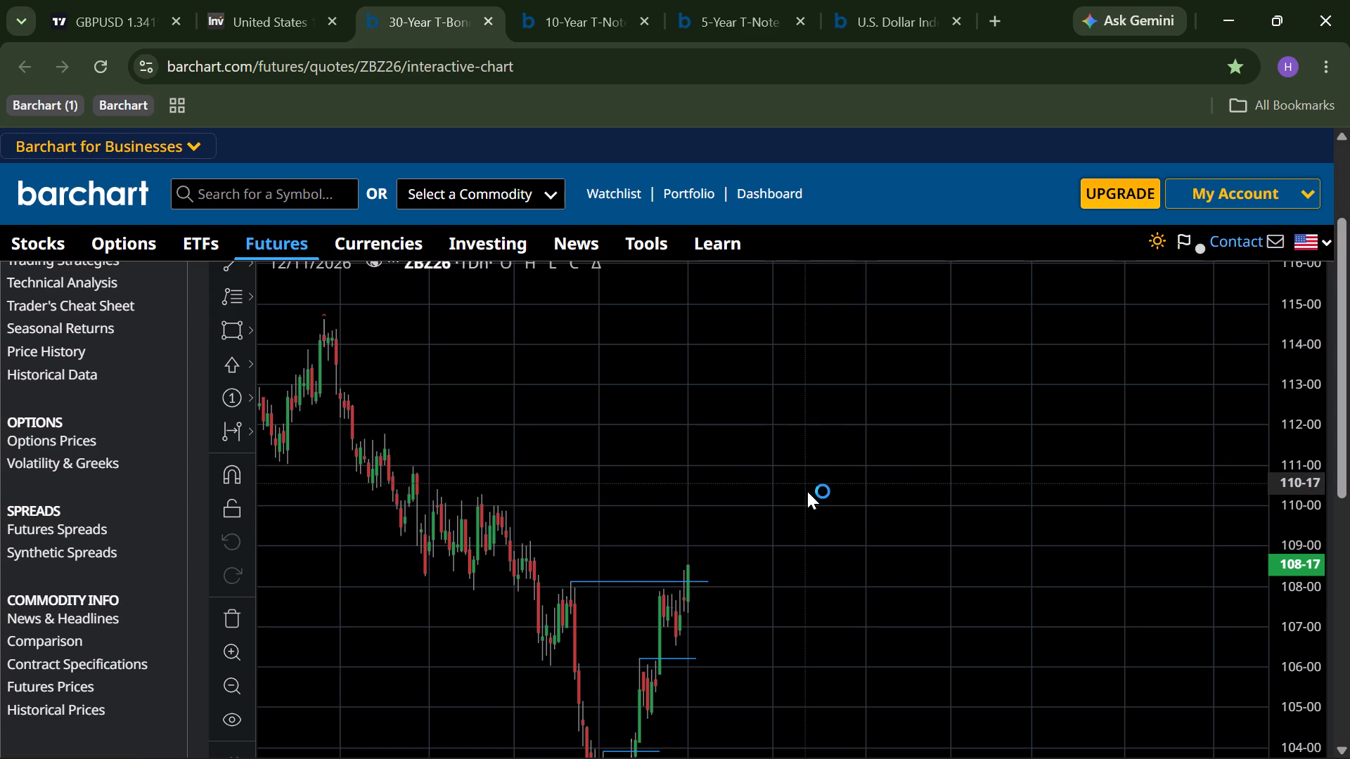
pyautogui.scroll(-1, 626, 532)
pyautogui.scroll(-1, 633, 471)
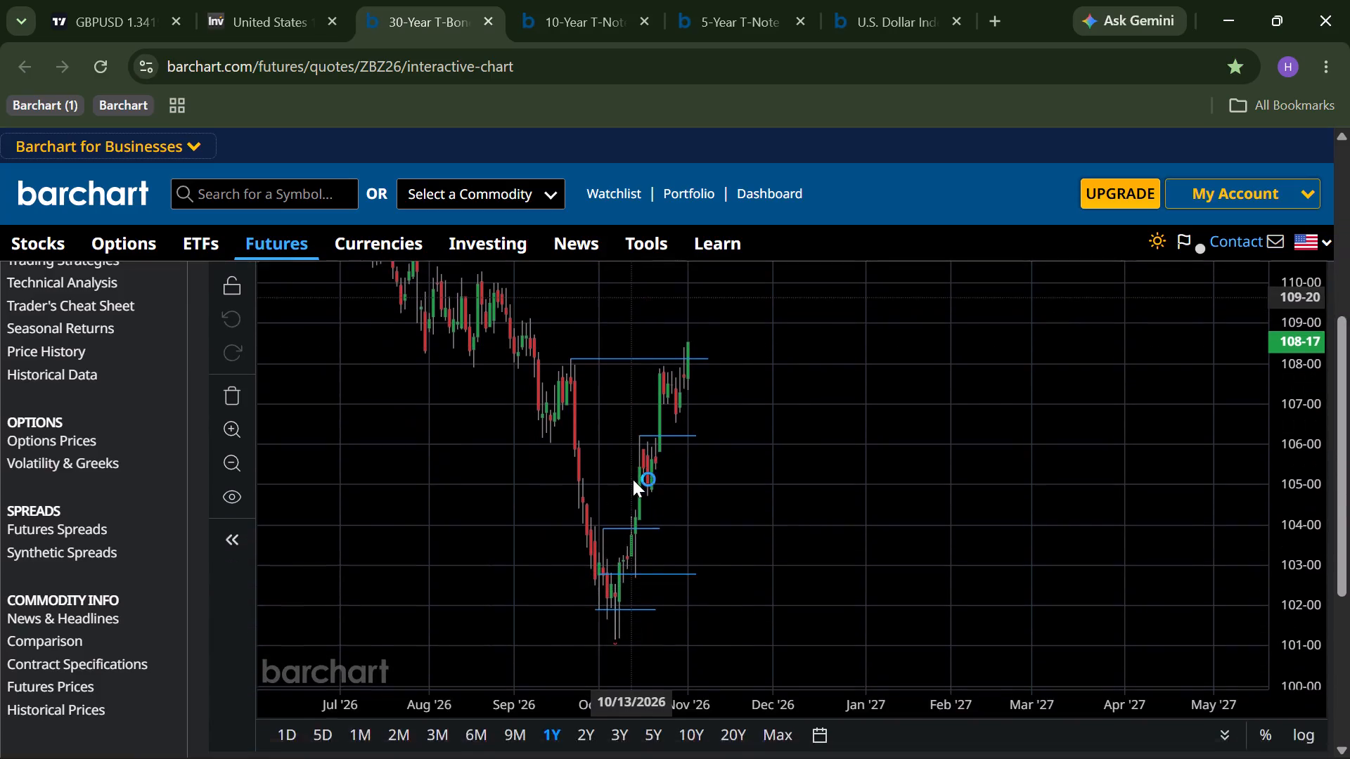
pyautogui.scroll(1, 633, 471)
pyautogui.scroll(1, 727, 395)
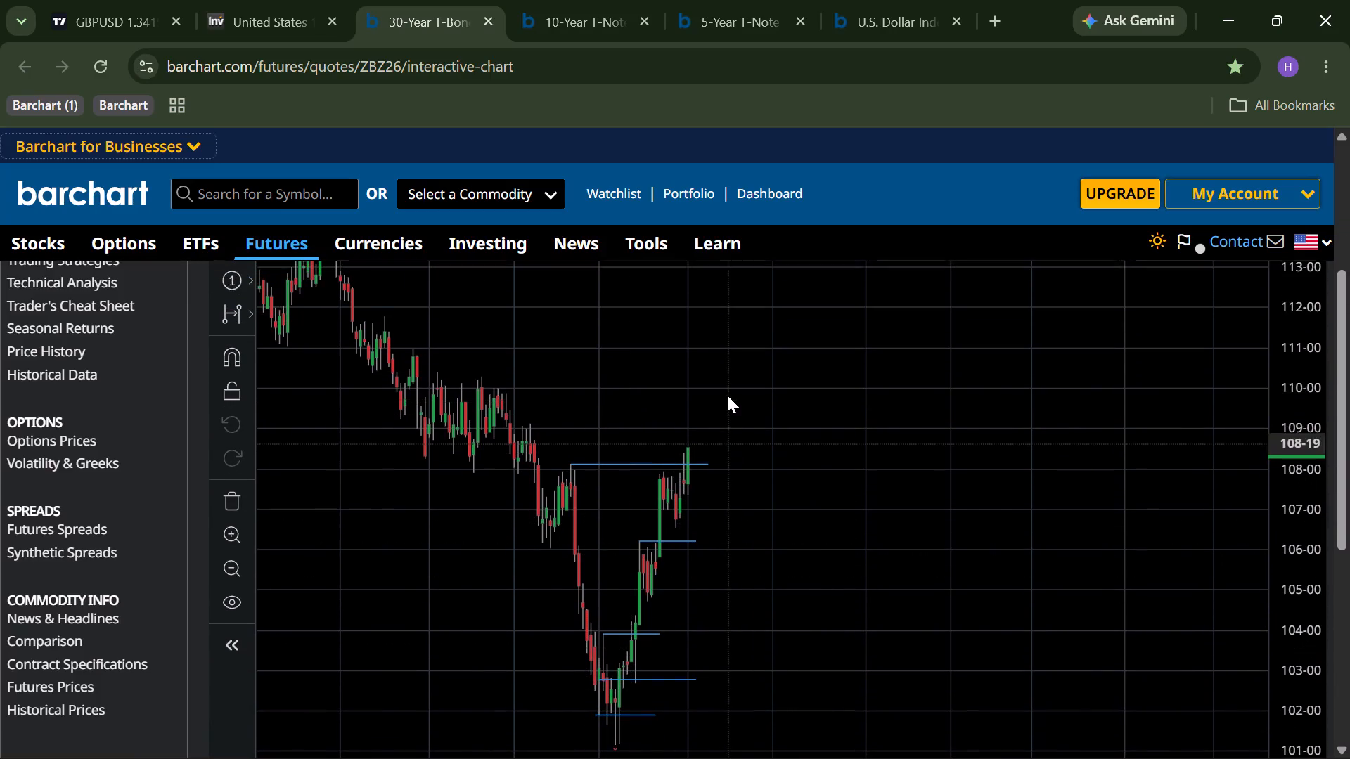
pyautogui.scroll(1, 727, 395)
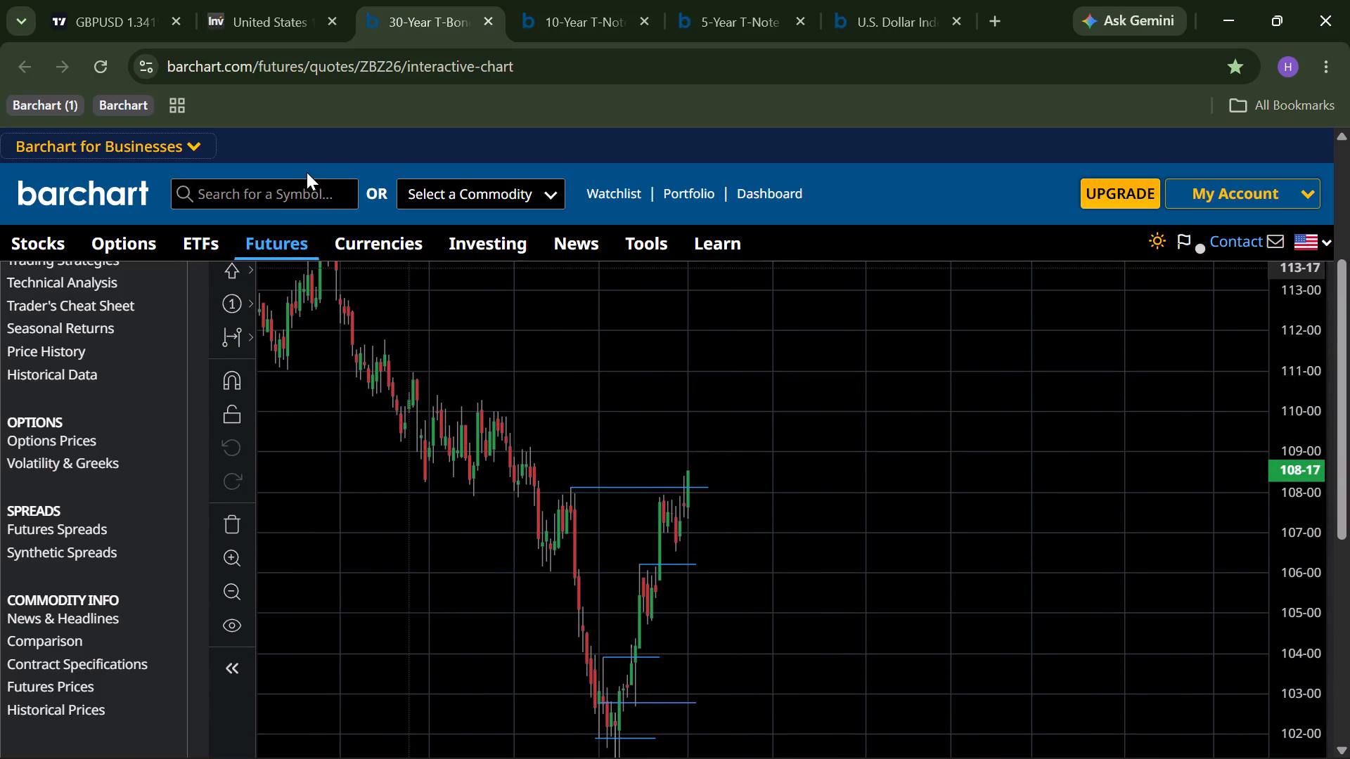
# Open the United States 10-Year Bond Yield page and sign in to Investing.com with the suggested Google account, closing the sign-up prompt.
pyautogui.click(259, 1)
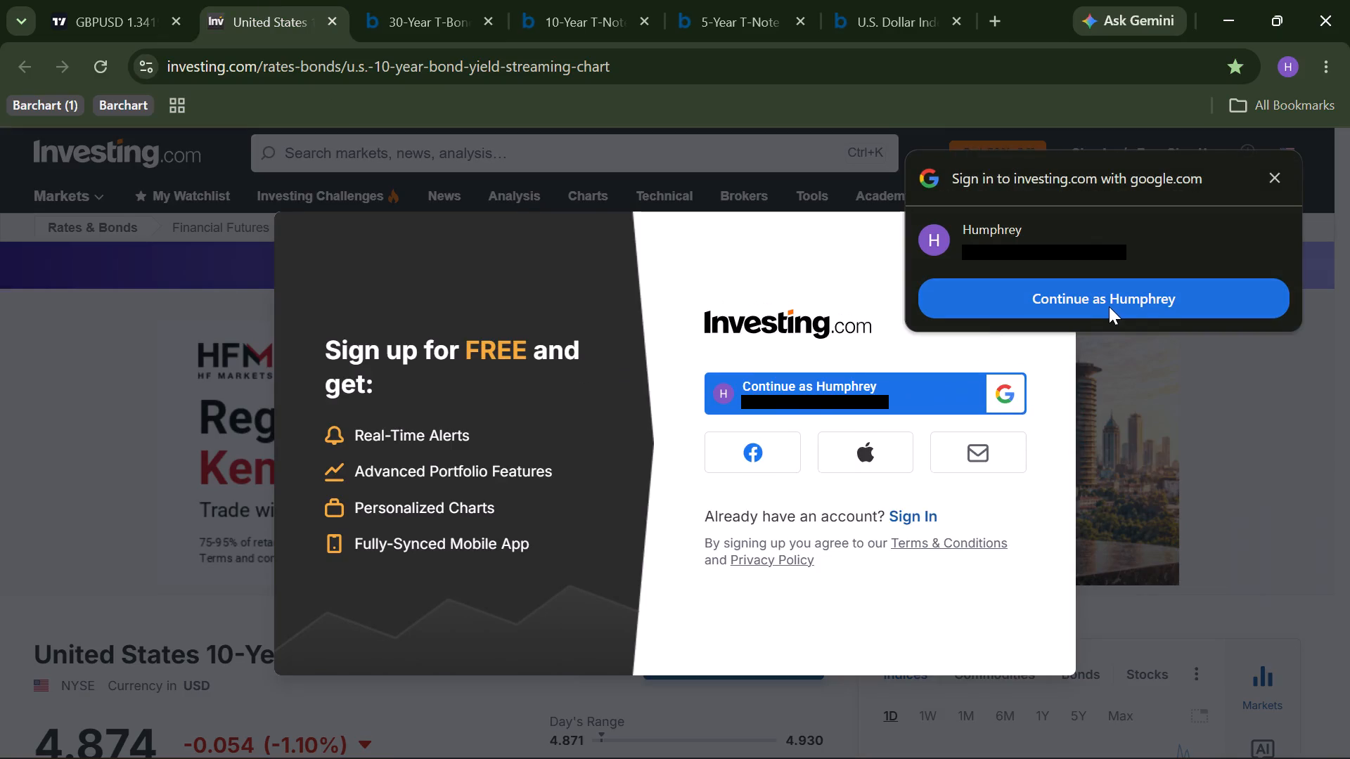
pyautogui.click(1109, 306)
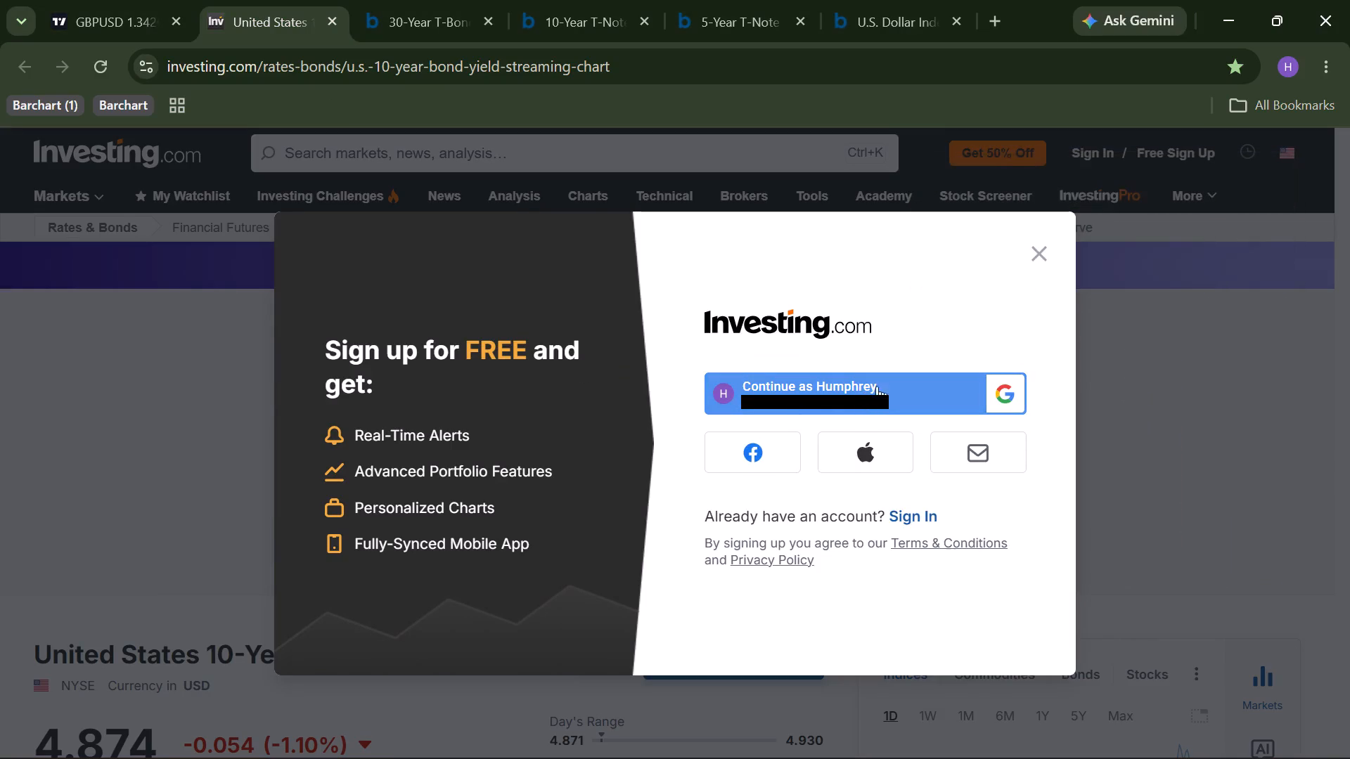
pyautogui.click(1039, 252)
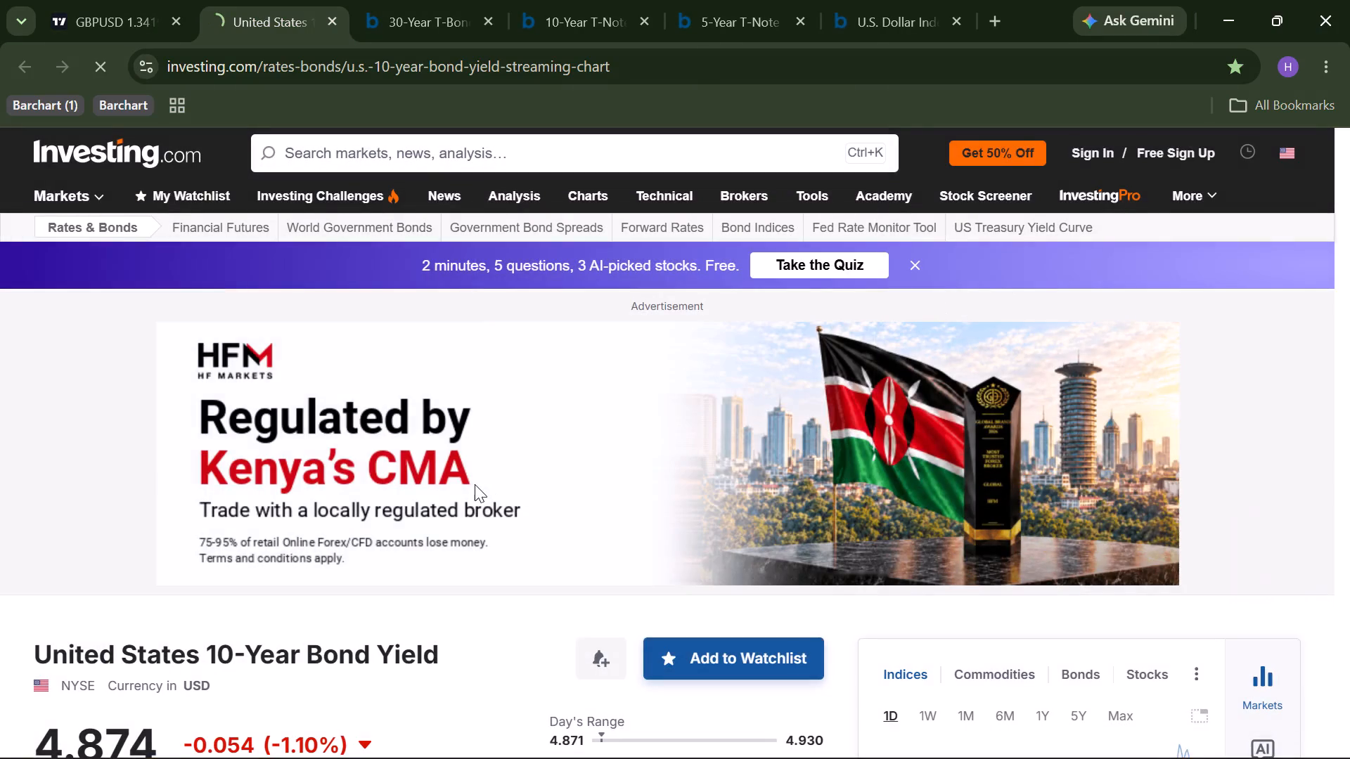
# Bring the United States 10-Year Bond Yield streaming chart into view and dismiss the AI-picked stock lists advert.
pyautogui.scroll(-4, 475, 484)
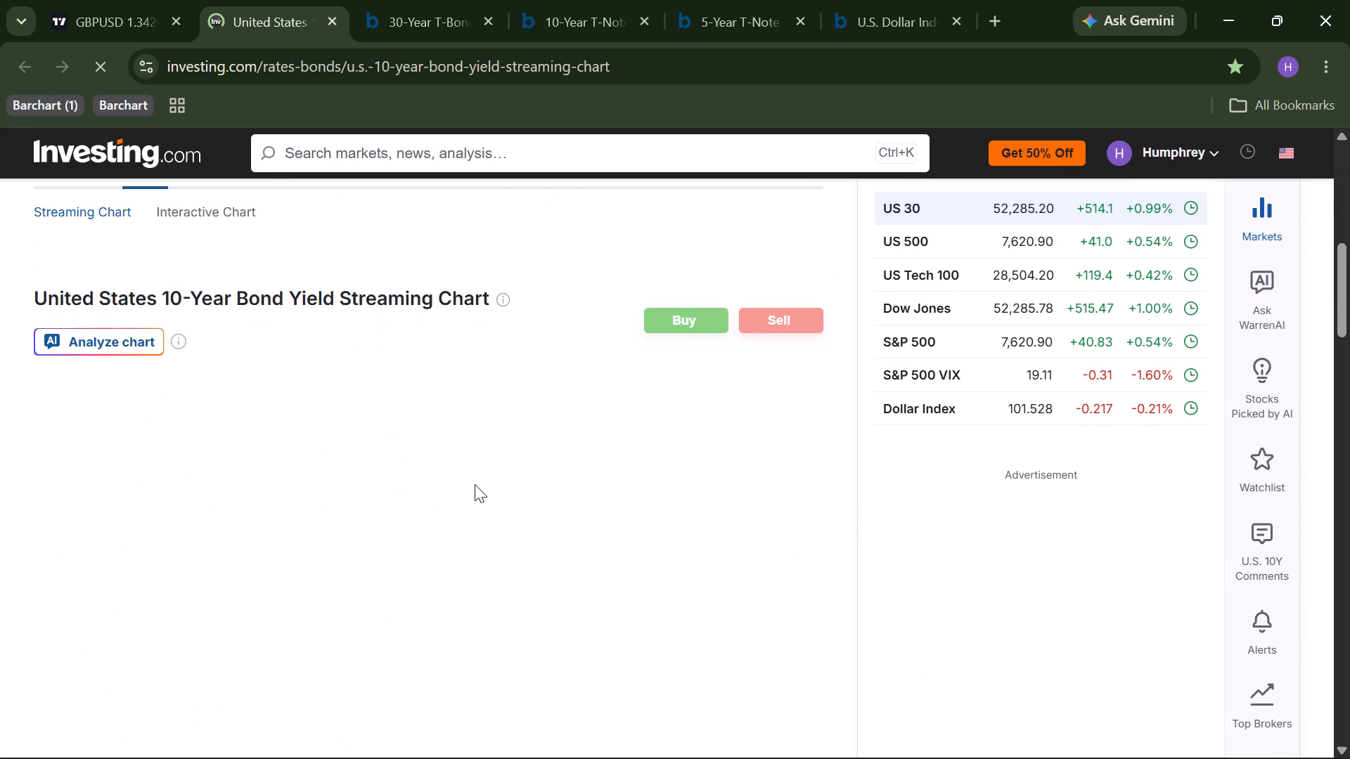
pyautogui.scroll(1, 475, 484)
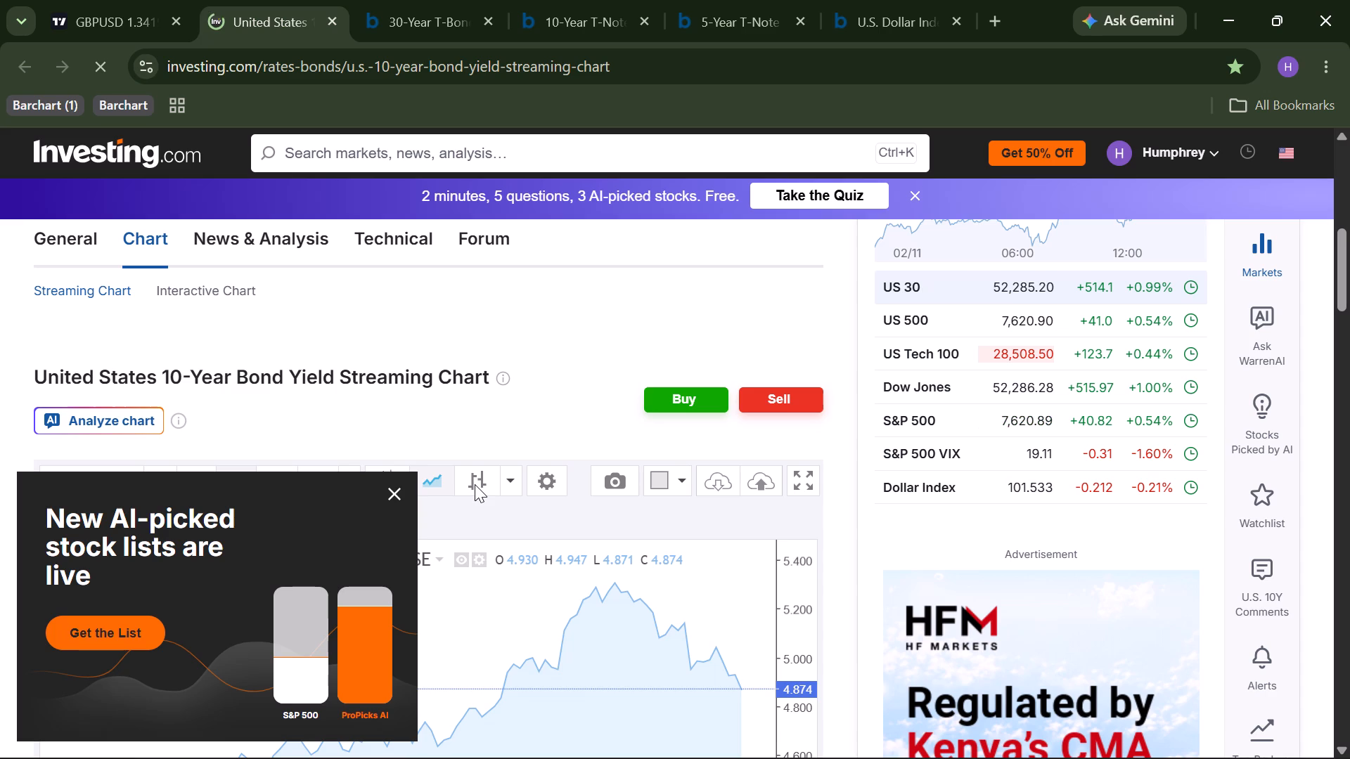
pyautogui.click(407, 491)
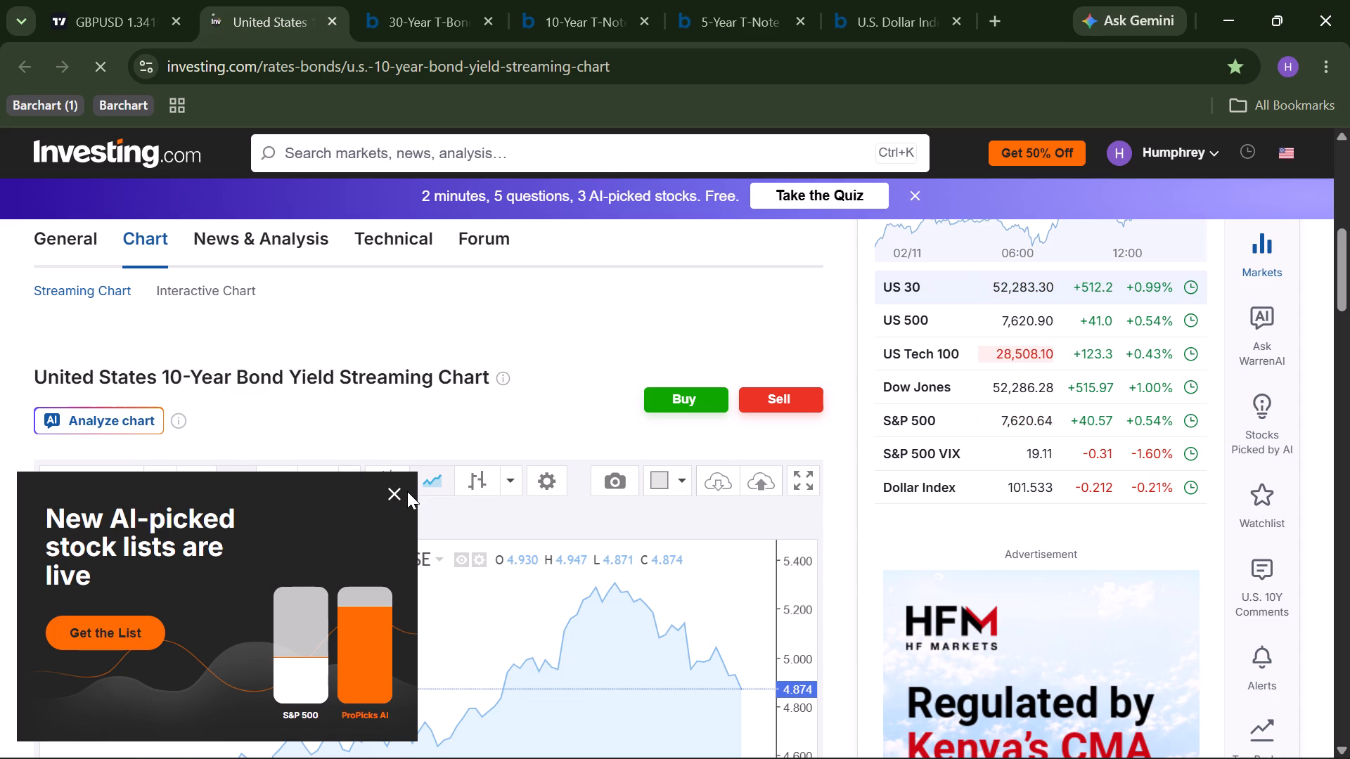
pyautogui.click(401, 494)
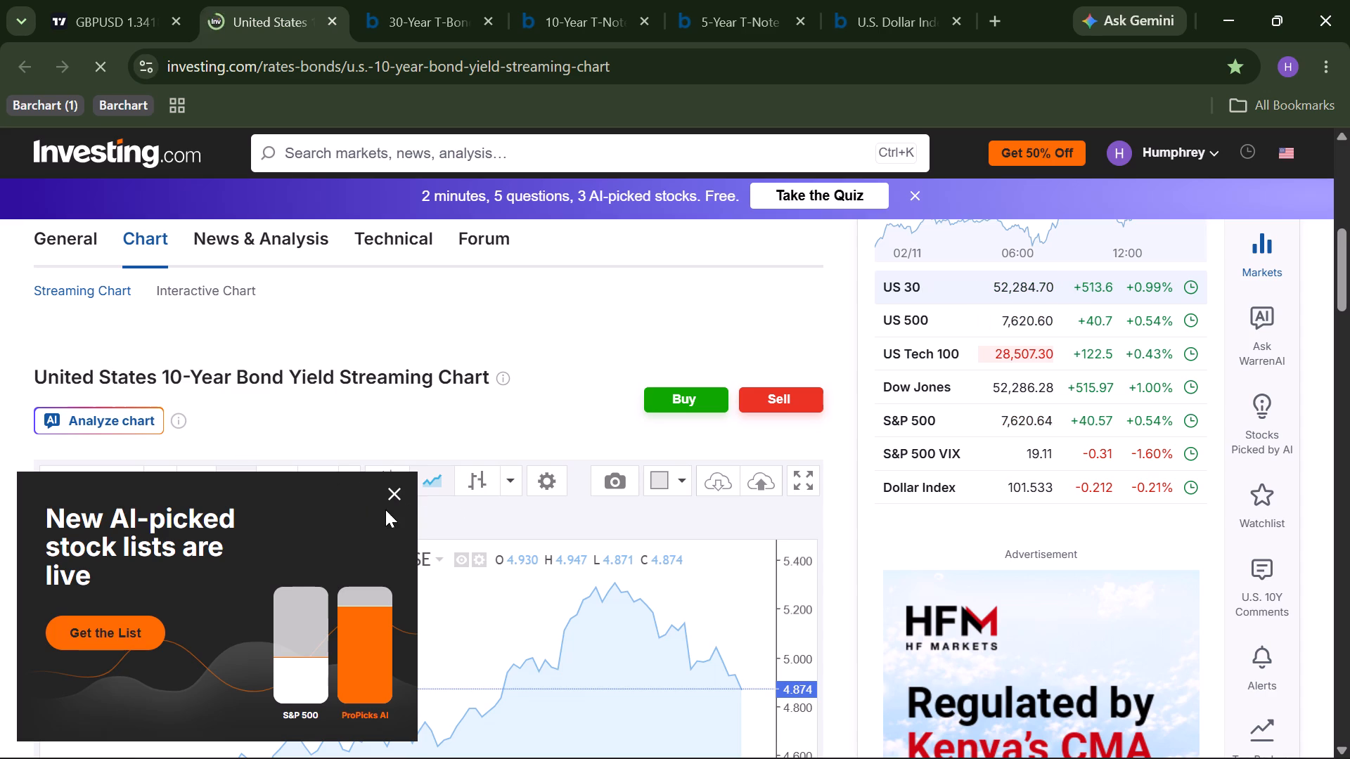
pyautogui.click(394, 498)
# Expand the United States 10-Year yield chart to full screen and display it as candlesticks.
pyautogui.click(812, 490)
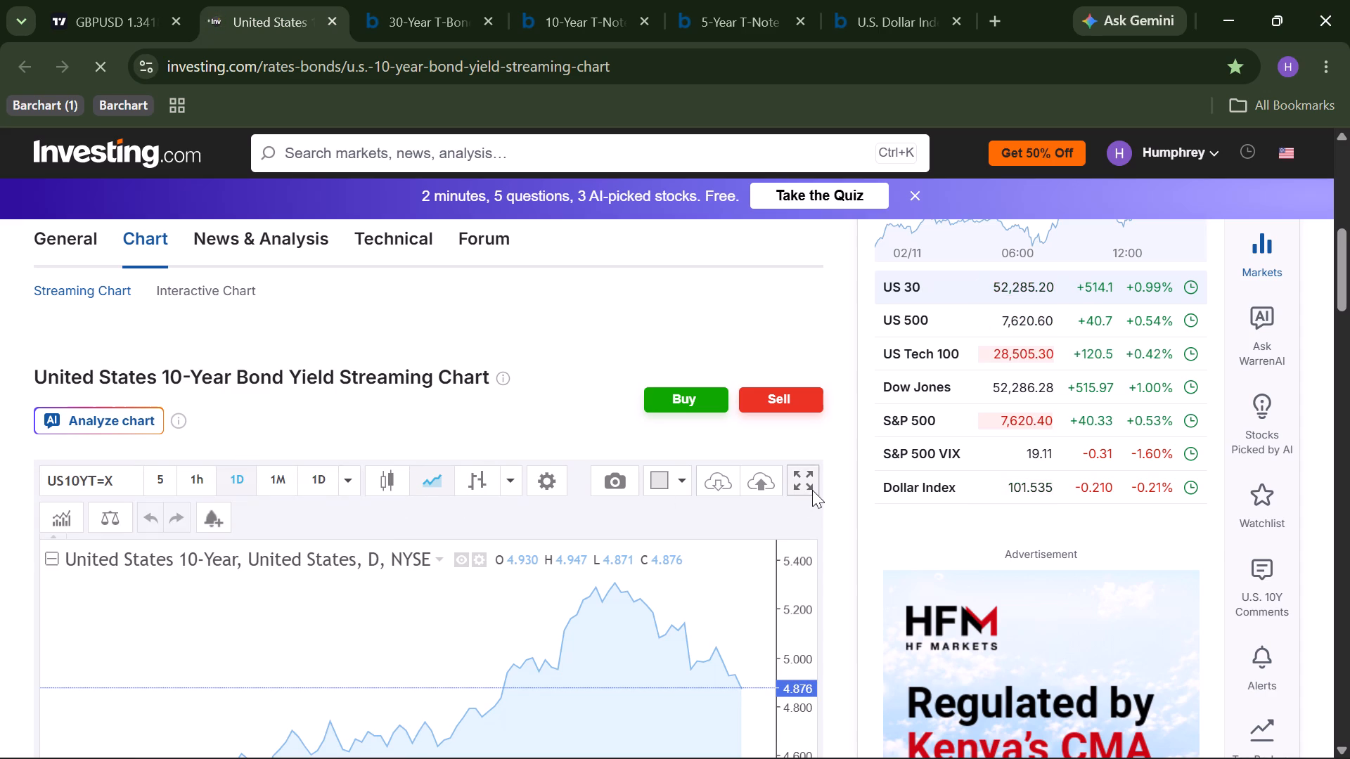
pyautogui.click(401, 148)
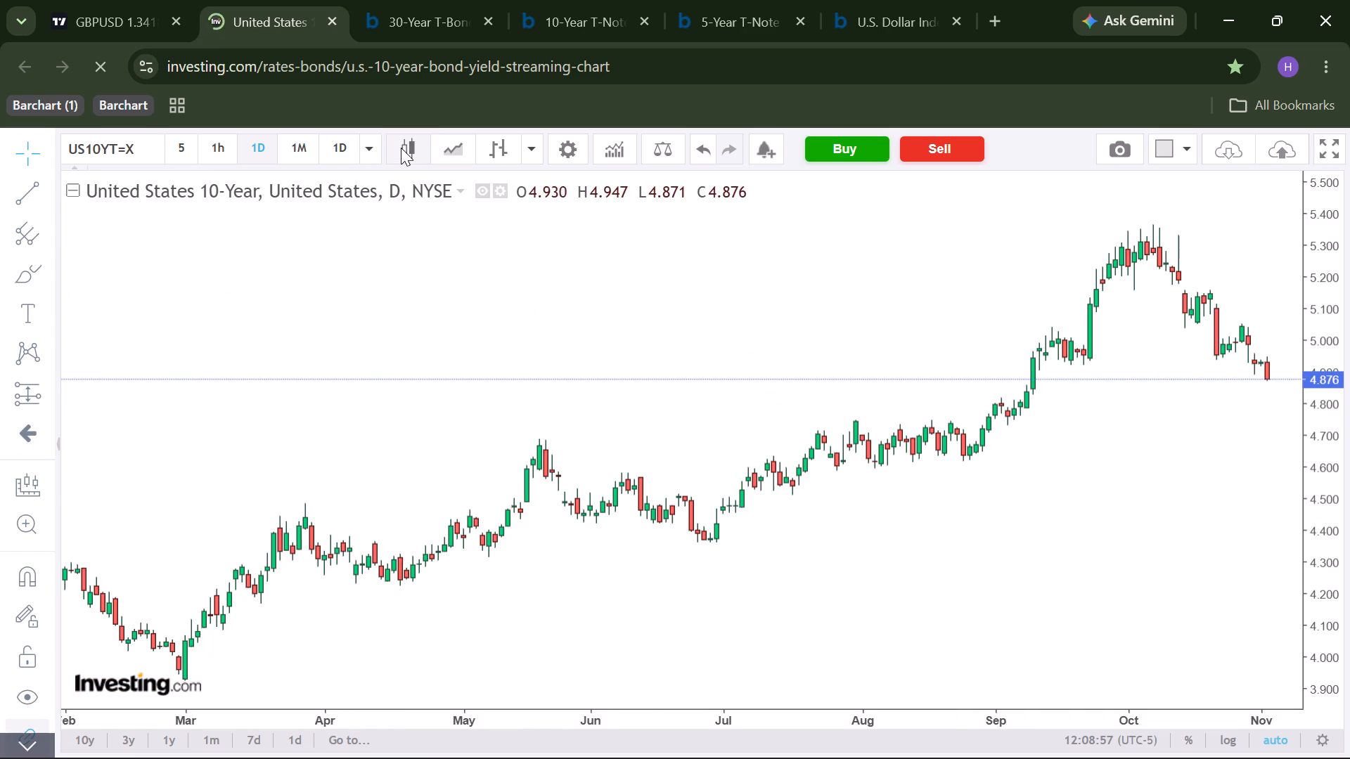
# On the daily 10-year yield chart, draw a horizontal trend line at about 5.155 from early October to 12 November 2026.
pyautogui.hscroll(-6, 570, 295)
pyautogui.scroll(-1, 570, 295)
pyautogui.scroll(1, 570, 295)
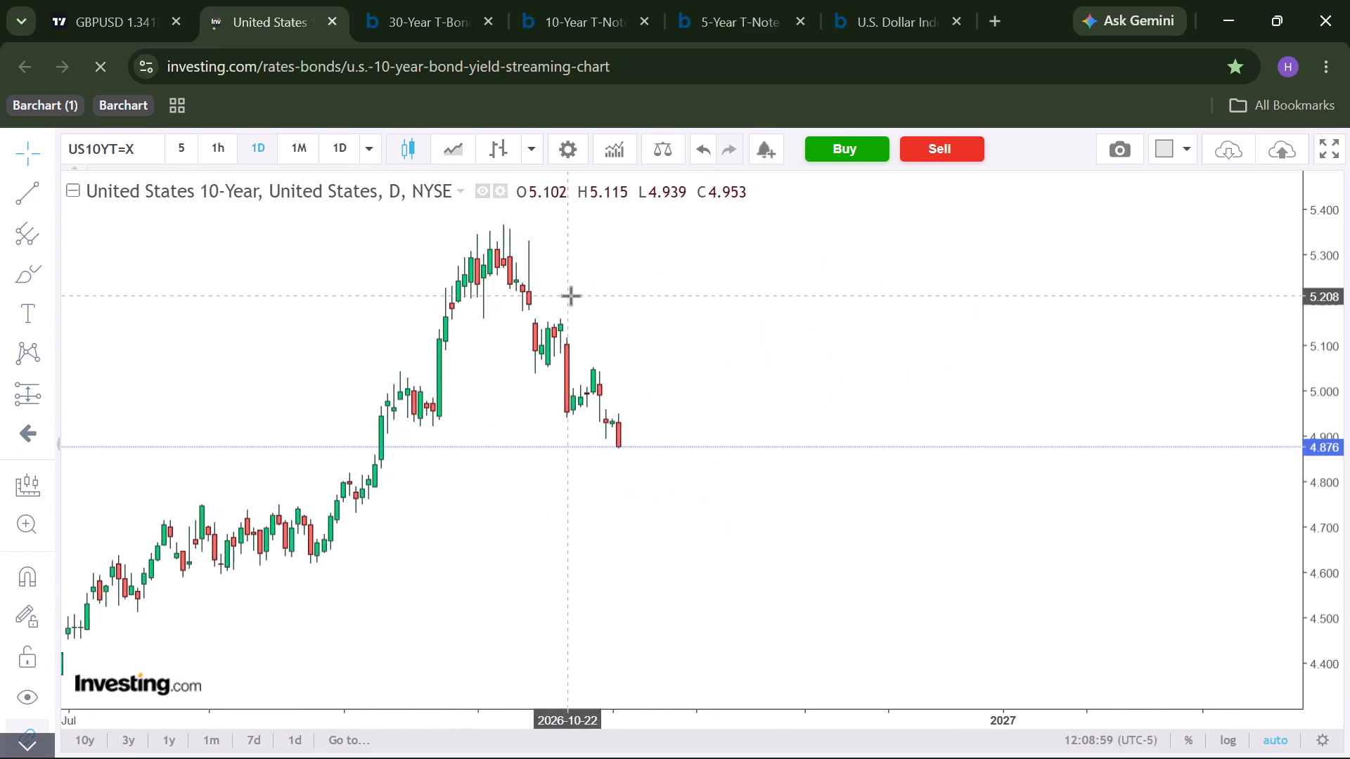
pyautogui.scroll(-3, 570, 295)
pyautogui.hscroll(-1, 570, 295)
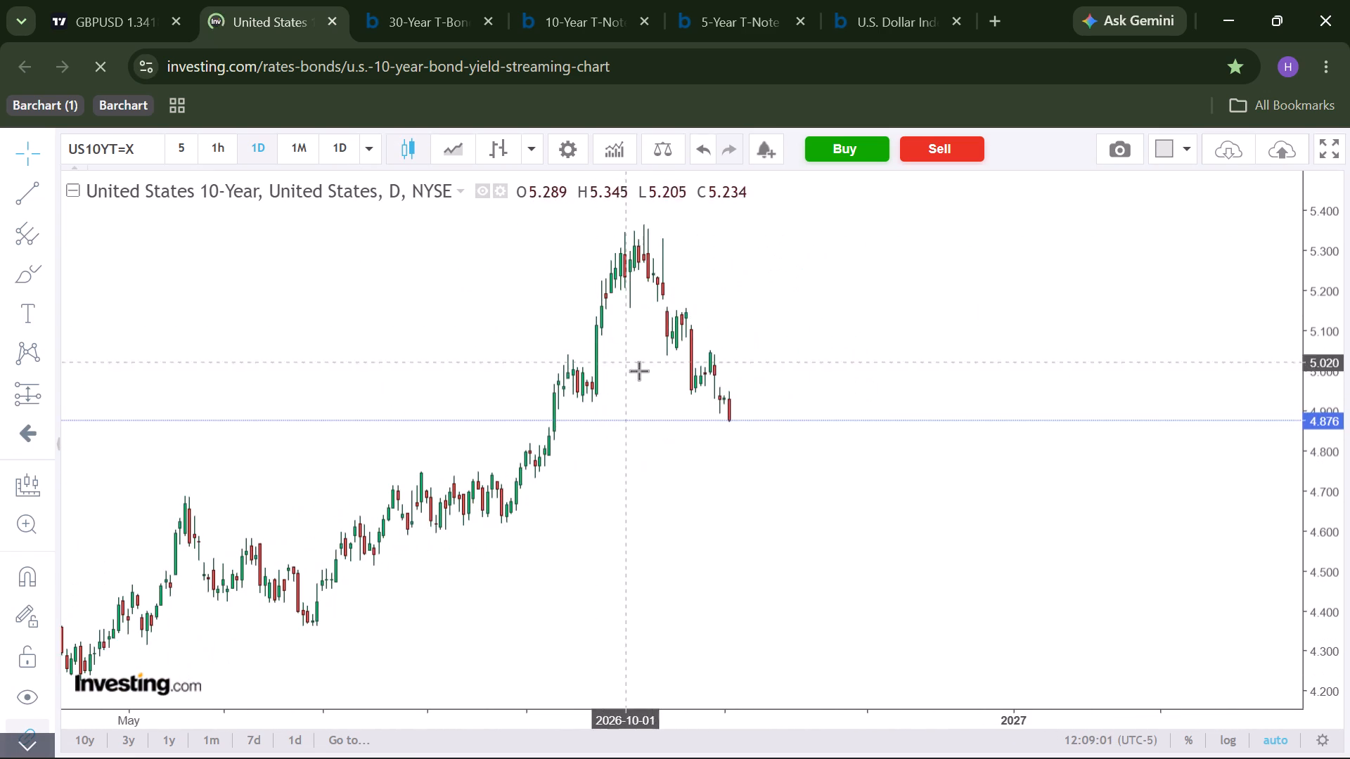
pyautogui.click(16, 194)
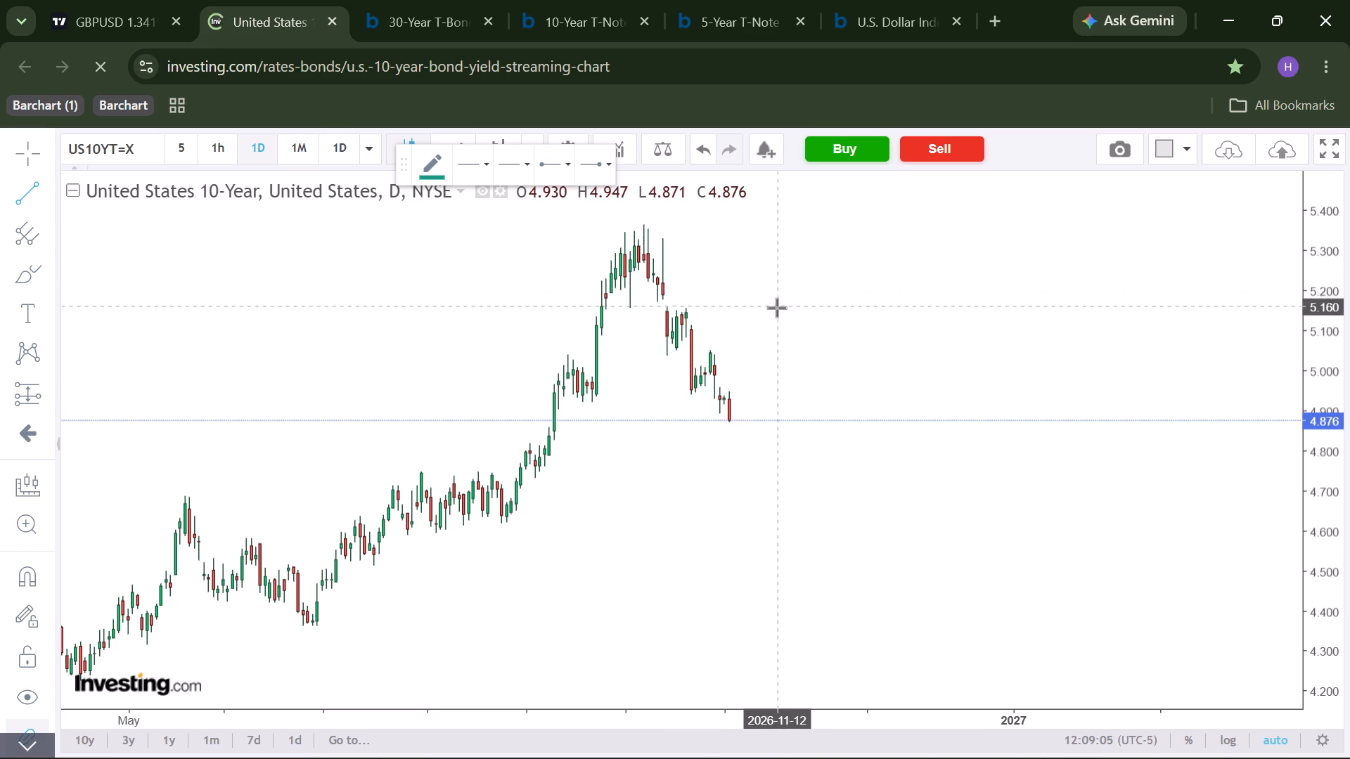
pyautogui.moveTo(776, 309); pyautogui.dragTo(630, 340)
pyautogui.keyDown('shift'); pyautogui.click(630, 340); pyautogui.keyUp('shift')
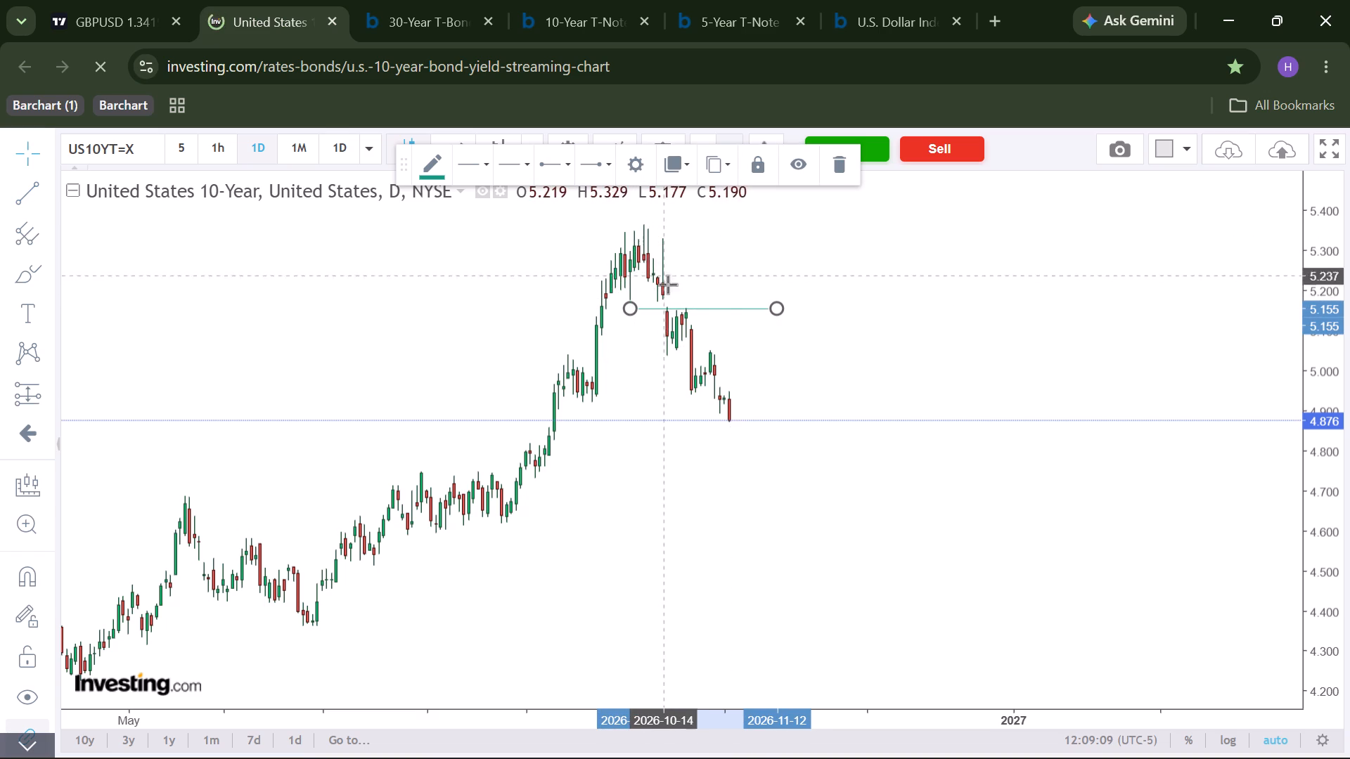
pyautogui.click(645, 383)
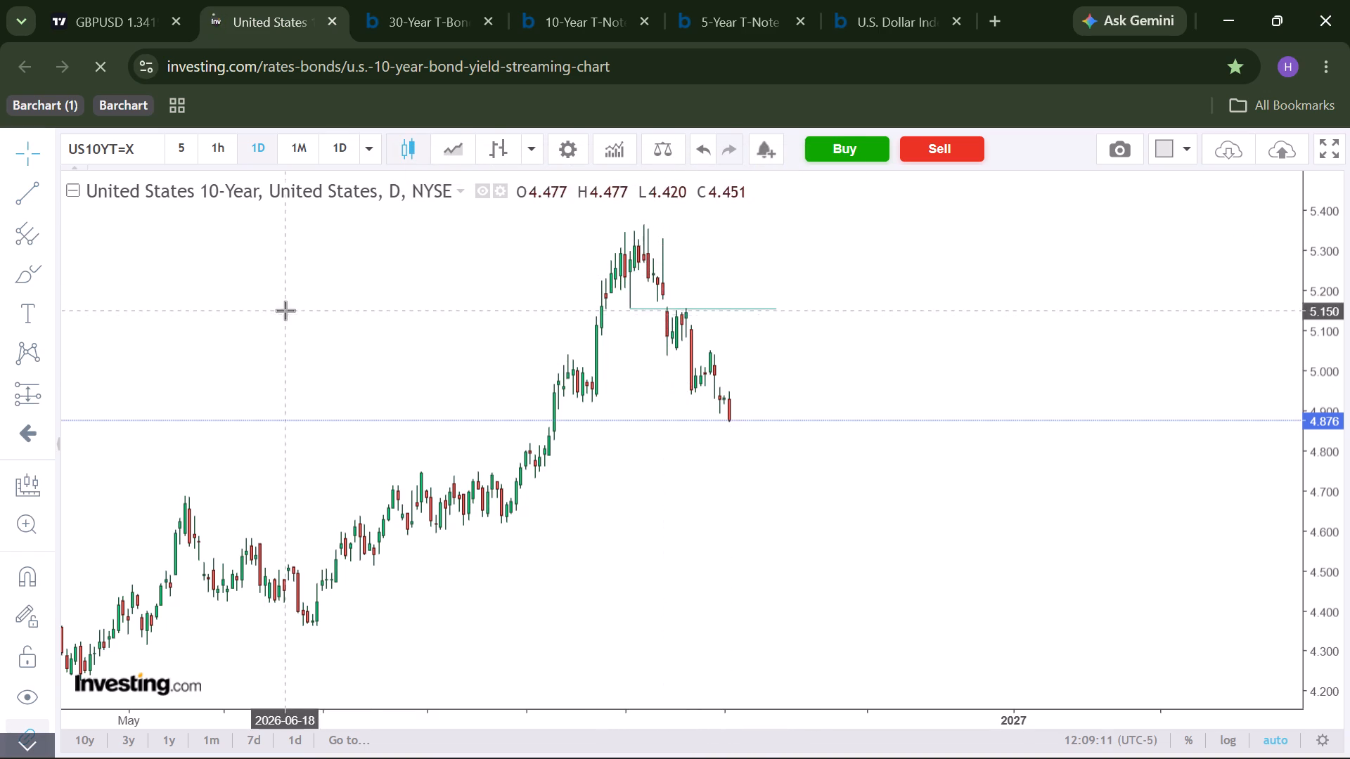
# Draw a horizontal trend line at about 5.039 on the 10-year yield chart, spanning 15 October to 12 November 2026.
pyautogui.click(17, 202)
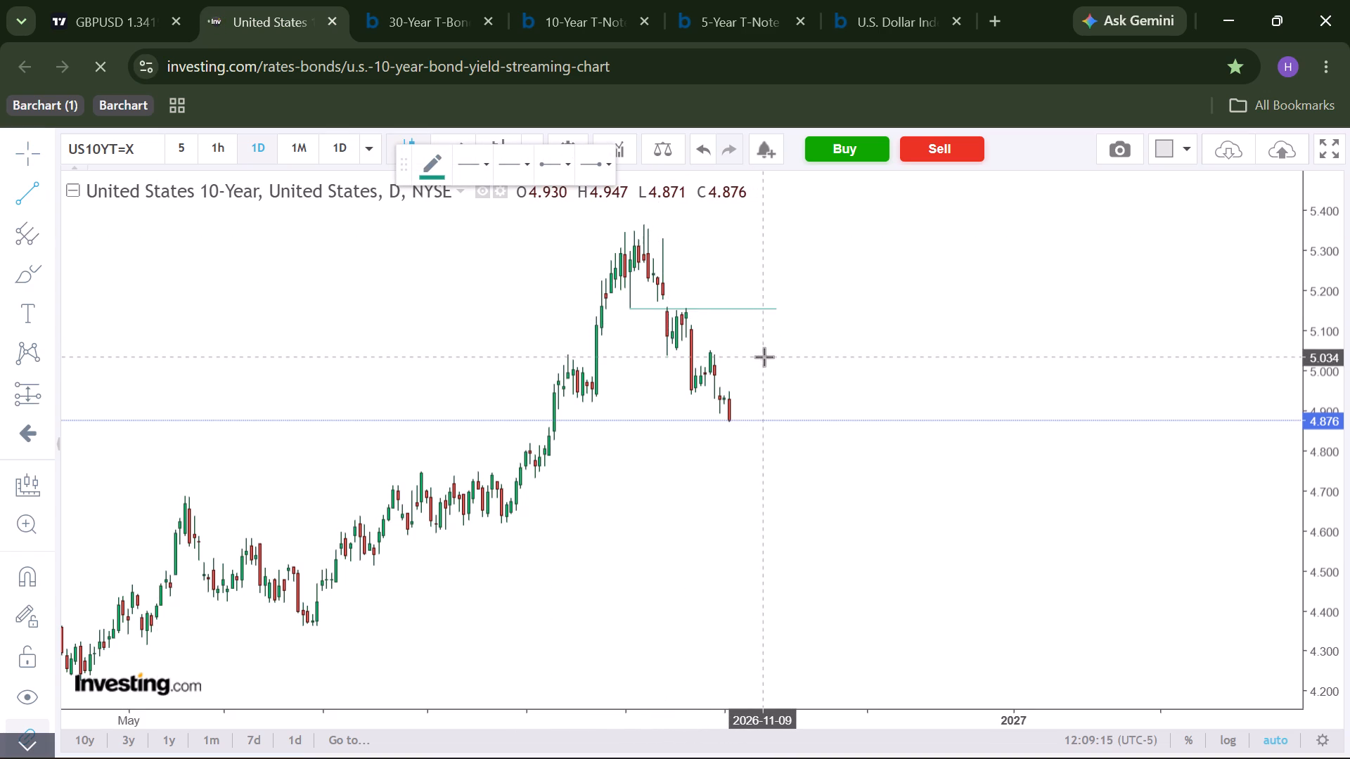
pyautogui.moveTo(776, 355); pyautogui.dragTo(696, 373)
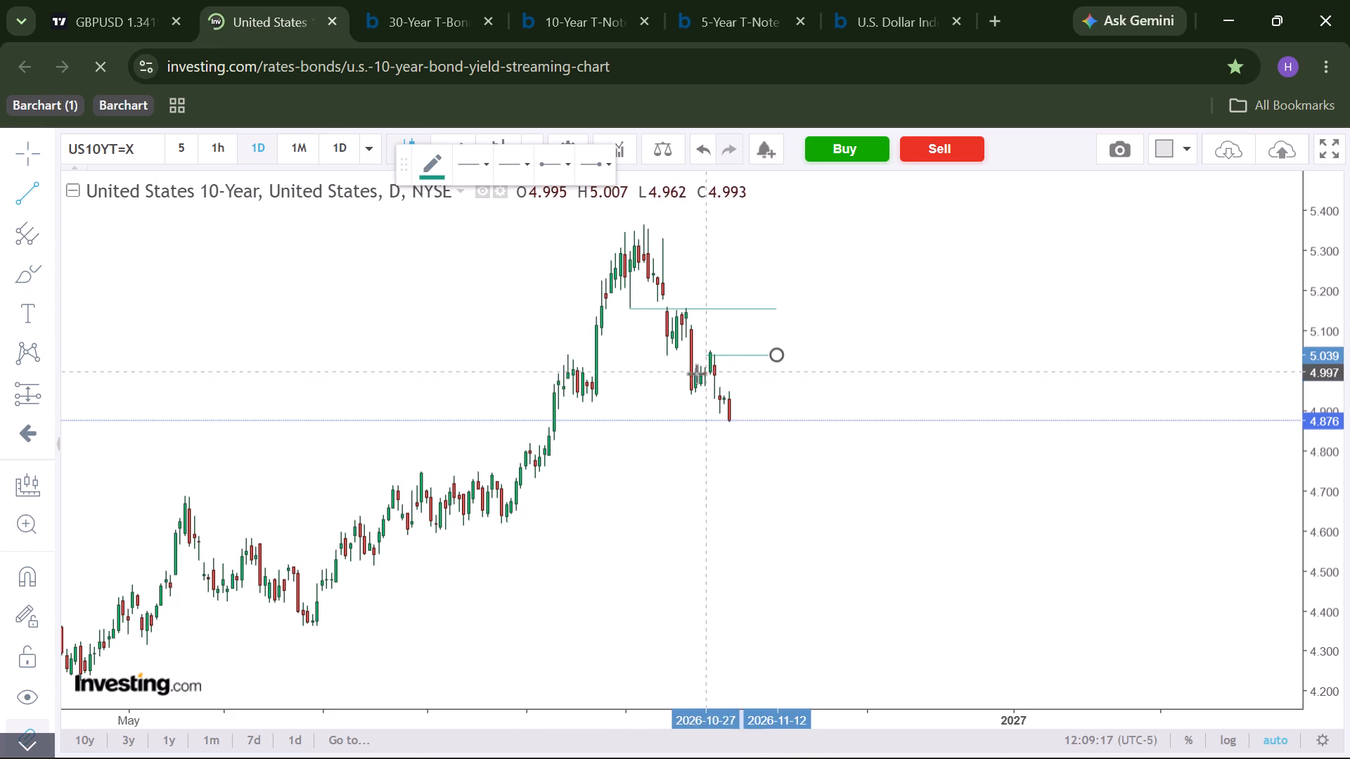
pyautogui.moveTo(696, 373); pyautogui.dragTo(666, 375)
pyautogui.keyDown('shift'); pyautogui.click(666, 375); pyautogui.keyUp('shift')
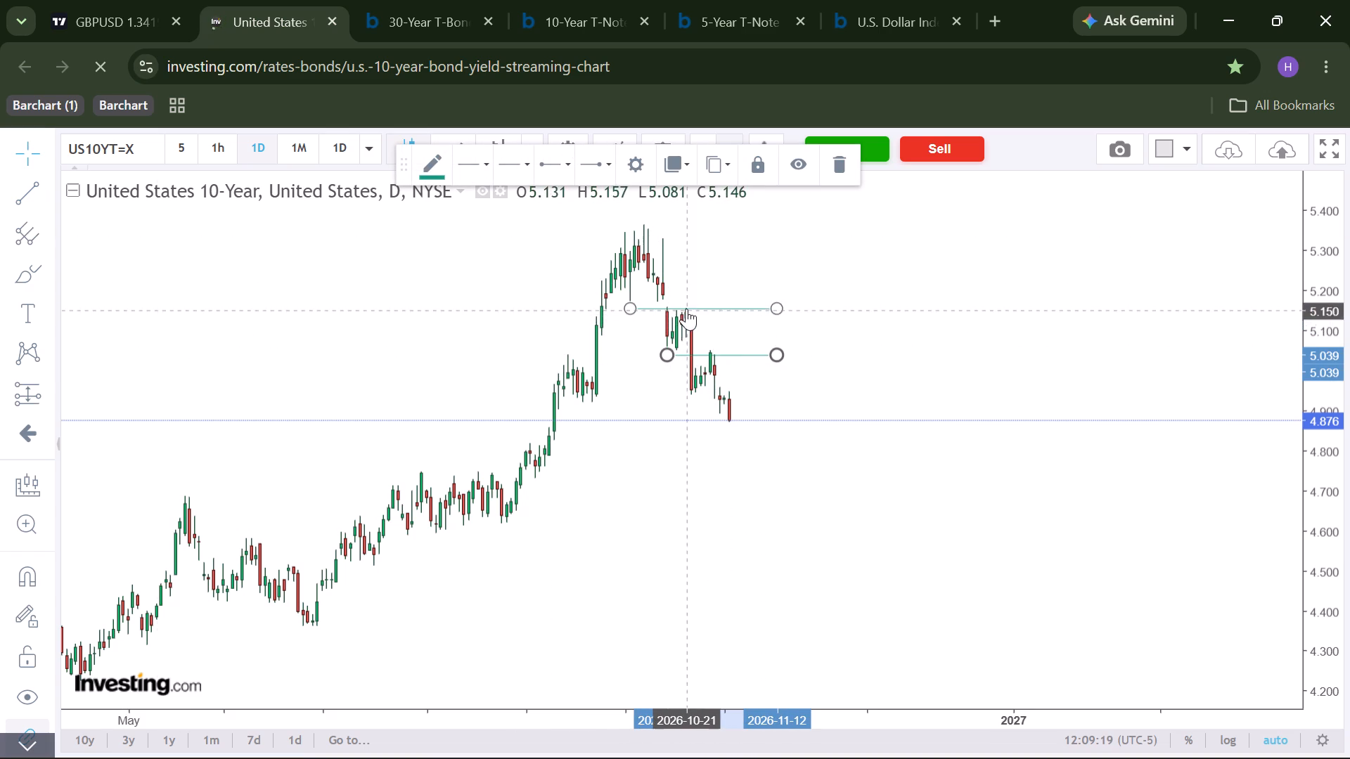
# Draw a horizontal trend line at about 4.939 on the 10-year yield chart, spanning 21 October to 18 November 2026.
pyautogui.click(26, 187)
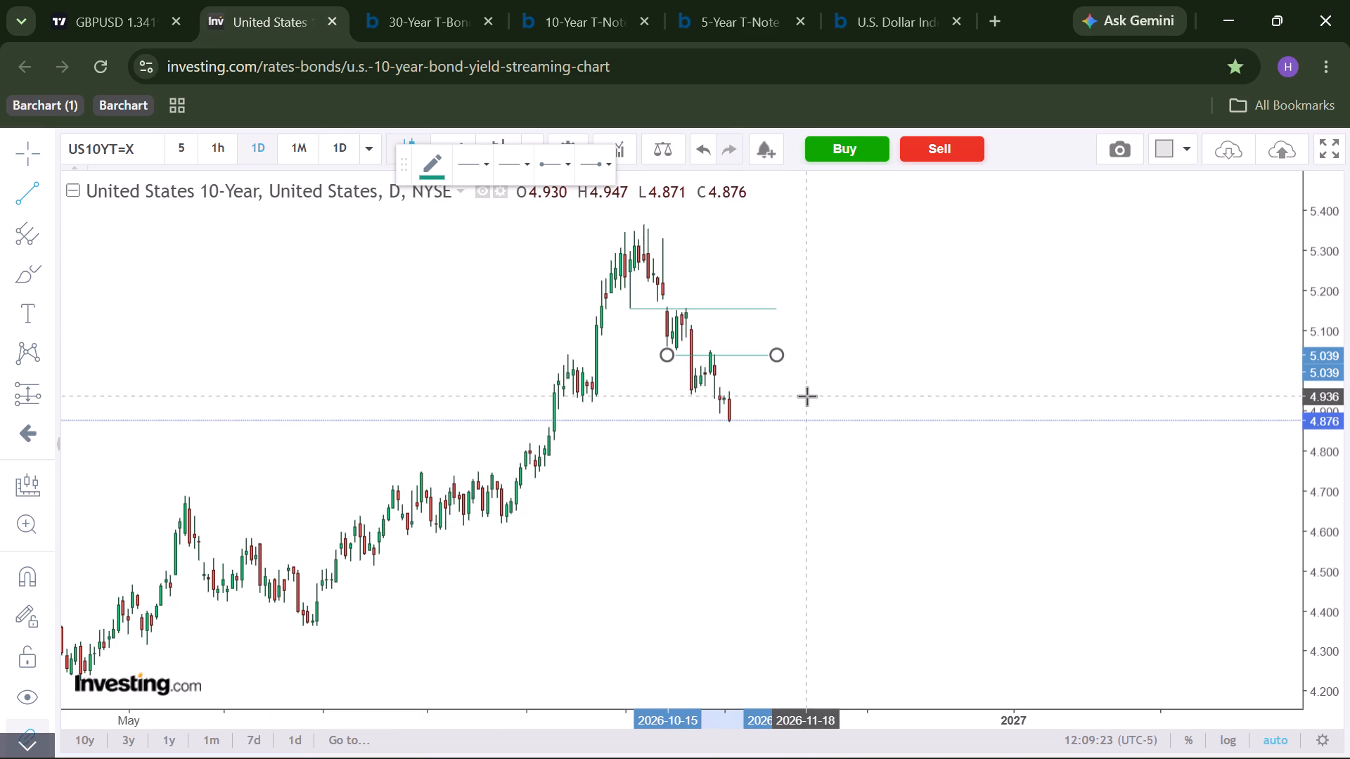
pyautogui.moveTo(804, 394); pyautogui.dragTo(686, 415)
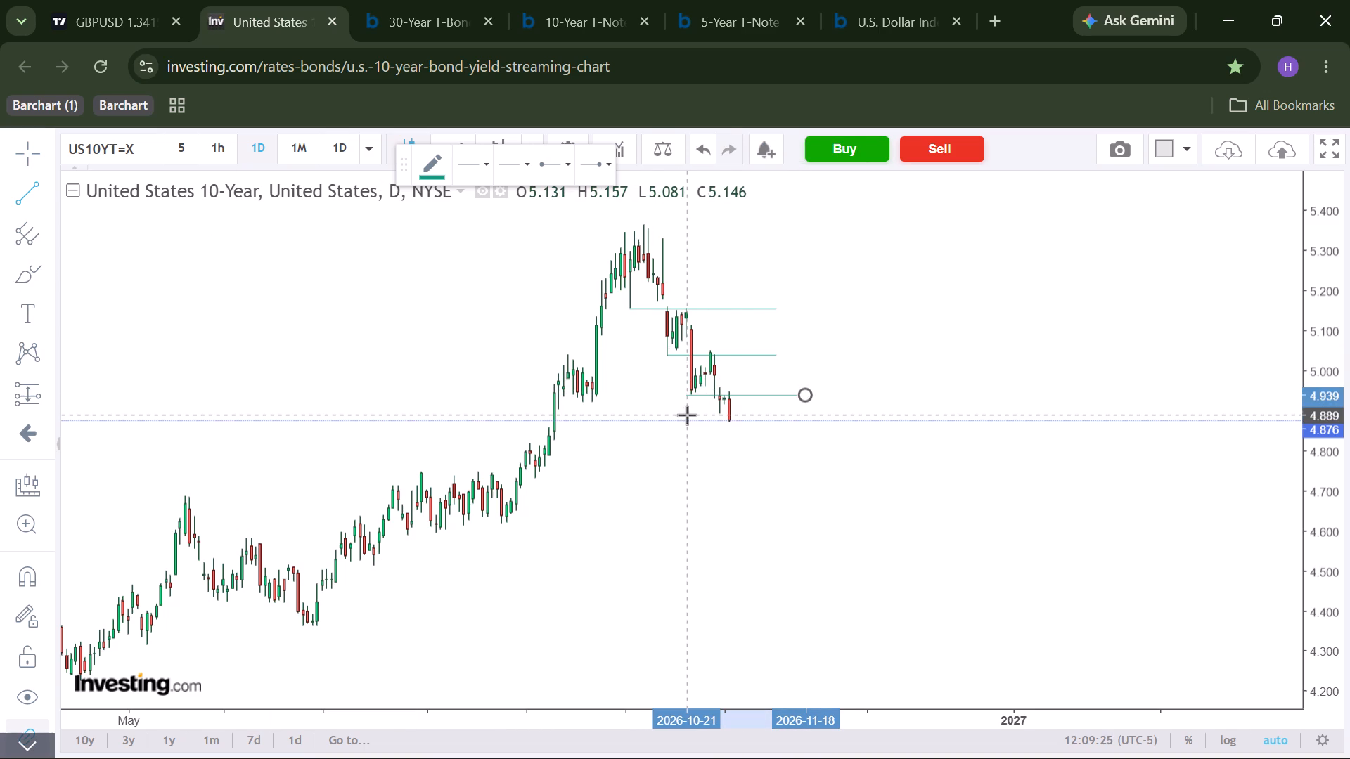
pyautogui.moveTo(686, 415); pyautogui.dragTo(689, 415)
pyautogui.keyDown('shift'); pyautogui.doubleClick(689, 415); pyautogui.keyUp('shift')
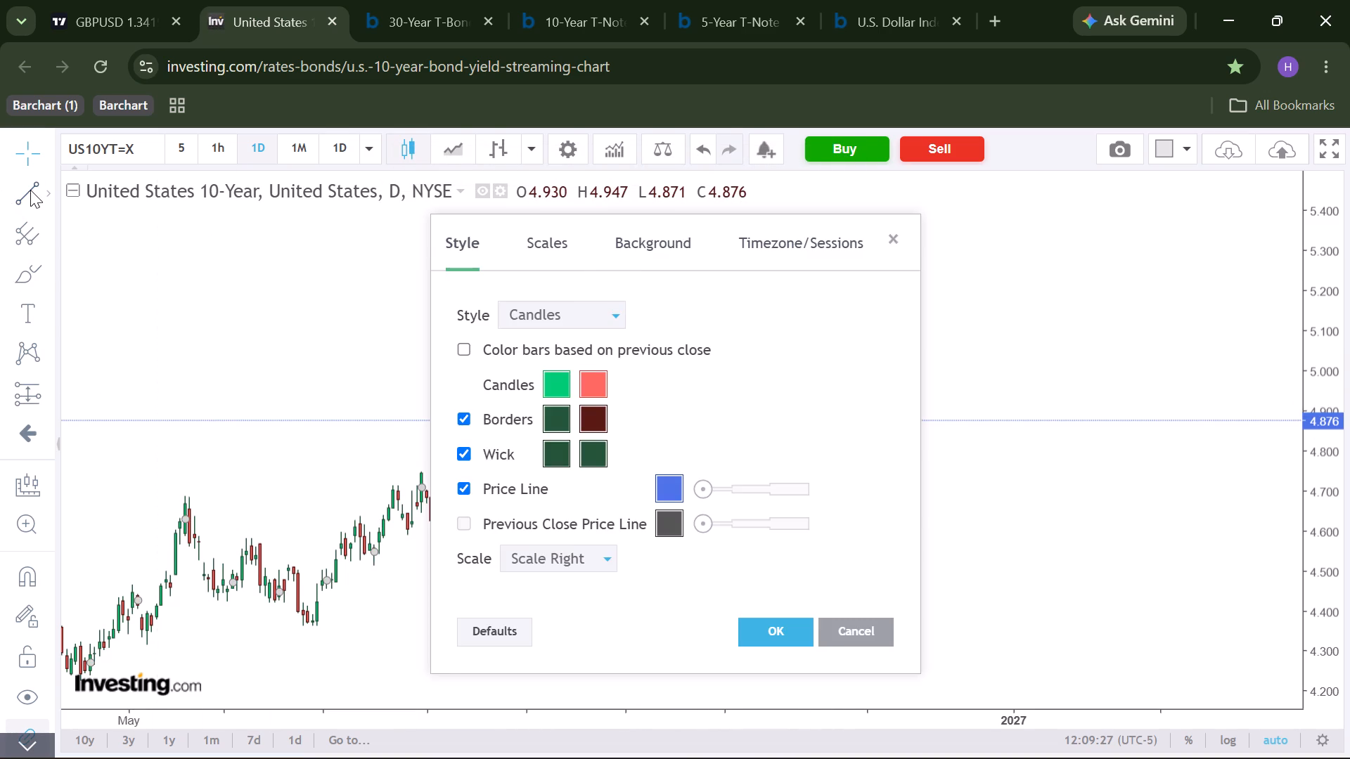
# Close the chart settings, then draw and nudge a horizontal trend line at about 4.92 from mid-September to about 20 November 2026.
pyautogui.click(31, 190)
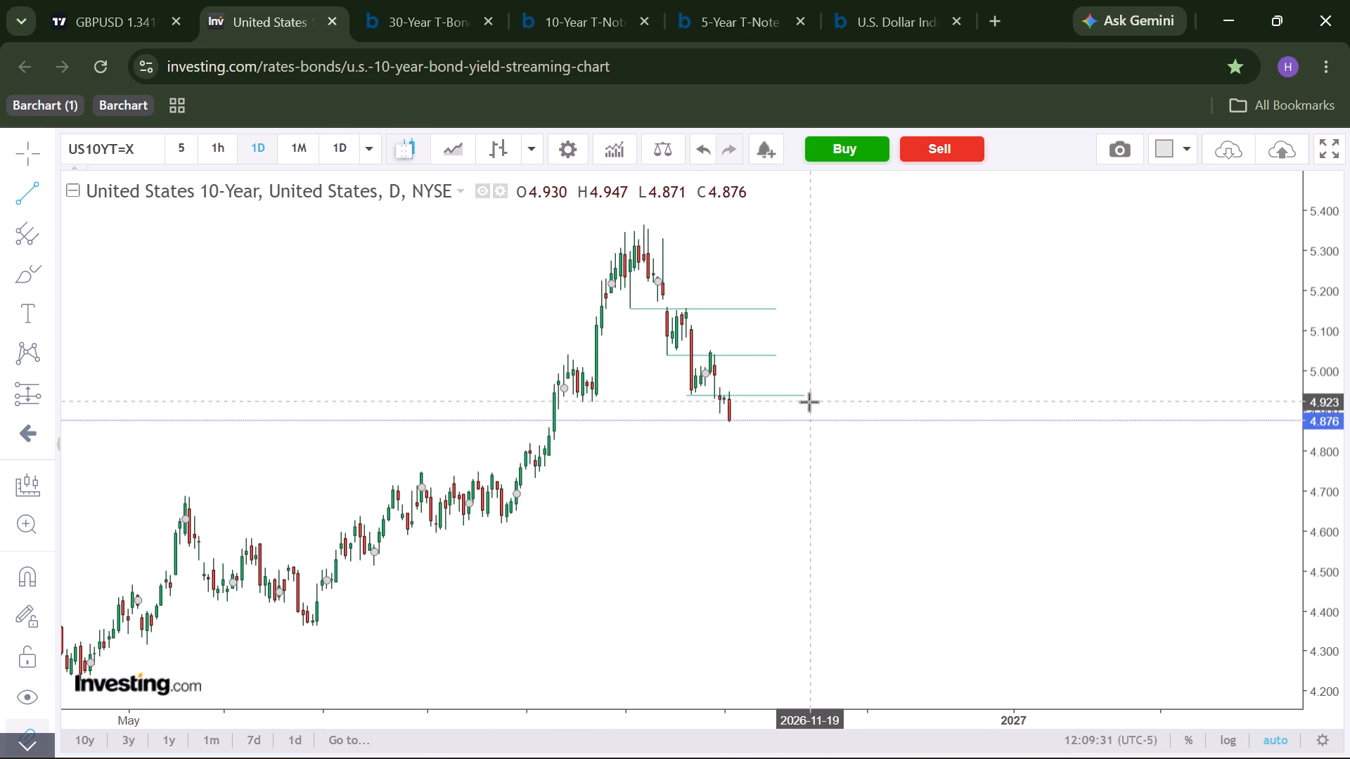
pyautogui.moveTo(806, 403); pyautogui.dragTo(586, 424)
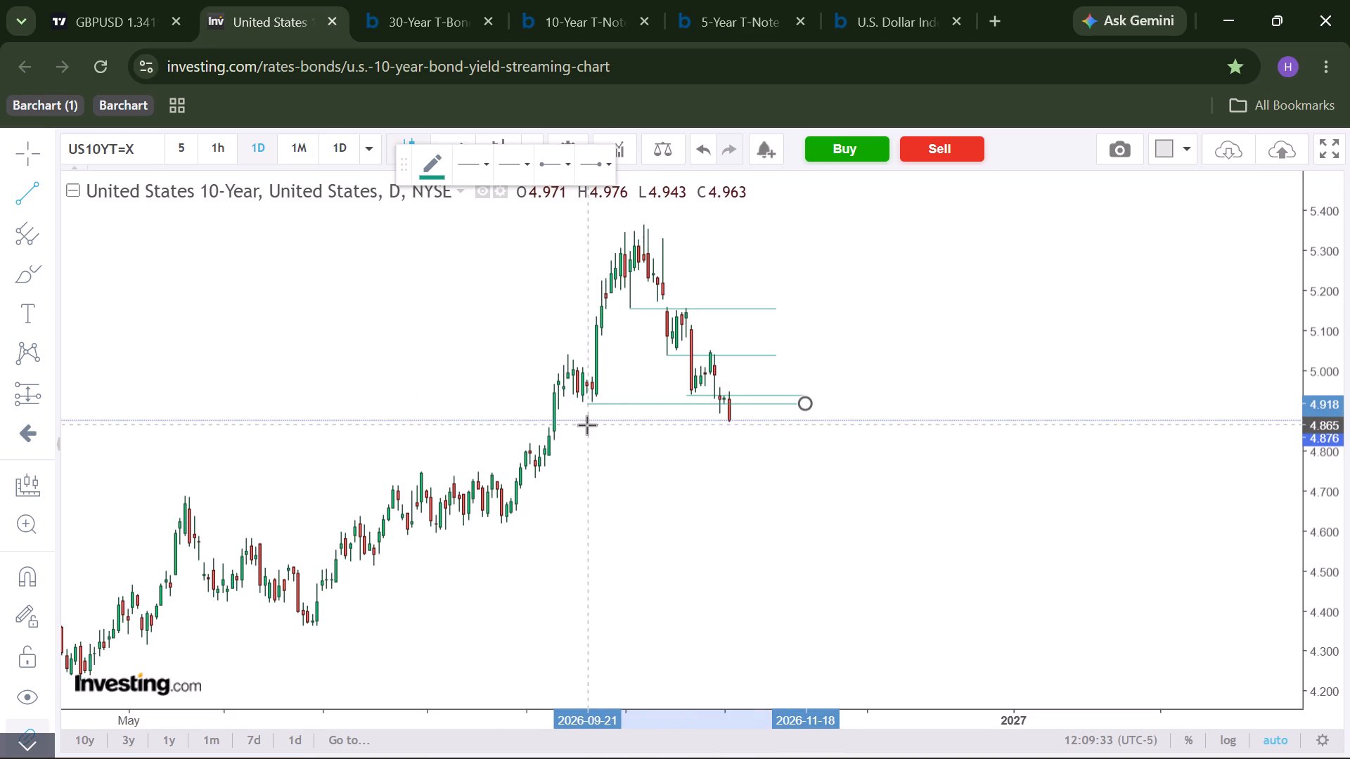
pyautogui.moveTo(586, 424); pyautogui.dragTo(558, 432)
pyautogui.keyDown('shift'); pyautogui.click(558, 432); pyautogui.keyUp('shift')
pyautogui.moveTo(650, 403); pyautogui.dragTo(657, 402)
pyautogui.click(653, 389)
# Draw a horizontal trend line at about 4.85 on the 10-year yield chart, spanning mid-September to mid-November 2026.
pyautogui.scroll(-1, 741, 459)
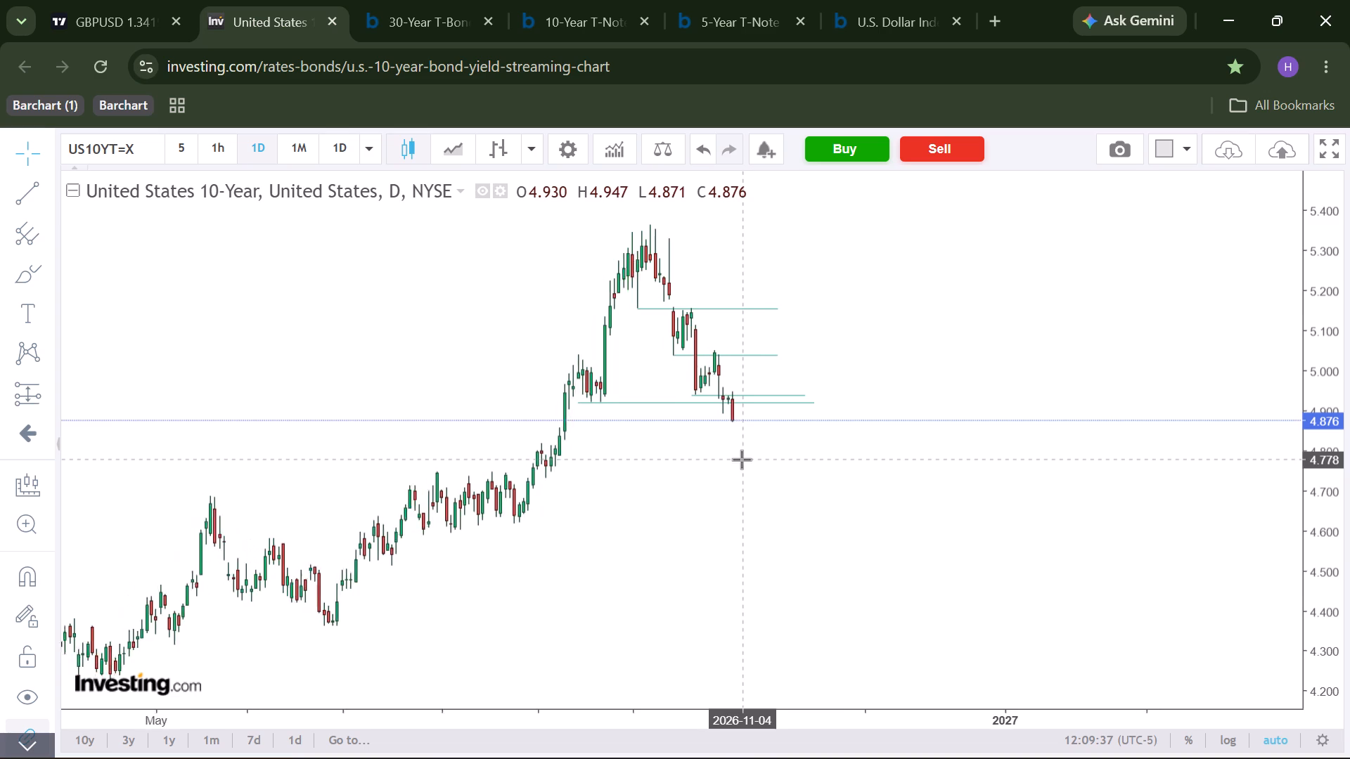
pyautogui.scroll(-1, 741, 459)
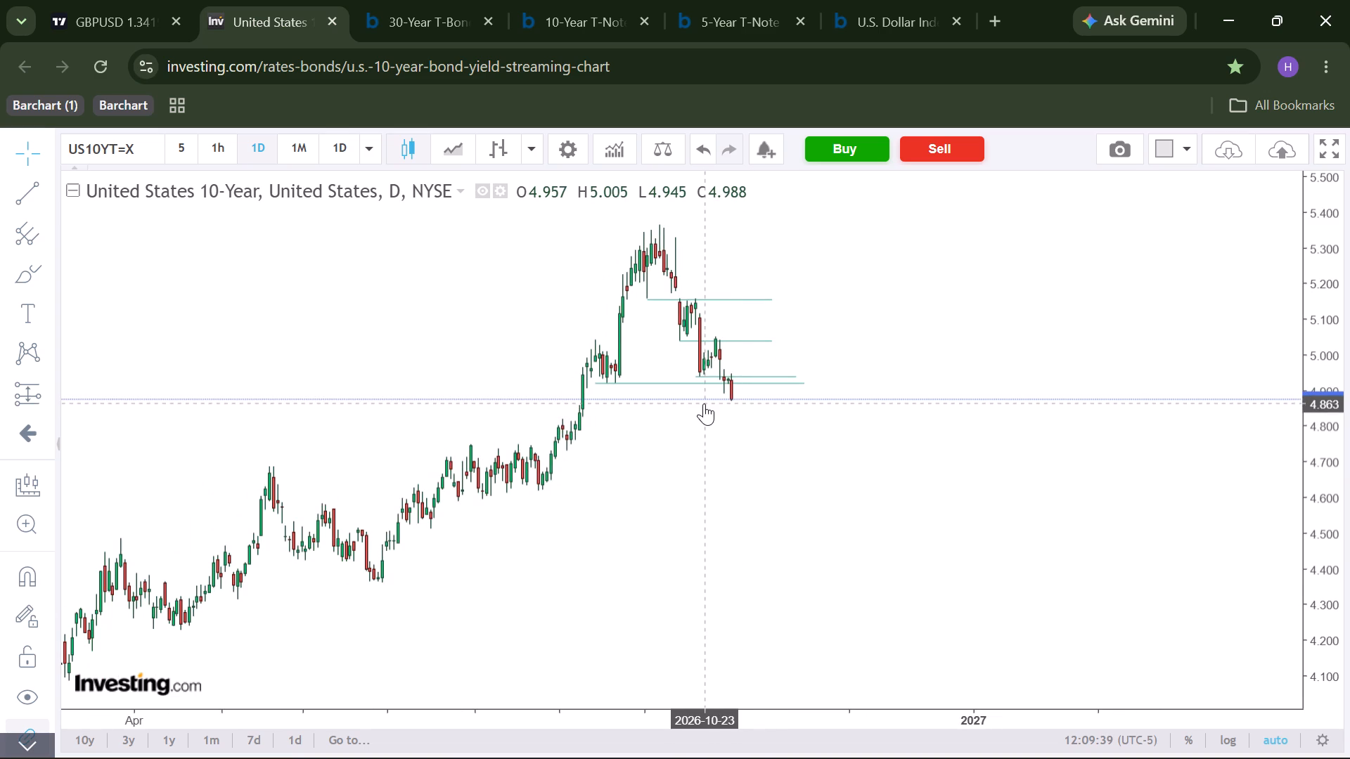
pyautogui.click(18, 194)
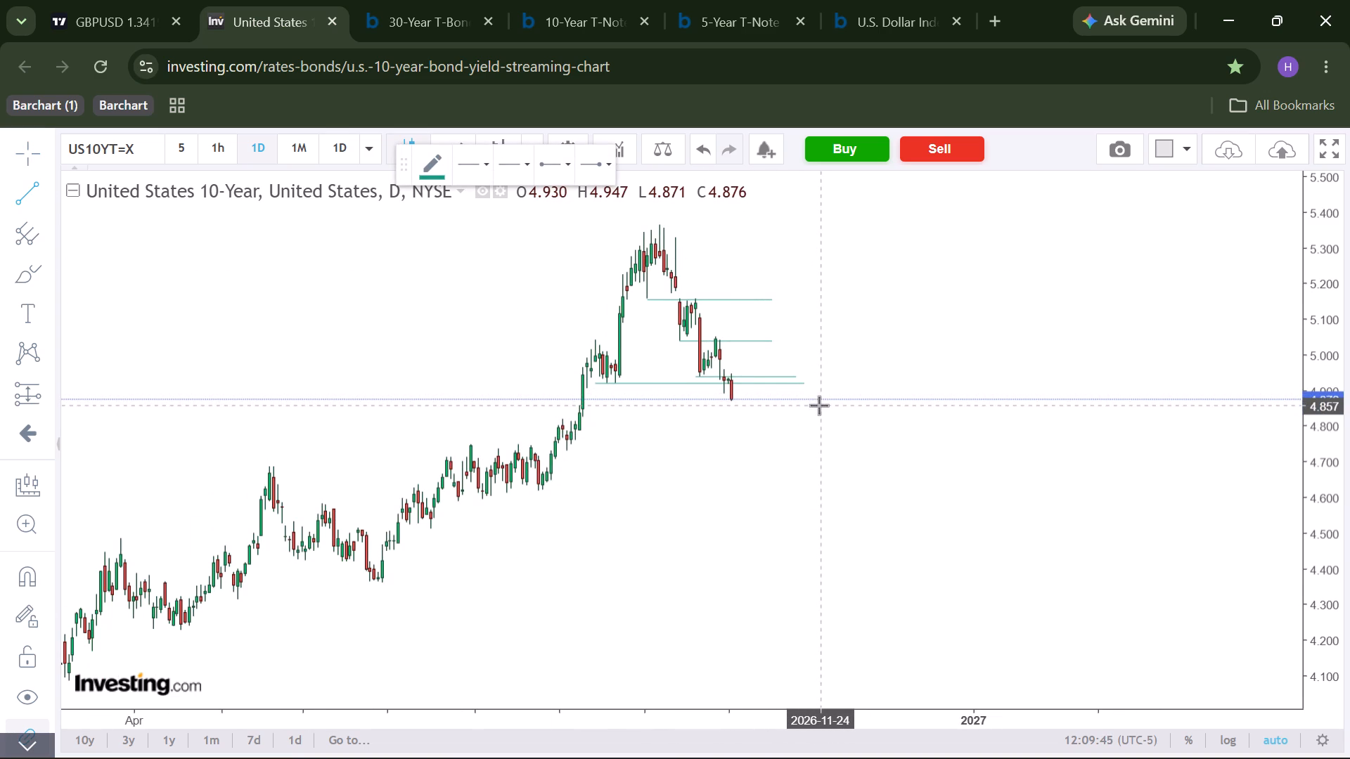
pyautogui.keyDown('shift'); pyautogui.moveTo(802, 408); pyautogui.dragTo(574, 433); pyautogui.keyUp('shift')
pyautogui.keyDown('shift'); pyautogui.click(574, 433); pyautogui.keyUp('shift')
pyautogui.click(781, 512)
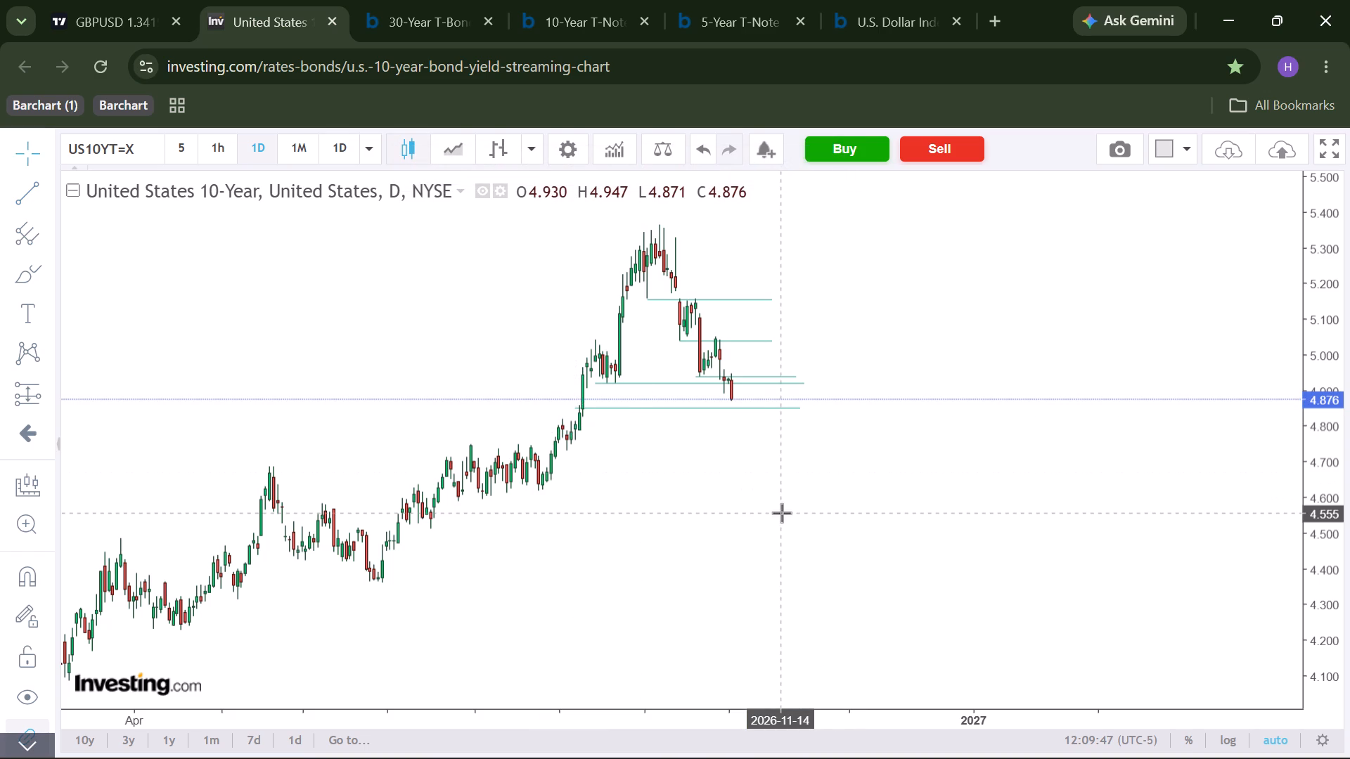
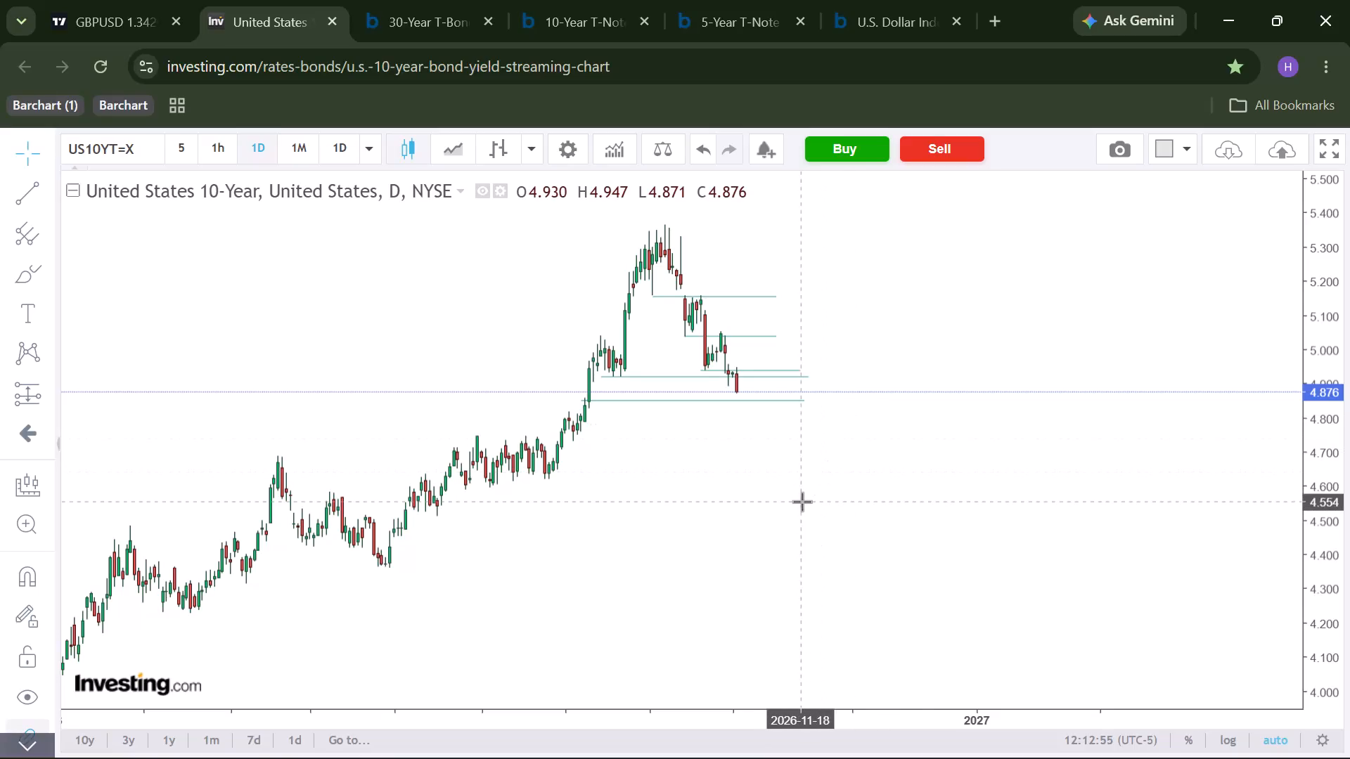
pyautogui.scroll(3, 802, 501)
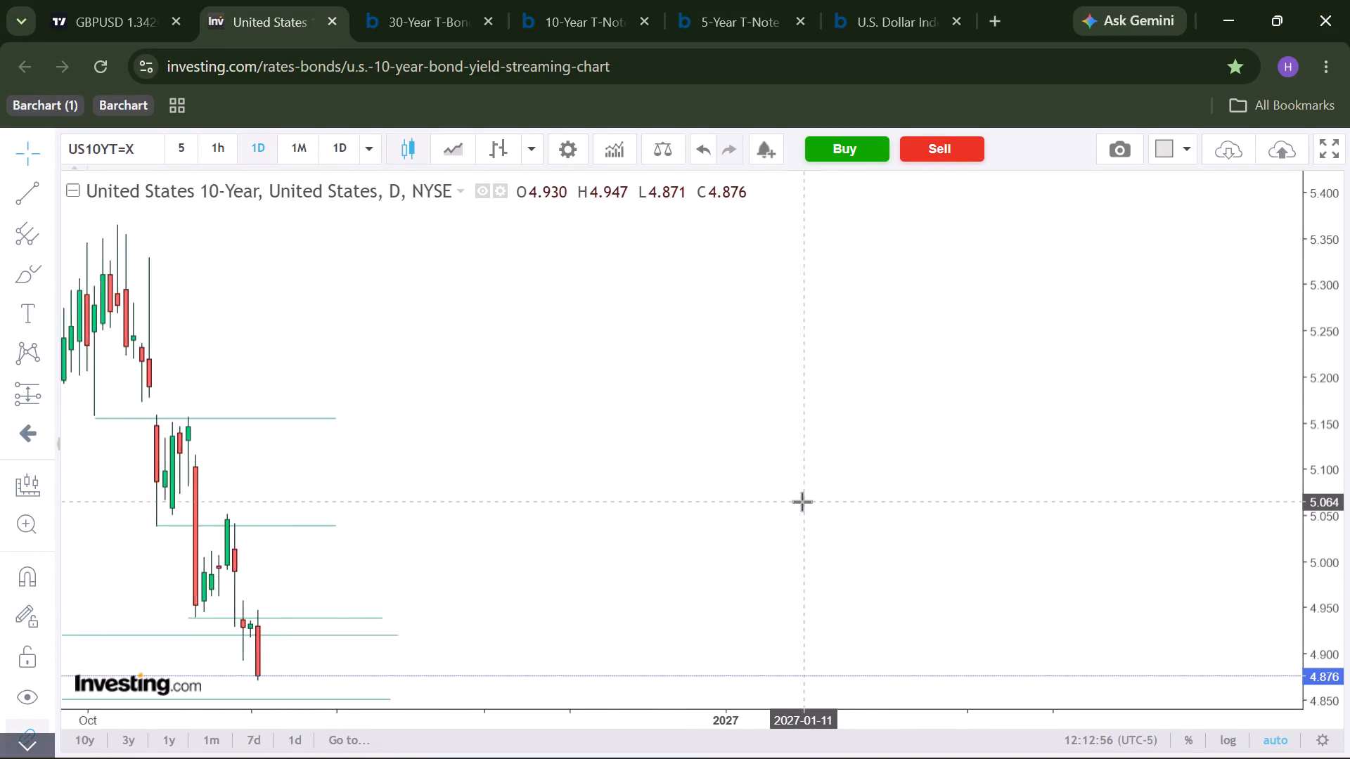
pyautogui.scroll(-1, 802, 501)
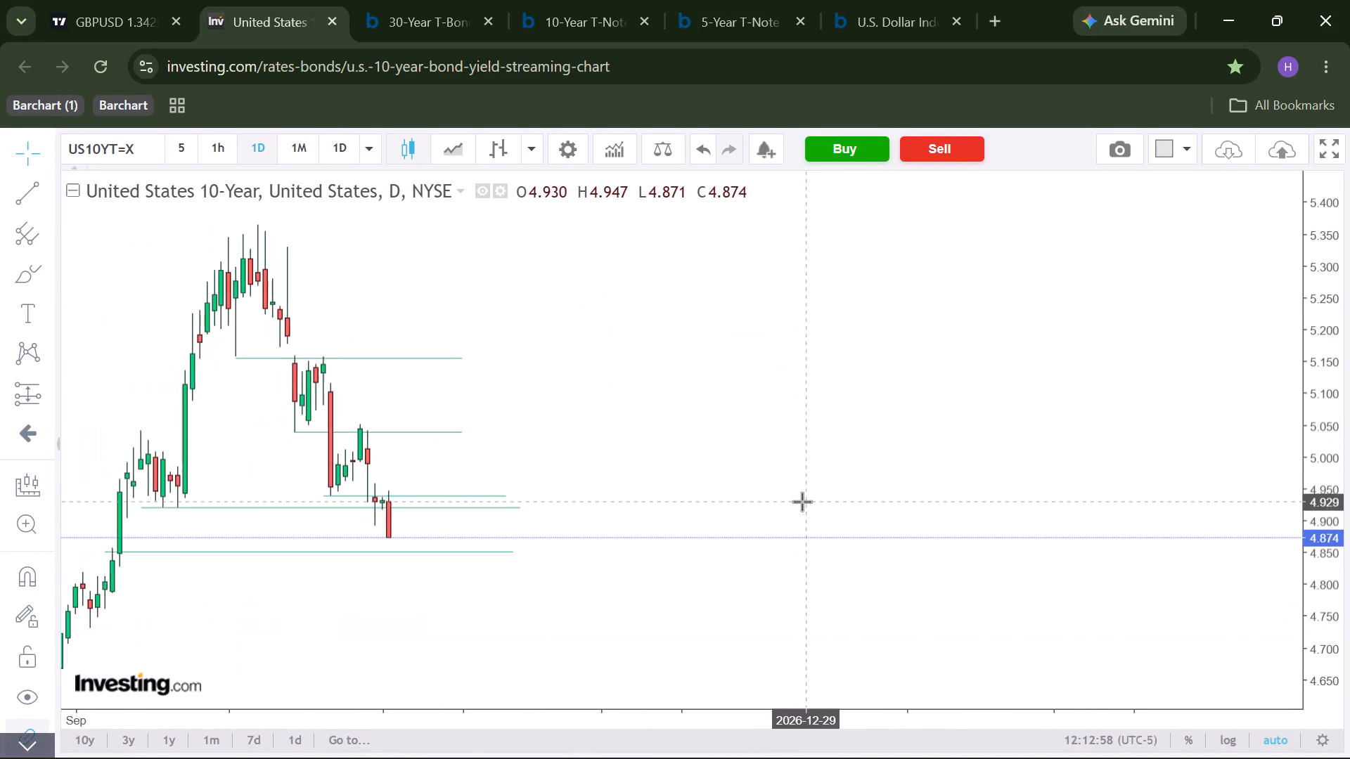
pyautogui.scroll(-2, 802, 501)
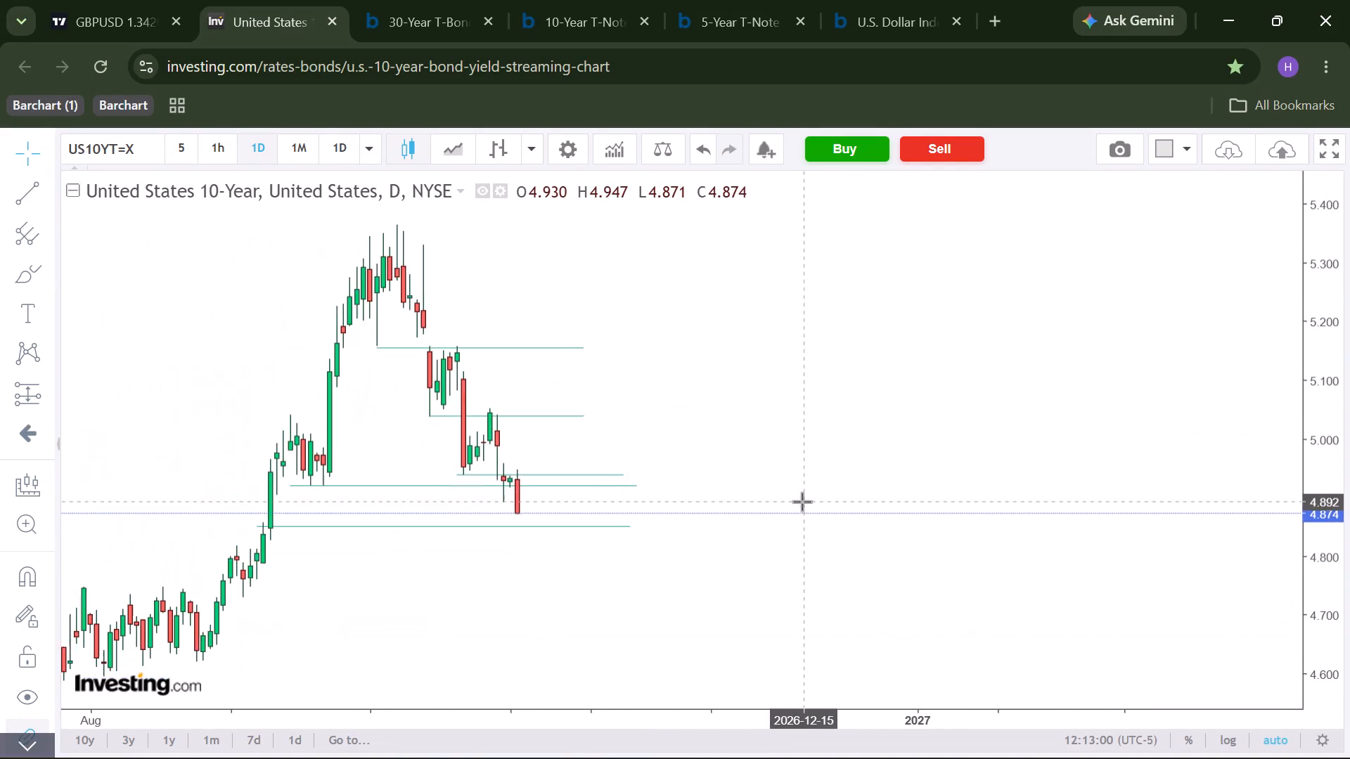
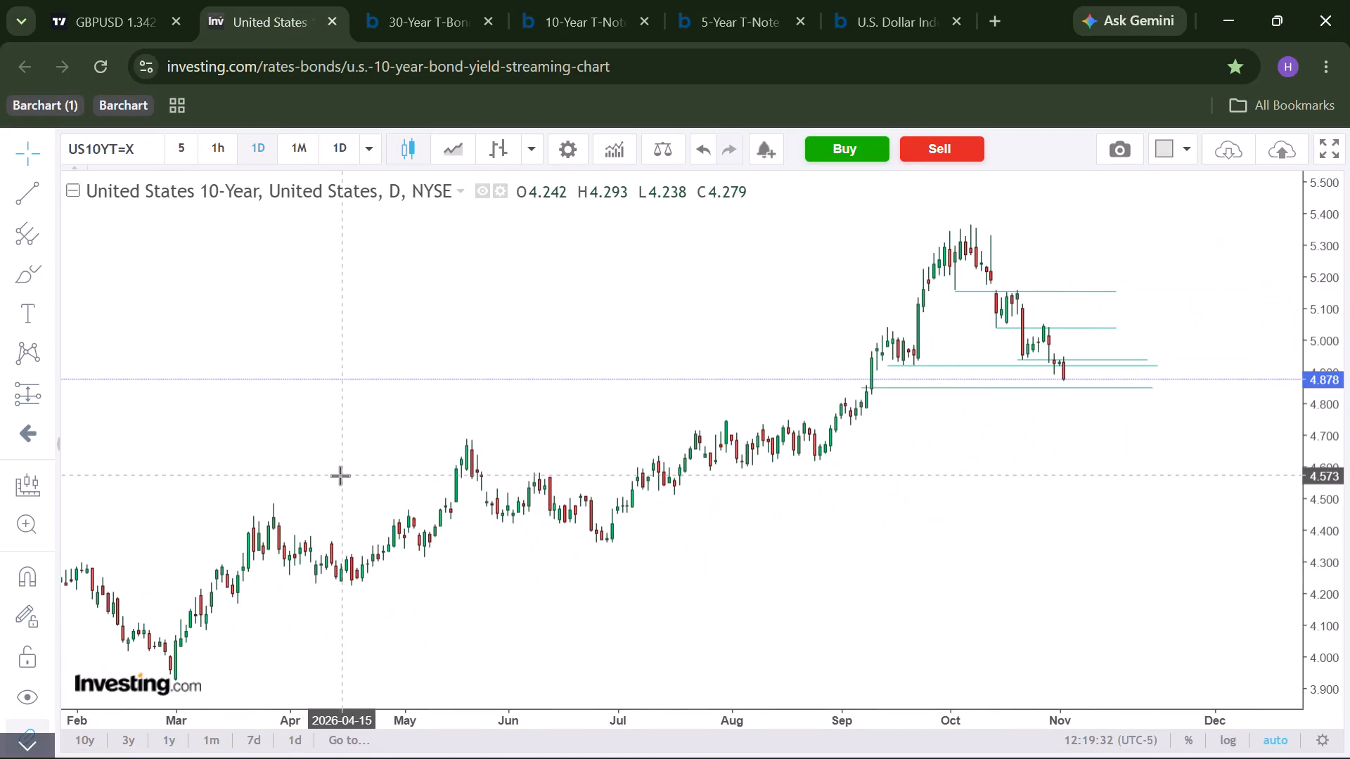
# Examine the latest candles on the US 10-year yield chart against the marked levels.
pyautogui.rightClick(340, 475)
pyautogui.moveTo(340, 475); pyautogui.dragTo(0, 758)
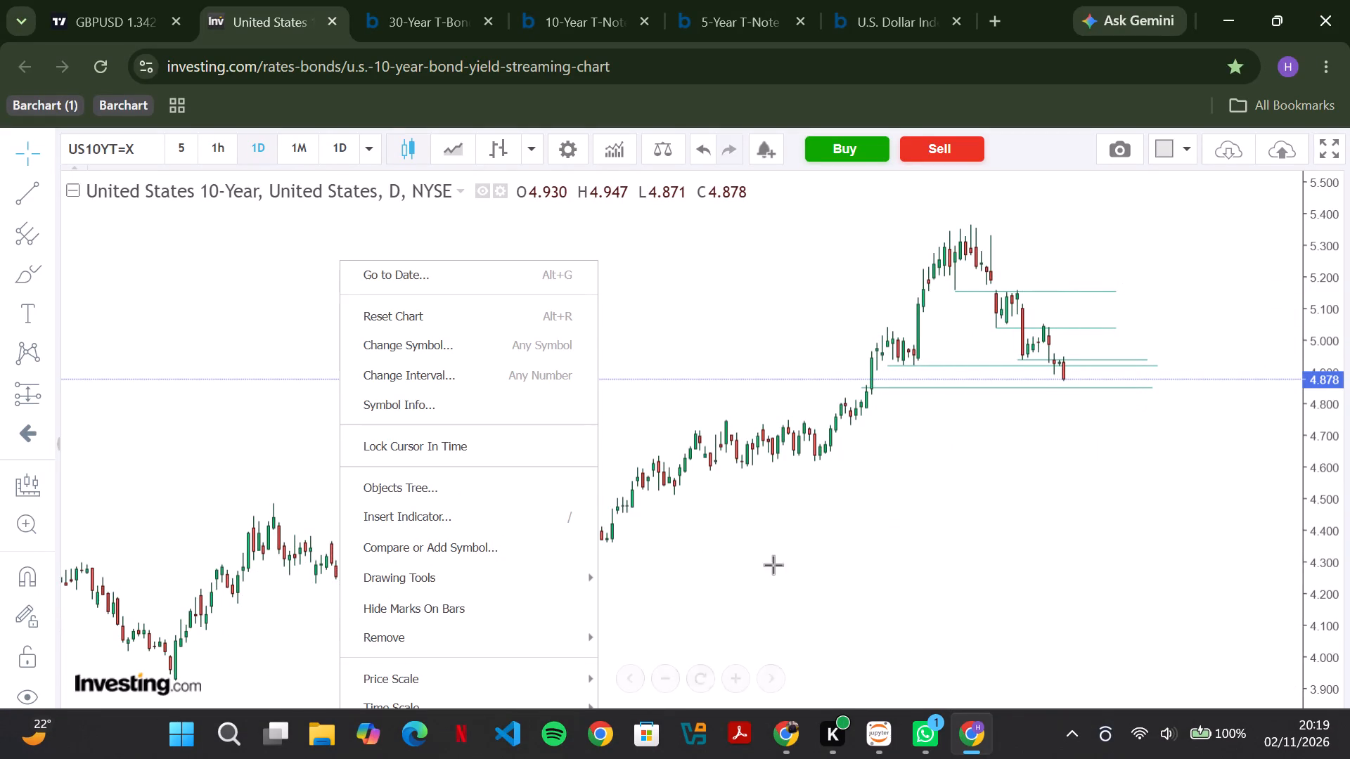
pyautogui.click(866, 526)
pyautogui.hscroll(-4, 866, 526)
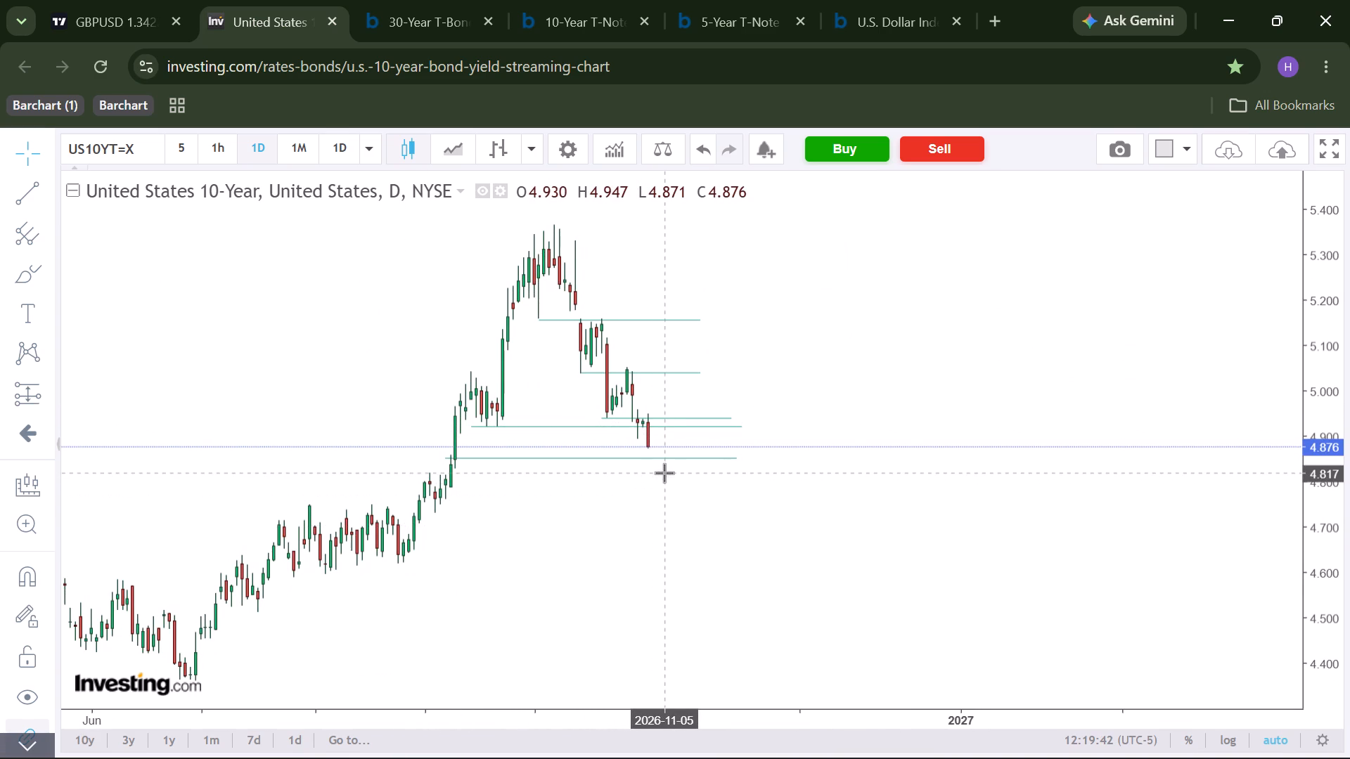
pyautogui.scroll(-1, 664, 472)
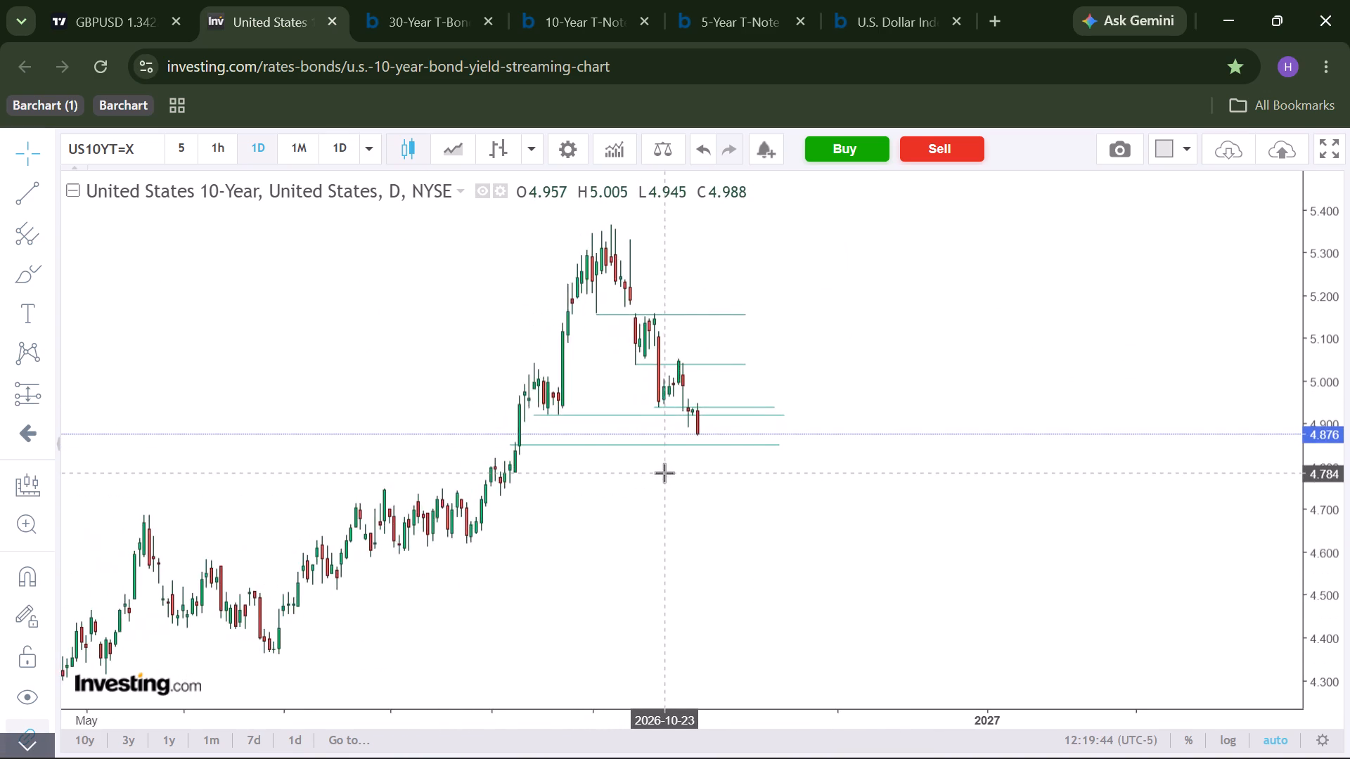
pyautogui.scroll(-1, 664, 472)
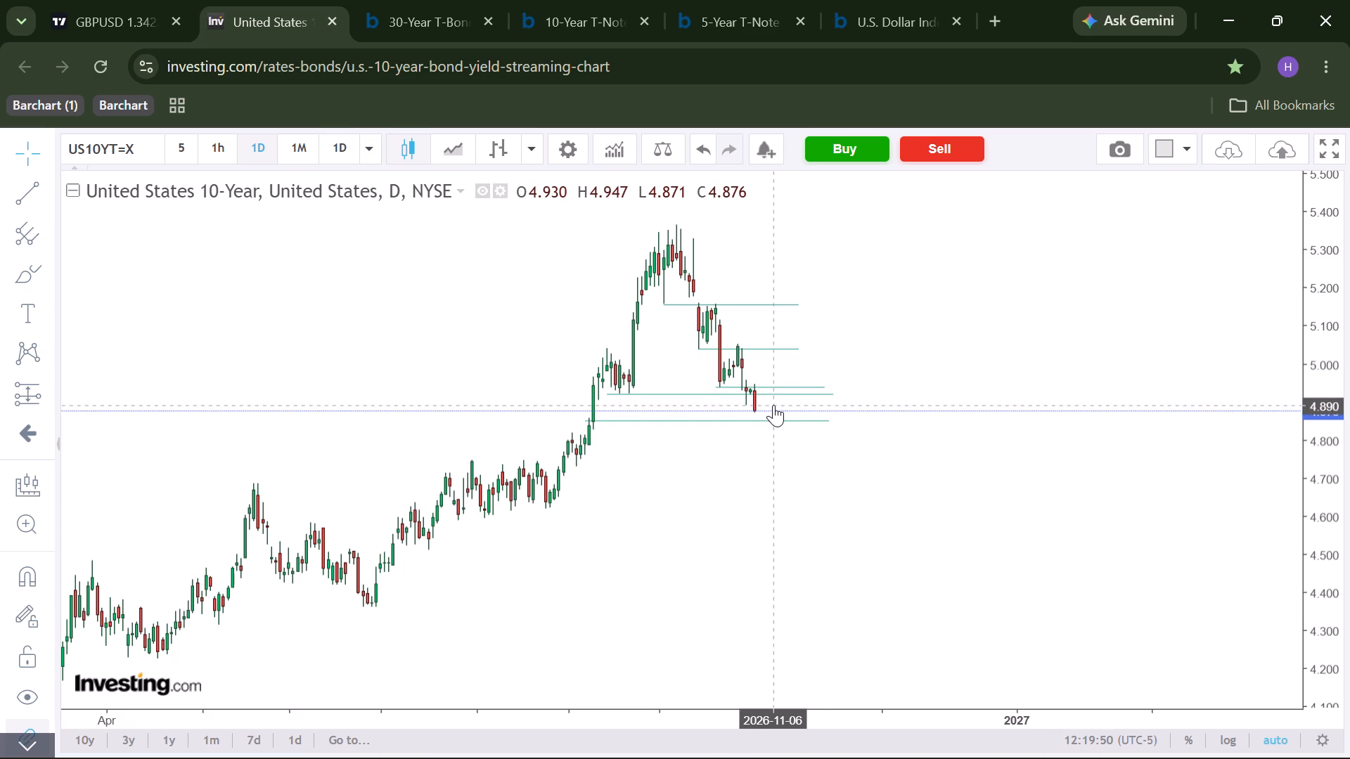
# On the GBPUSD chart, dismiss the ad and draw a horizontal line at about 1.3419 from the 22 October high to 13 November.
pyautogui.click(63, 8)
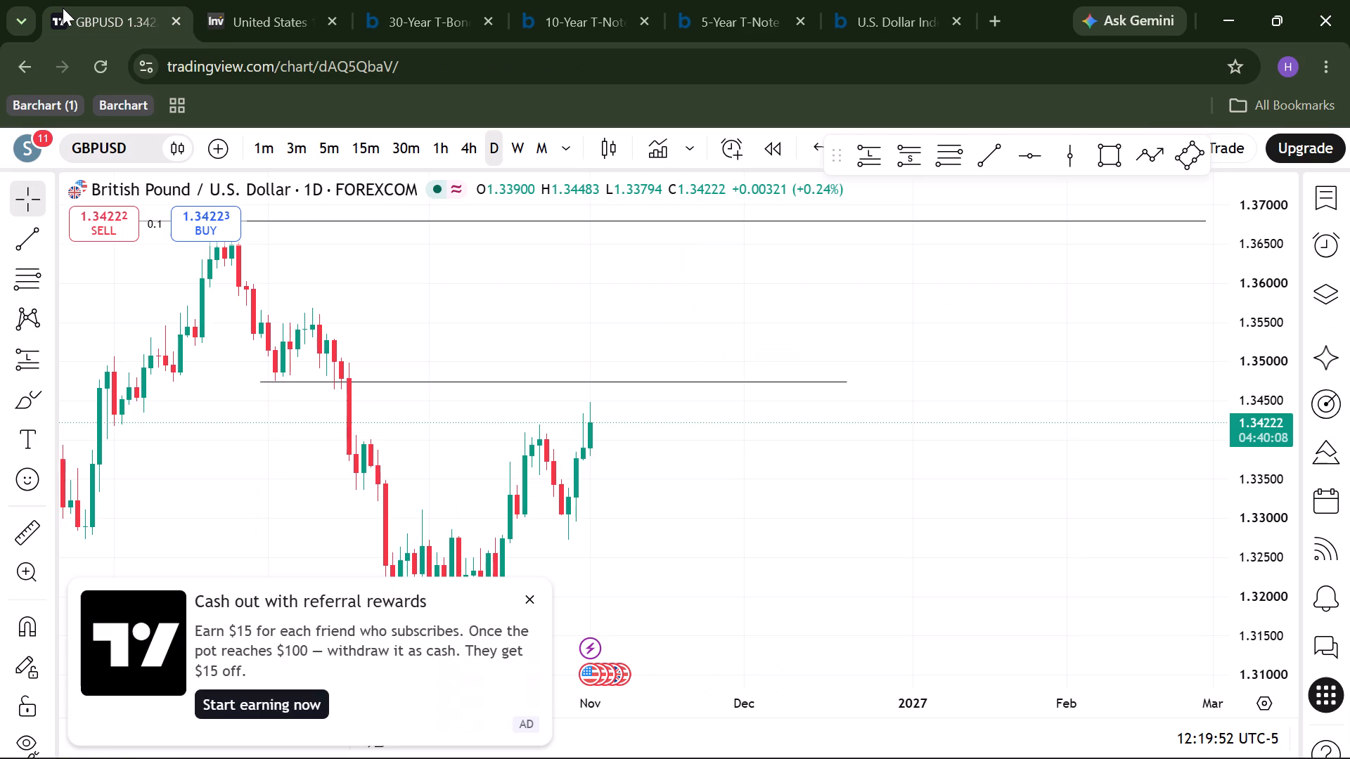
pyautogui.click(532, 601)
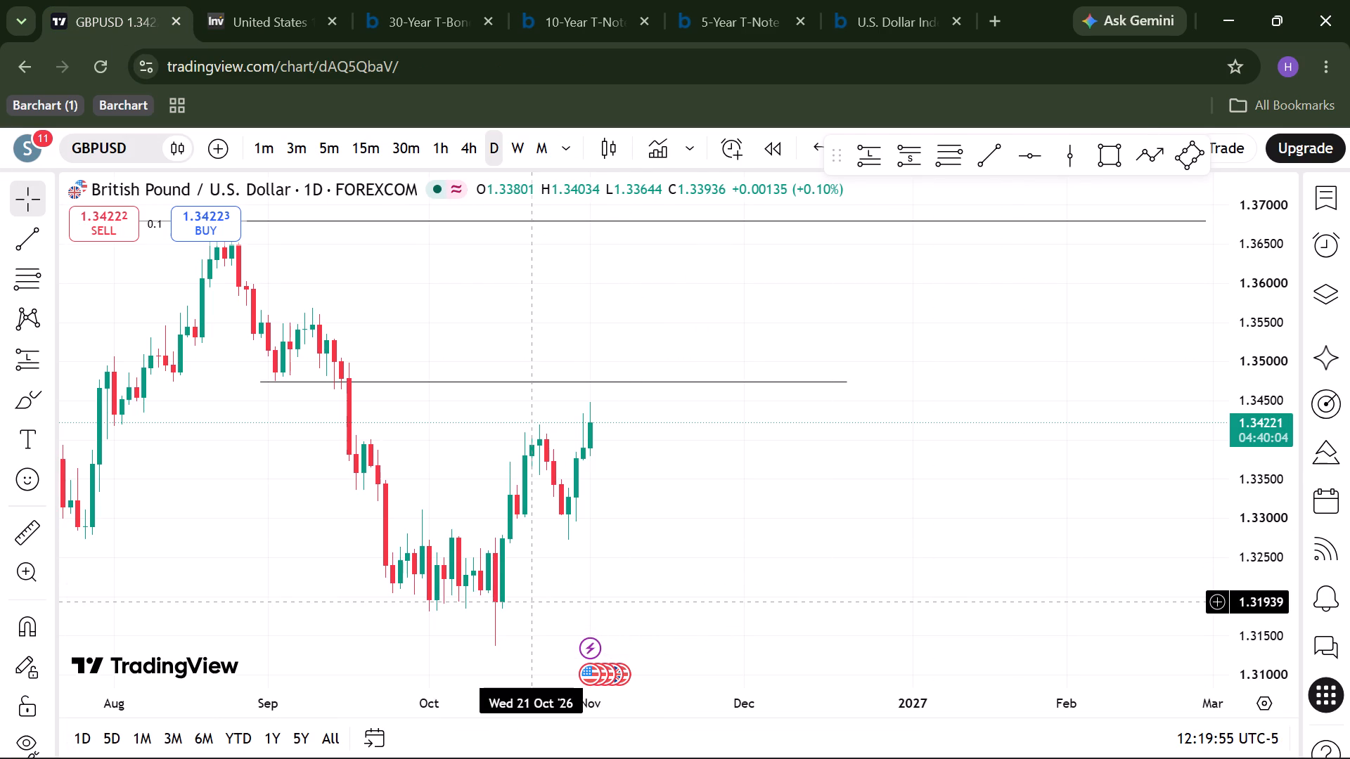
pyautogui.click(998, 171)
pyautogui.scroll(1, 763, 552)
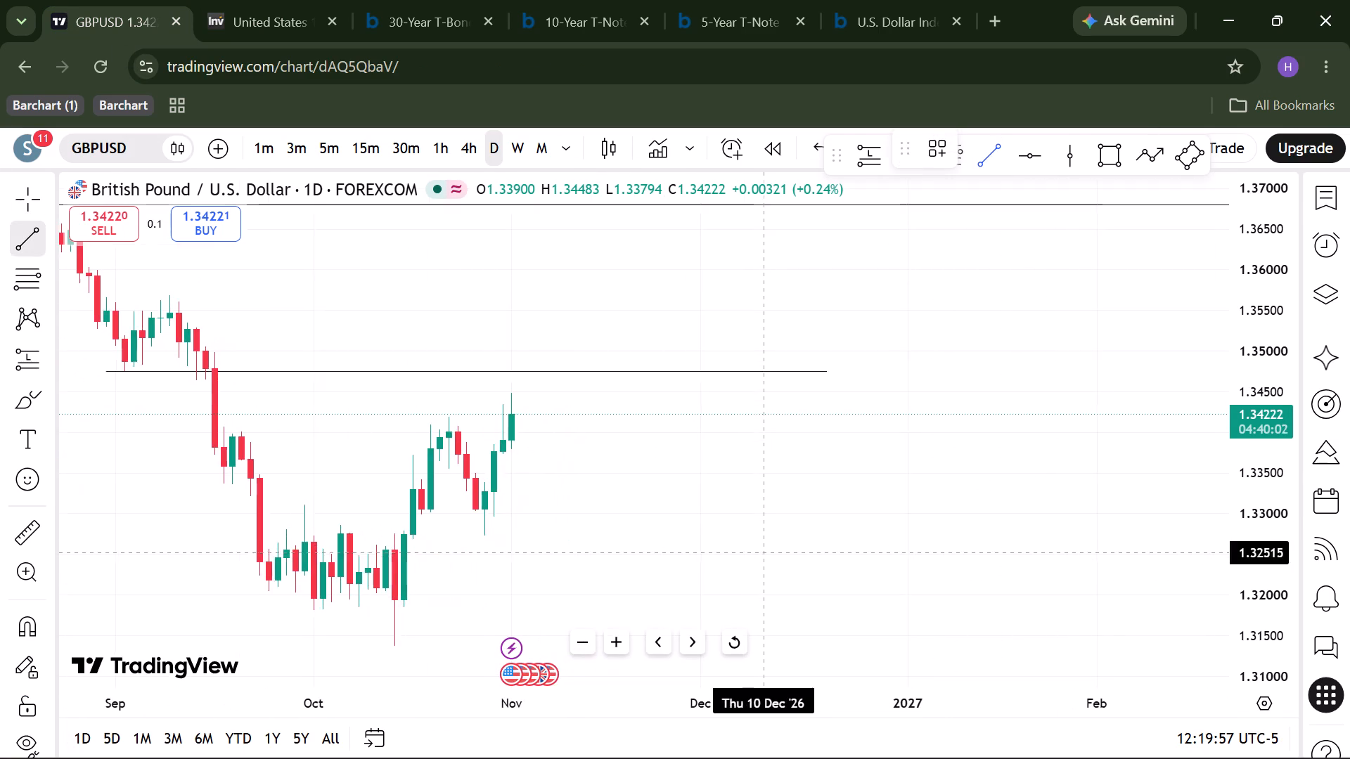
pyautogui.scroll(2, 763, 552)
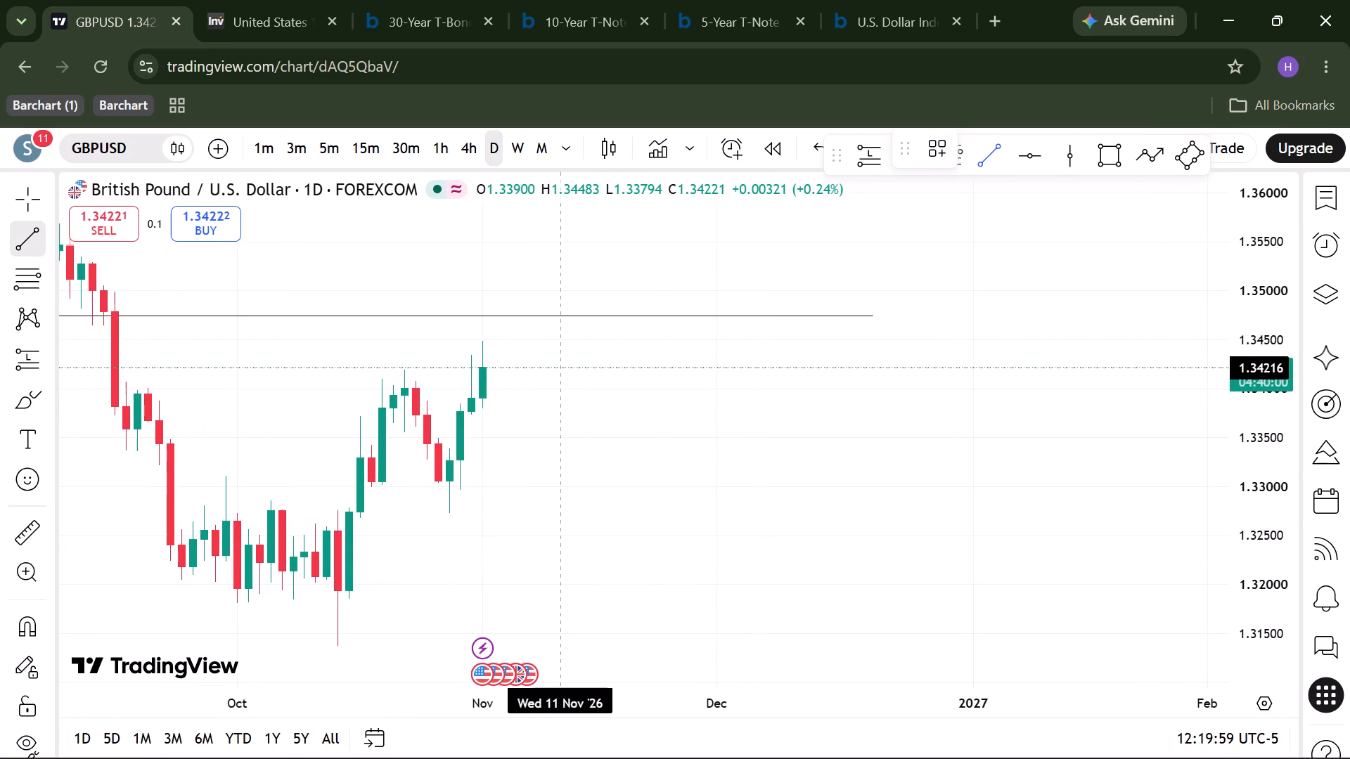
pyautogui.moveTo(583, 370); pyautogui.dragTo(496, 375)
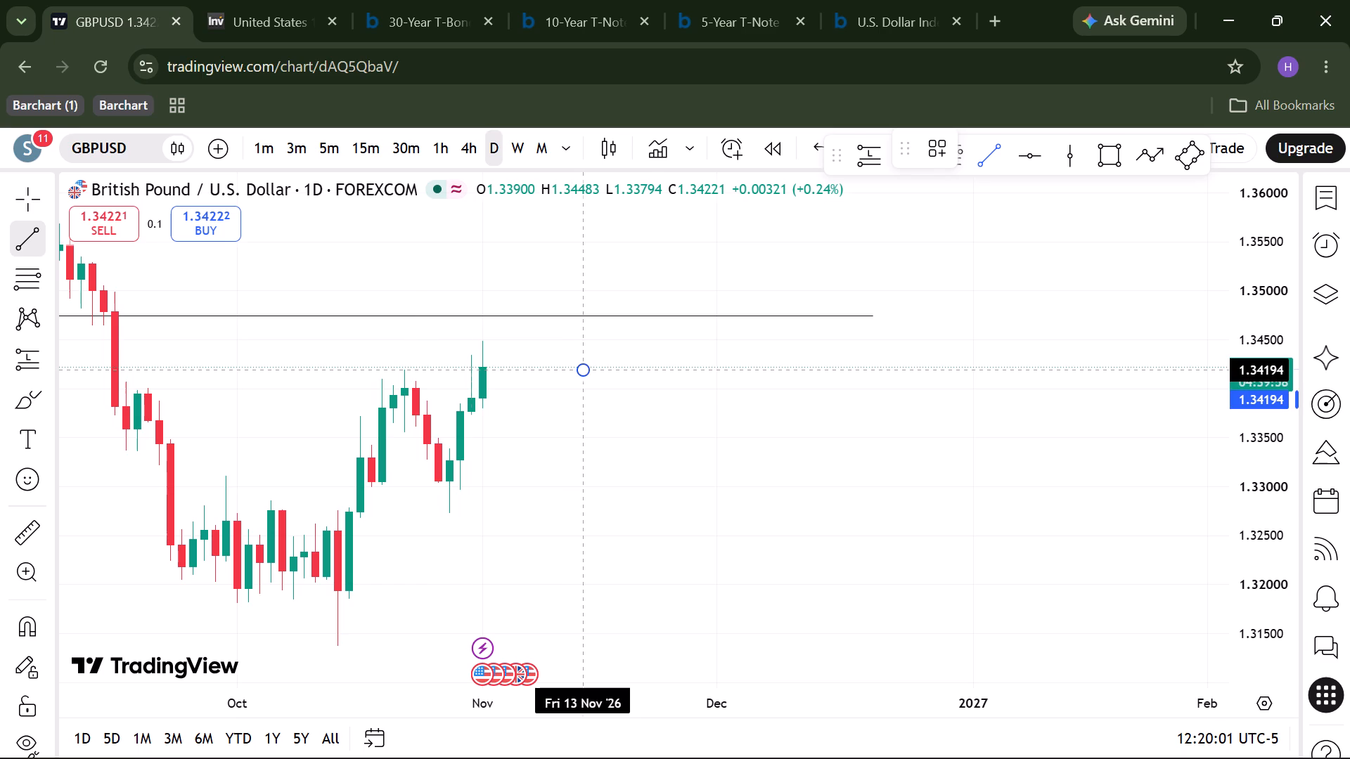
pyautogui.moveTo(496, 375); pyautogui.dragTo(403, 385)
pyautogui.keyDown('shift'); pyautogui.click(403, 385); pyautogui.keyUp('shift')
pyautogui.moveTo(541, 437); pyautogui.dragTo(555, 443)
# Draw a second horizontal GBPUSD line at the 2 November candle's high, about 1.3449, spanning 30 October to 13 November.
pyautogui.scroll(1, 555, 443)
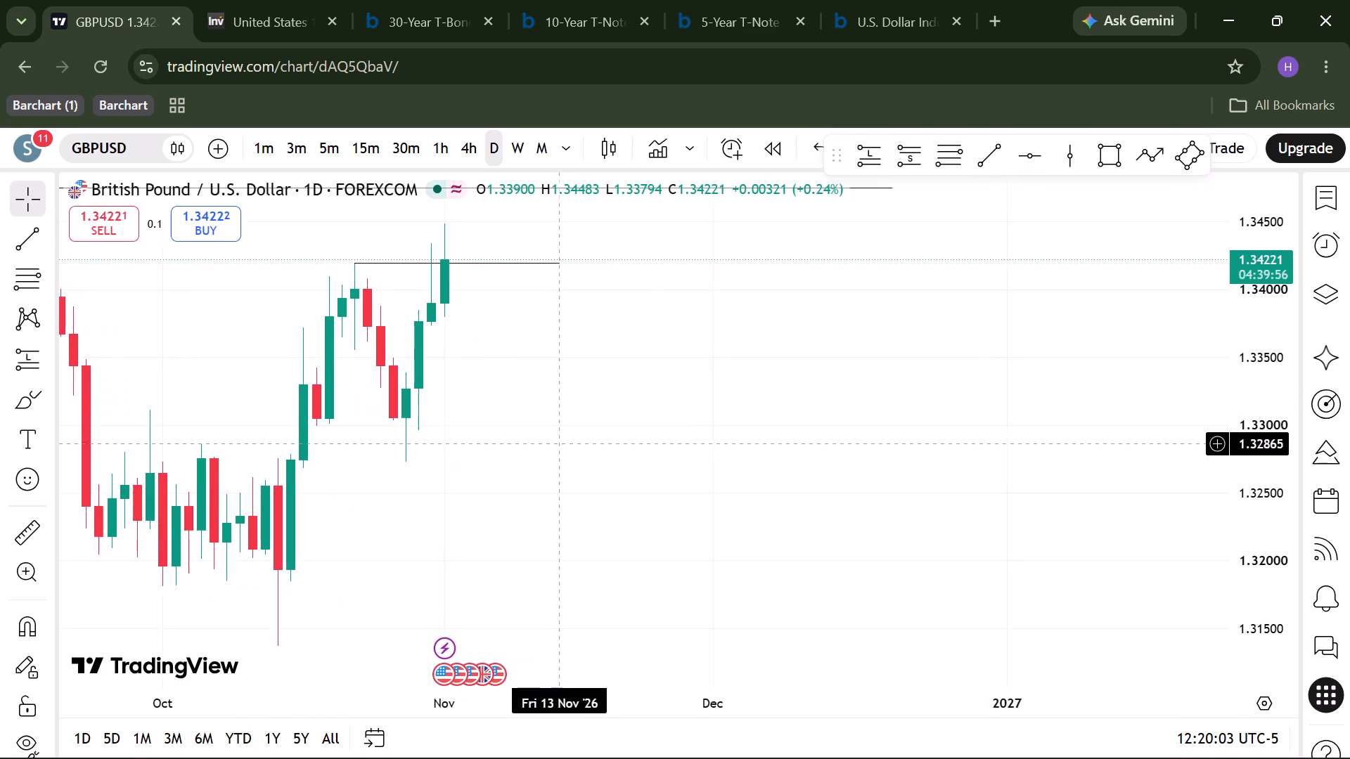
pyautogui.scroll(1, 555, 443)
pyautogui.scroll(-1, 652, 394)
pyautogui.click(981, 170)
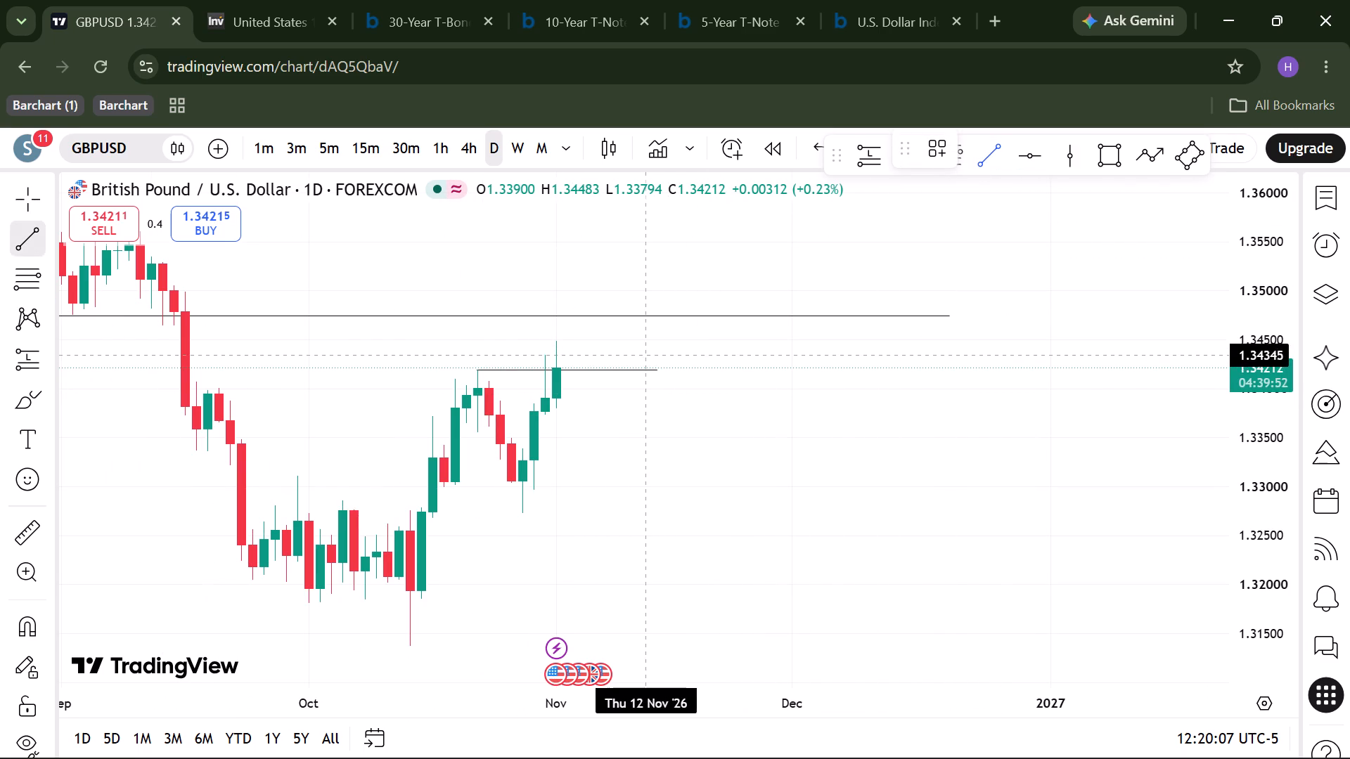
pyautogui.moveTo(671, 340); pyautogui.dragTo(559, 359)
pyautogui.keyDown('shift'); pyautogui.click(559, 359); pyautogui.keyUp('shift')
pyautogui.click(614, 445)
pyautogui.scroll(-1, 615, 446)
pyautogui.scroll(3, 615, 446)
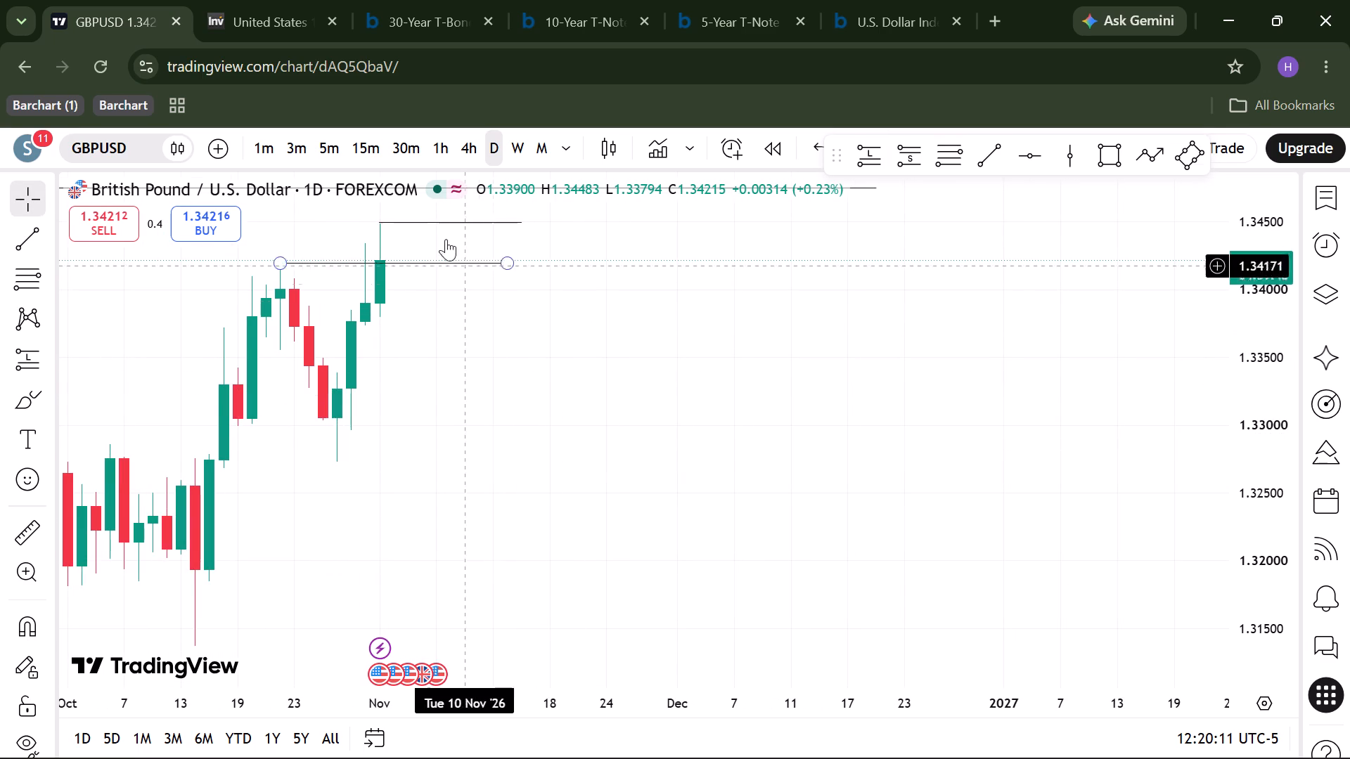
pyautogui.click(432, 226)
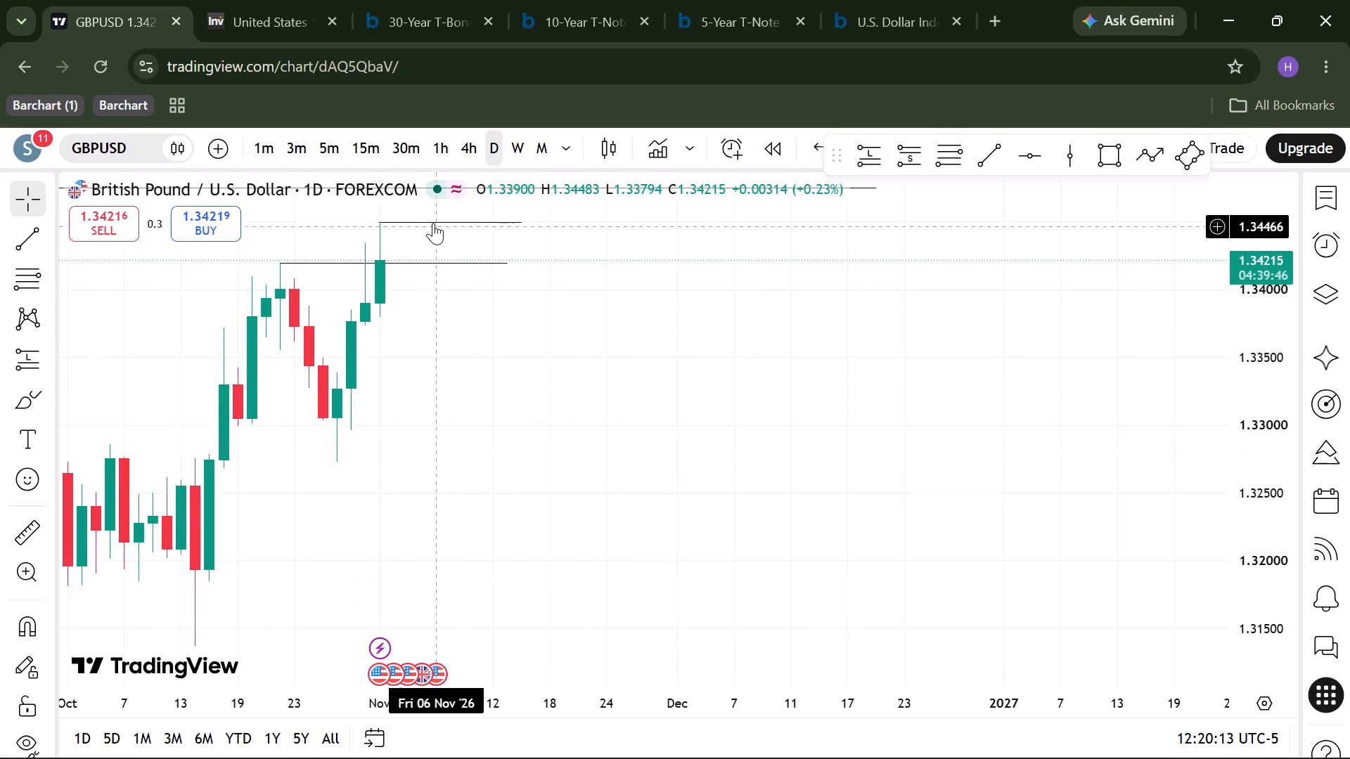
pyautogui.moveTo(433, 219); pyautogui.dragTo(426, 221)
pyautogui.click(461, 351)
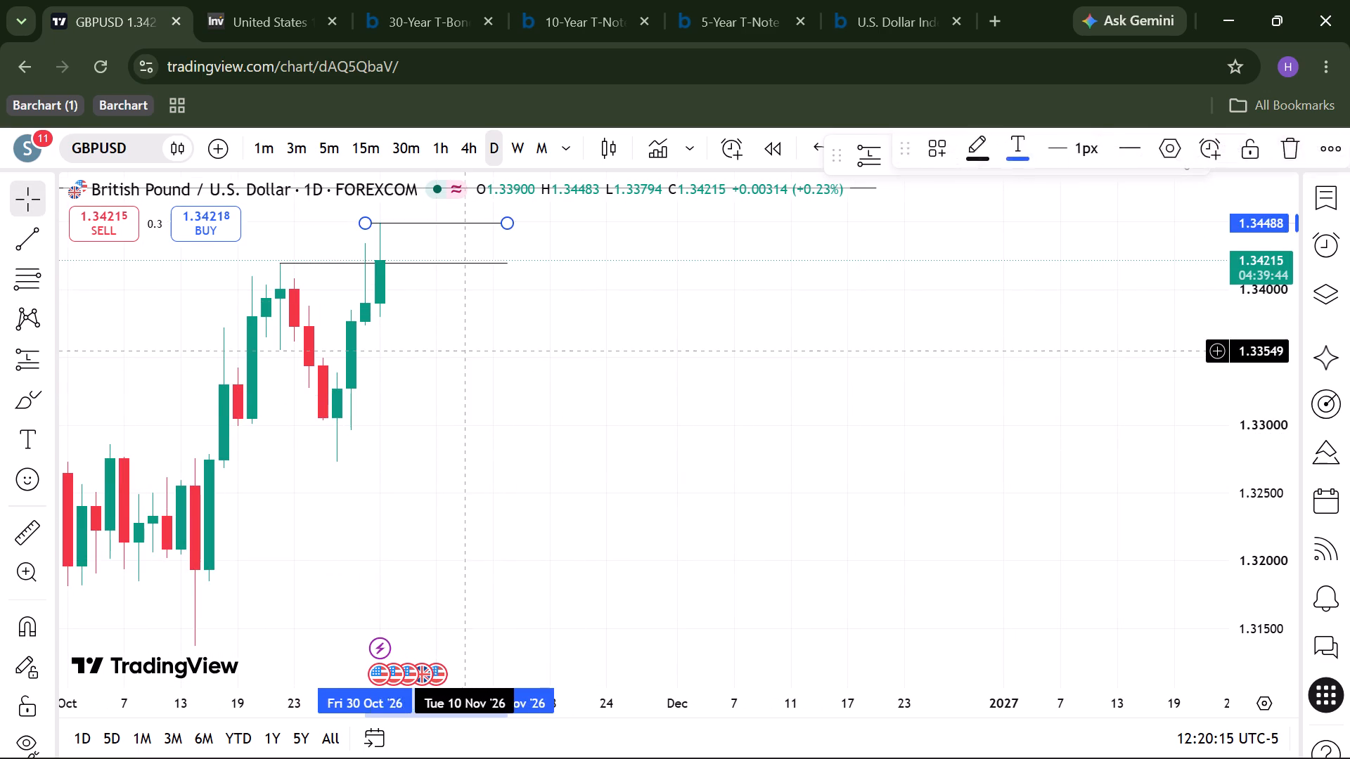
# Label the GBPUSD line at the 2 November candle's high "PDH".
pyautogui.hscroll(1, 461, 351)
pyautogui.scroll(2, 461, 351)
pyautogui.moveTo(572, 221); pyautogui.dragTo(501, 650)
pyautogui.hotkey('ctrl', 'z')
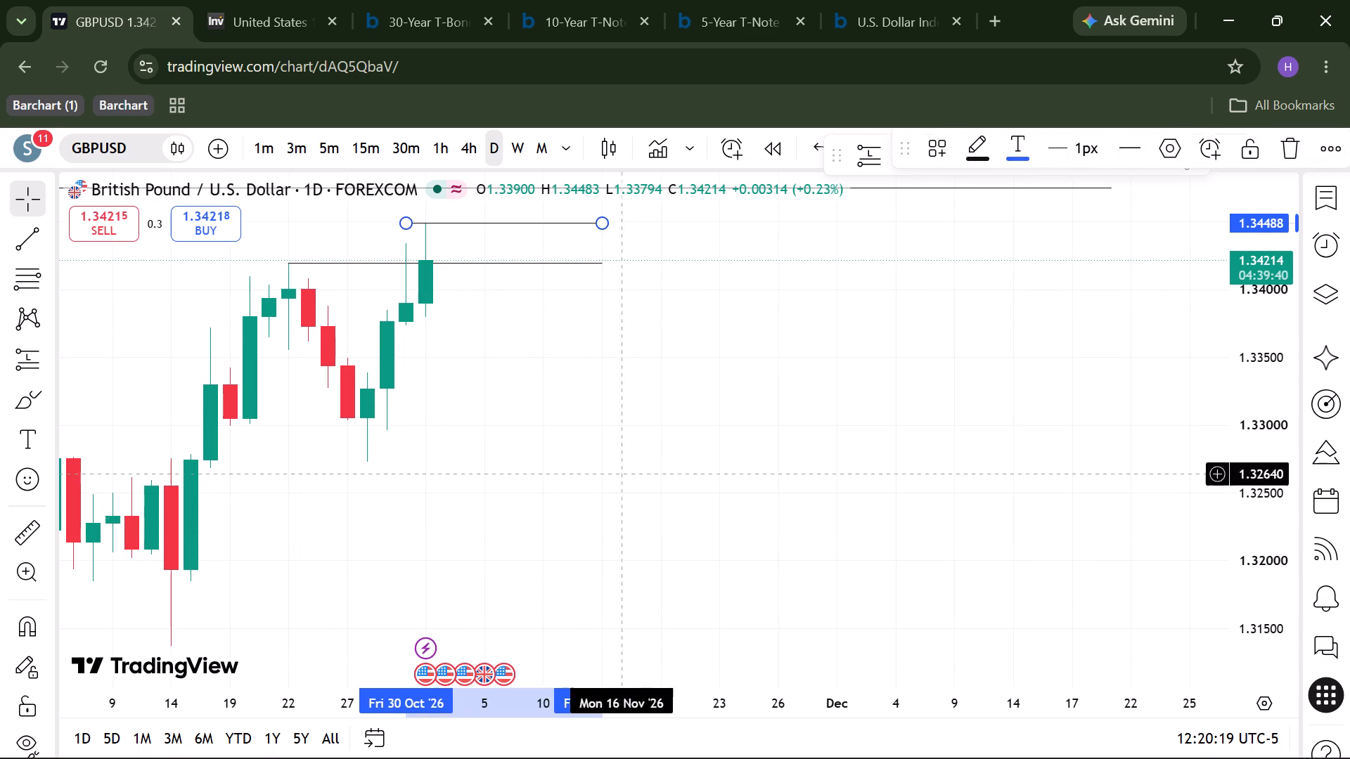
pyautogui.click(554, 214)
pyautogui.click(552, 221)
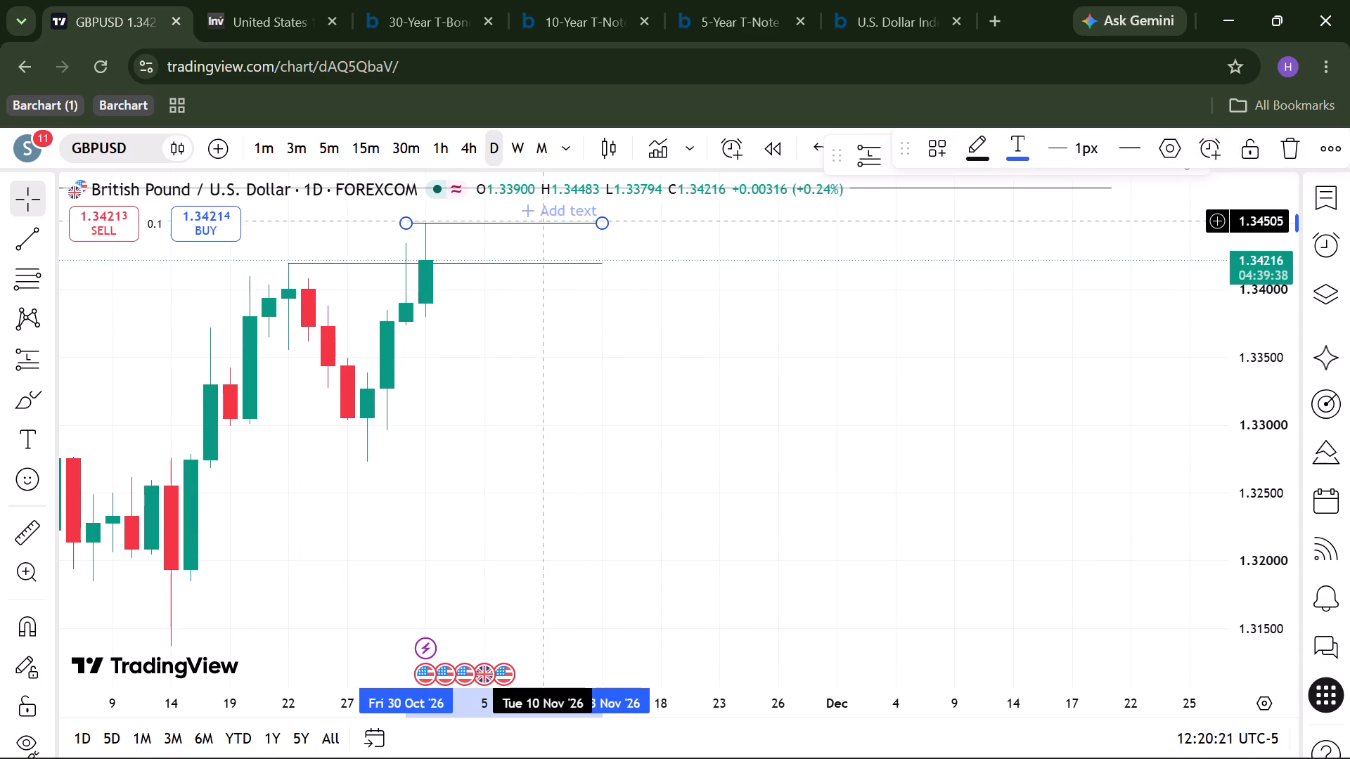
pyautogui.click(552, 219)
pyautogui.write('PDH')
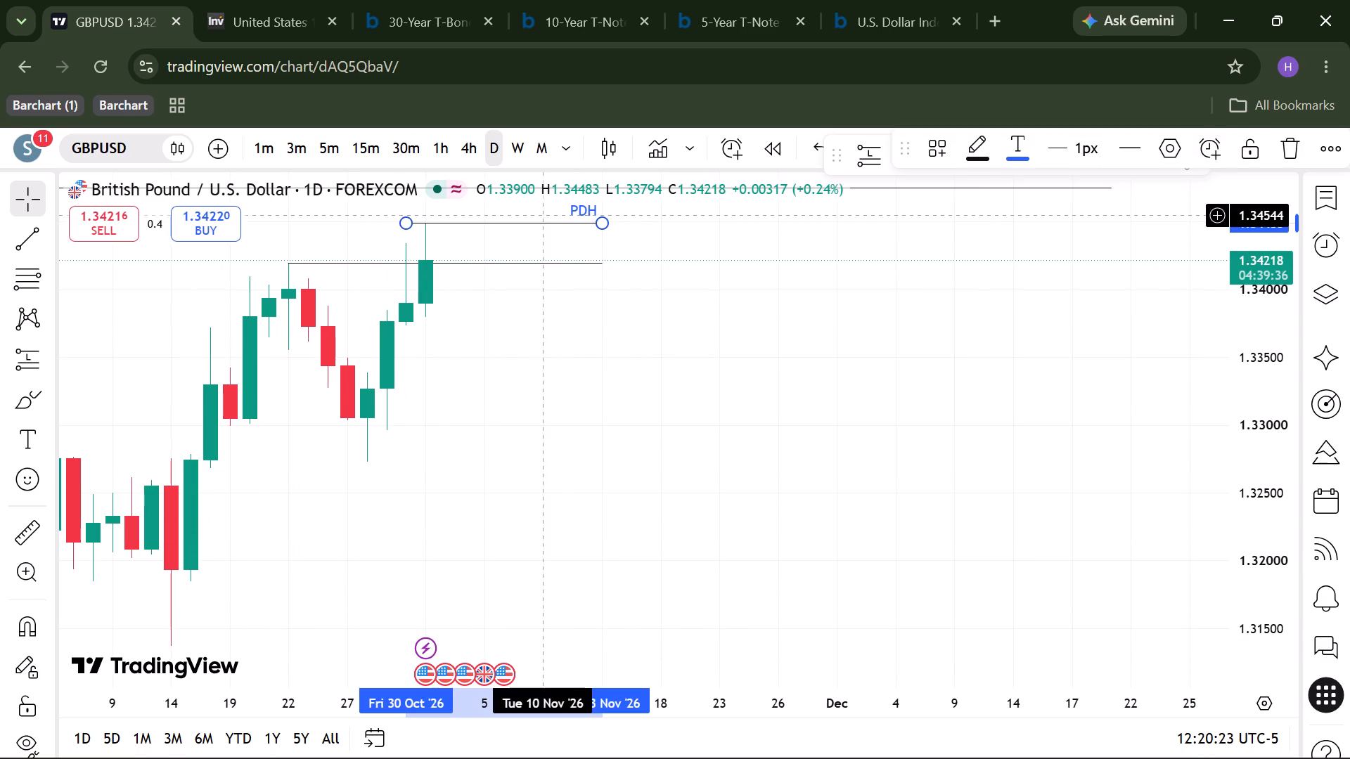
pyautogui.click(616, 403)
# Label the GBPUSD line drawn from the 22 October high "Support".
pyautogui.scroll(-2, 616, 403)
pyautogui.hscroll(-2, 616, 403)
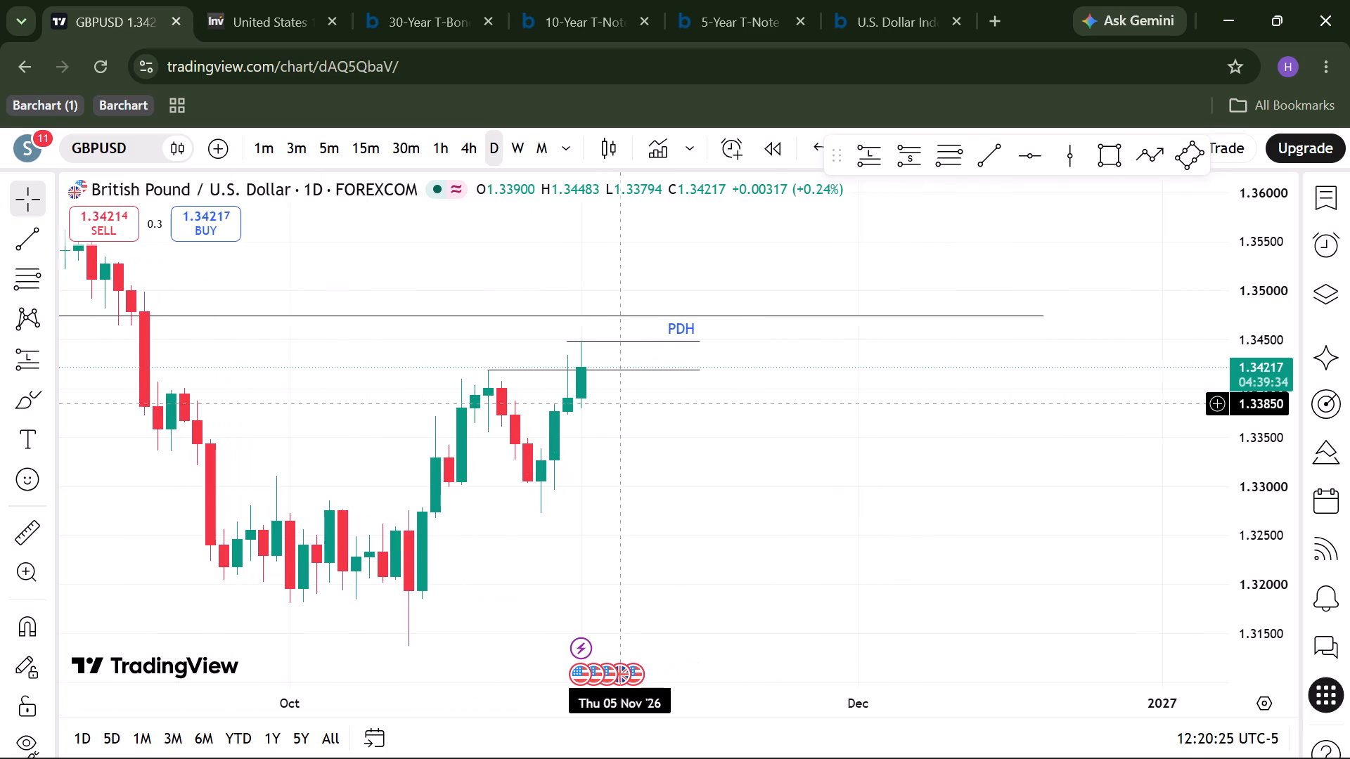
pyautogui.hscroll(-1, 616, 403)
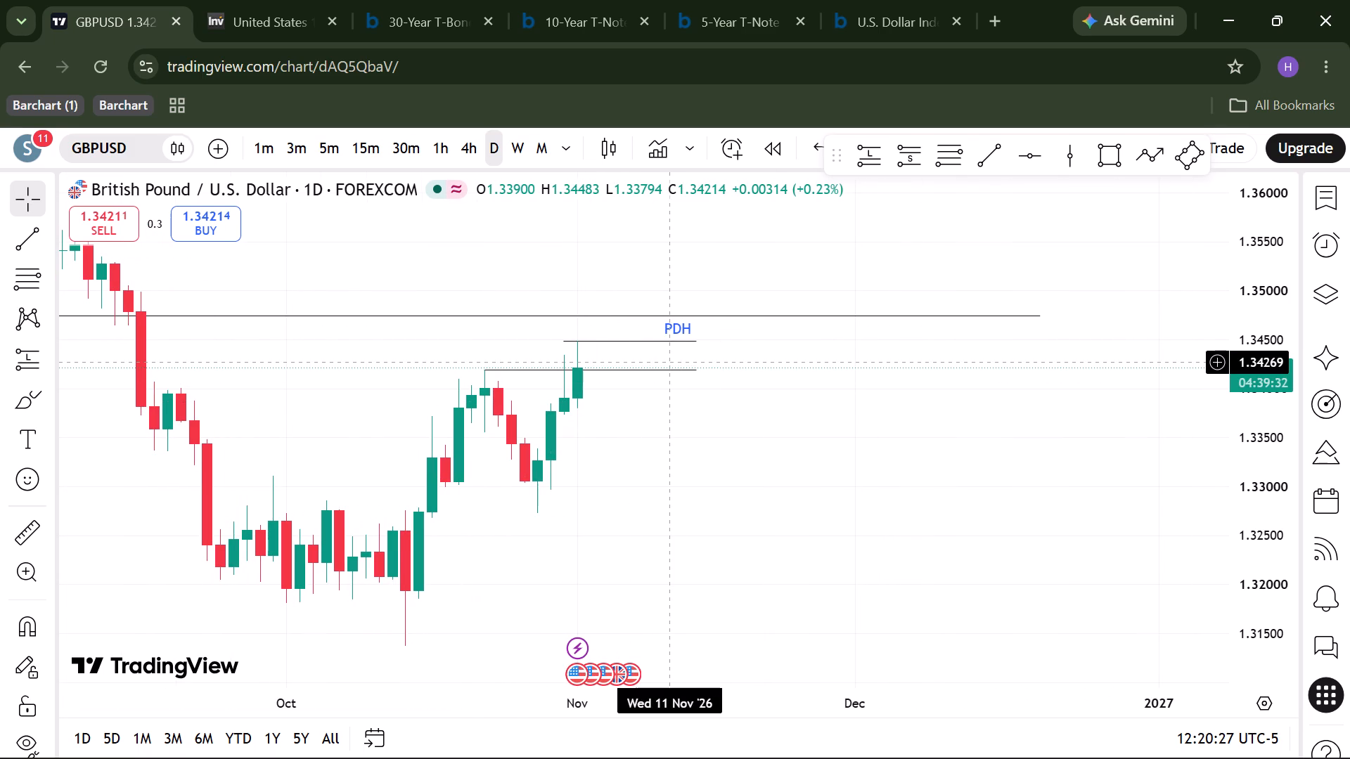
pyautogui.click(664, 369)
pyautogui.click(664, 369)
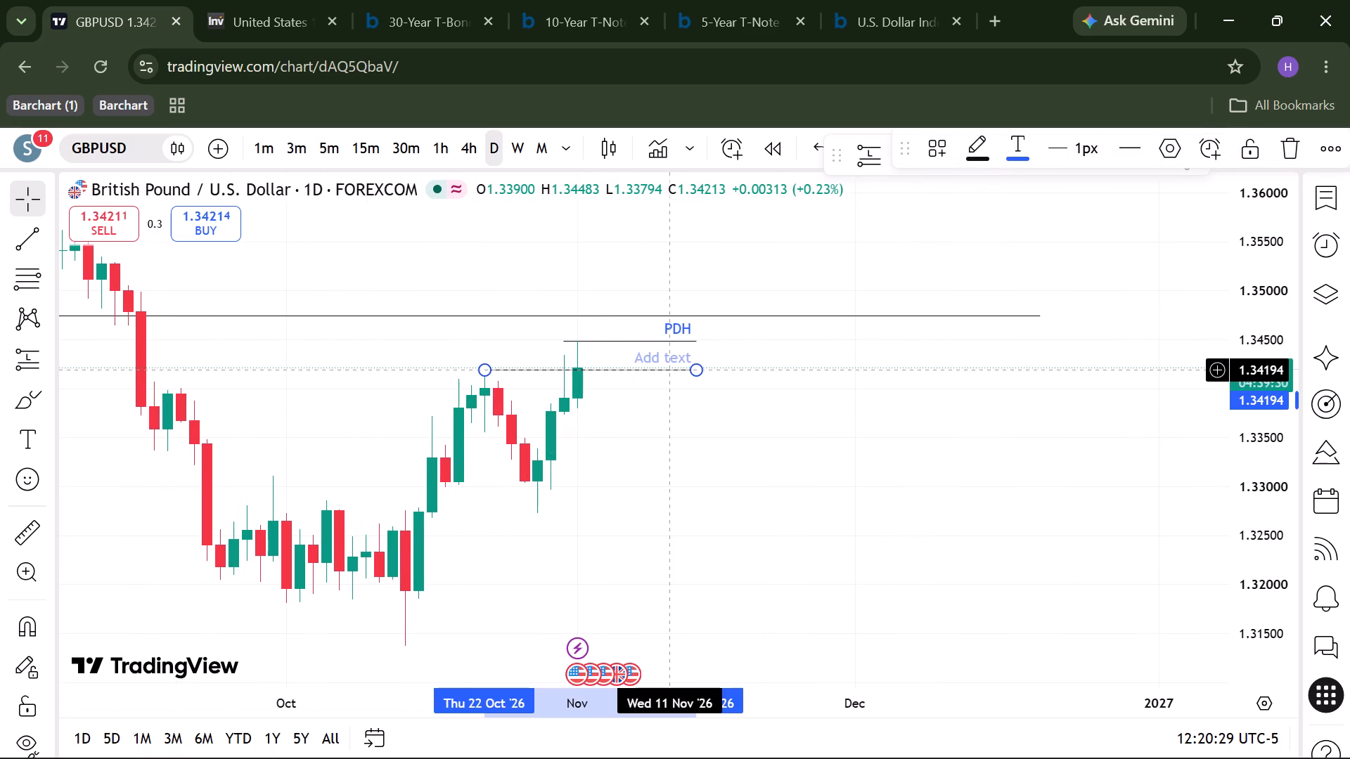
pyautogui.write('pport')
pyautogui.click(702, 467)
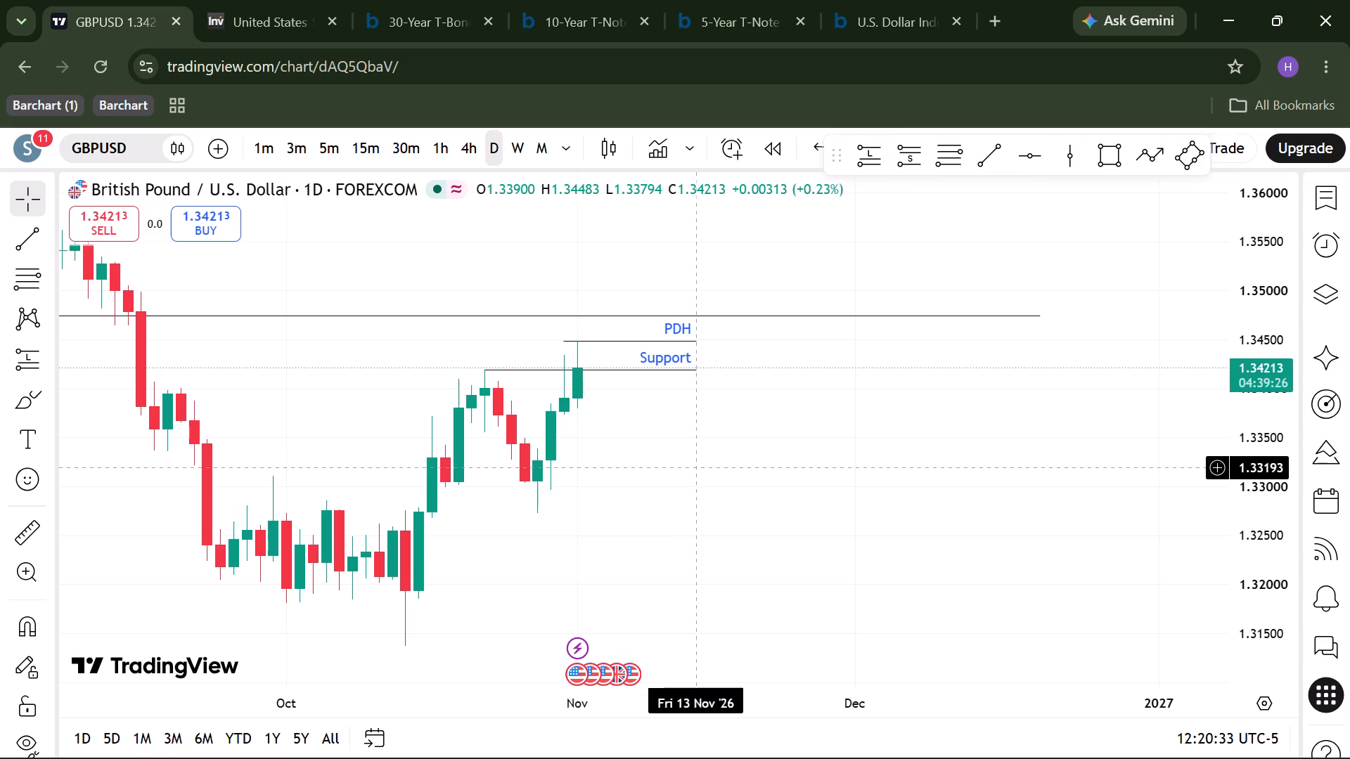
# Switch to the EURUSD chart and draw a horizontal line at about 1.1229 from the 26 October candle to 23 November.
pyautogui.hotkey('alt', 'Tab')
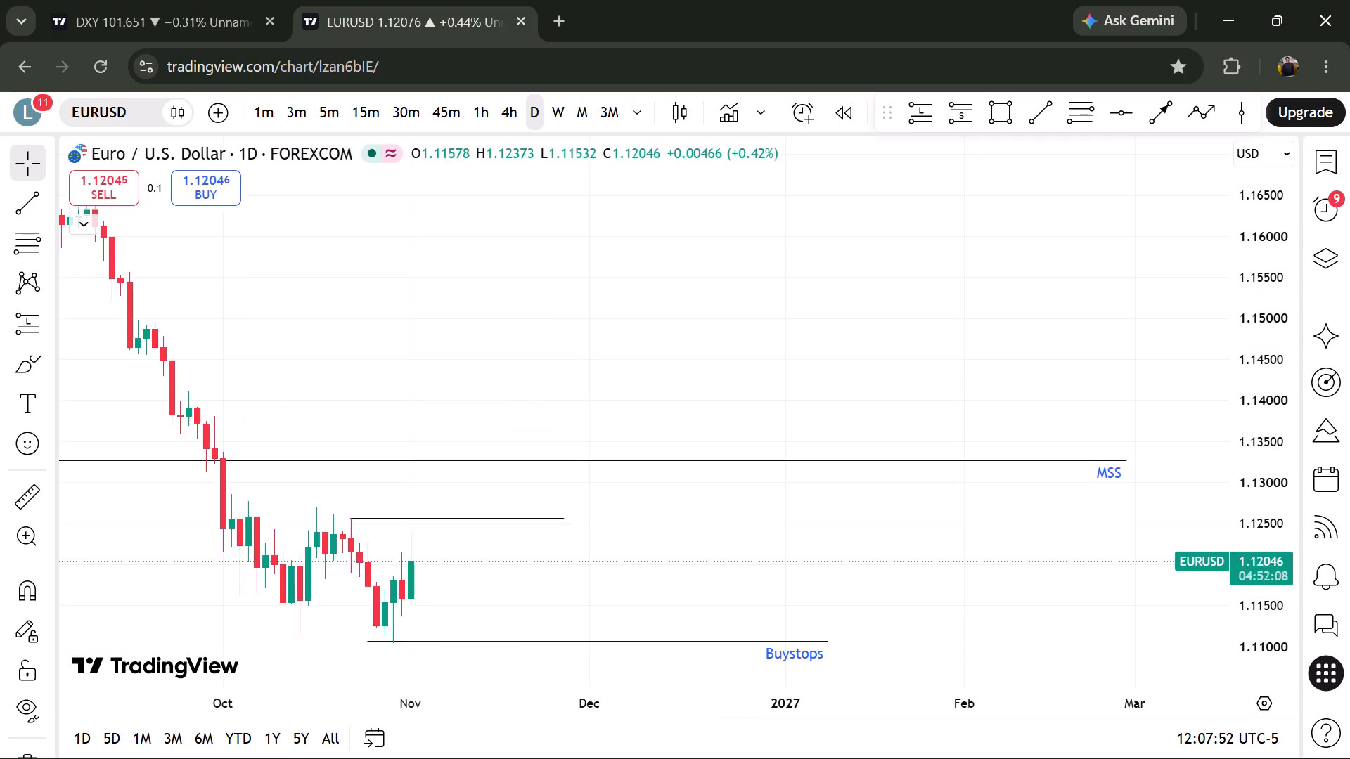
pyautogui.scroll(2, 572, 472)
pyautogui.hscroll(1, 572, 472)
pyautogui.scroll(1, 572, 472)
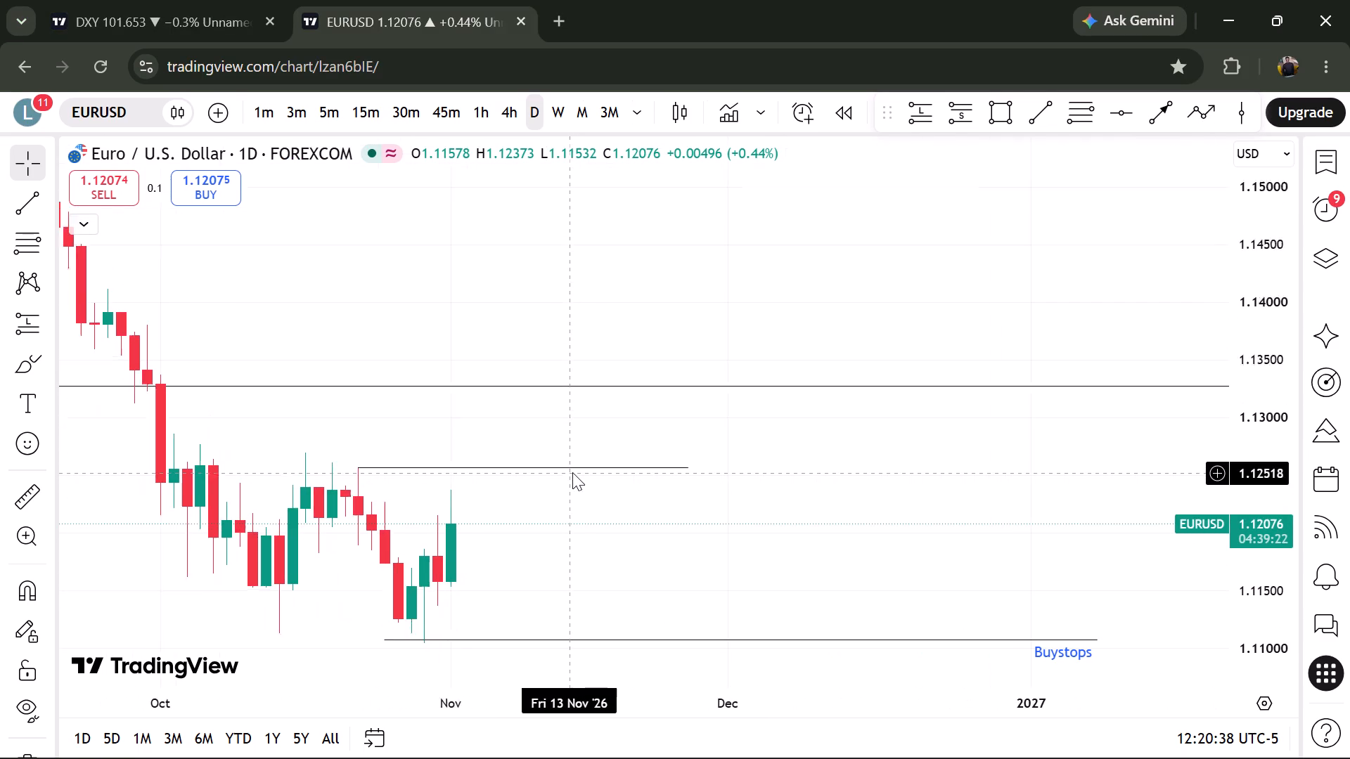
pyautogui.scroll(1, 572, 472)
pyautogui.hscroll(1, 583, 492)
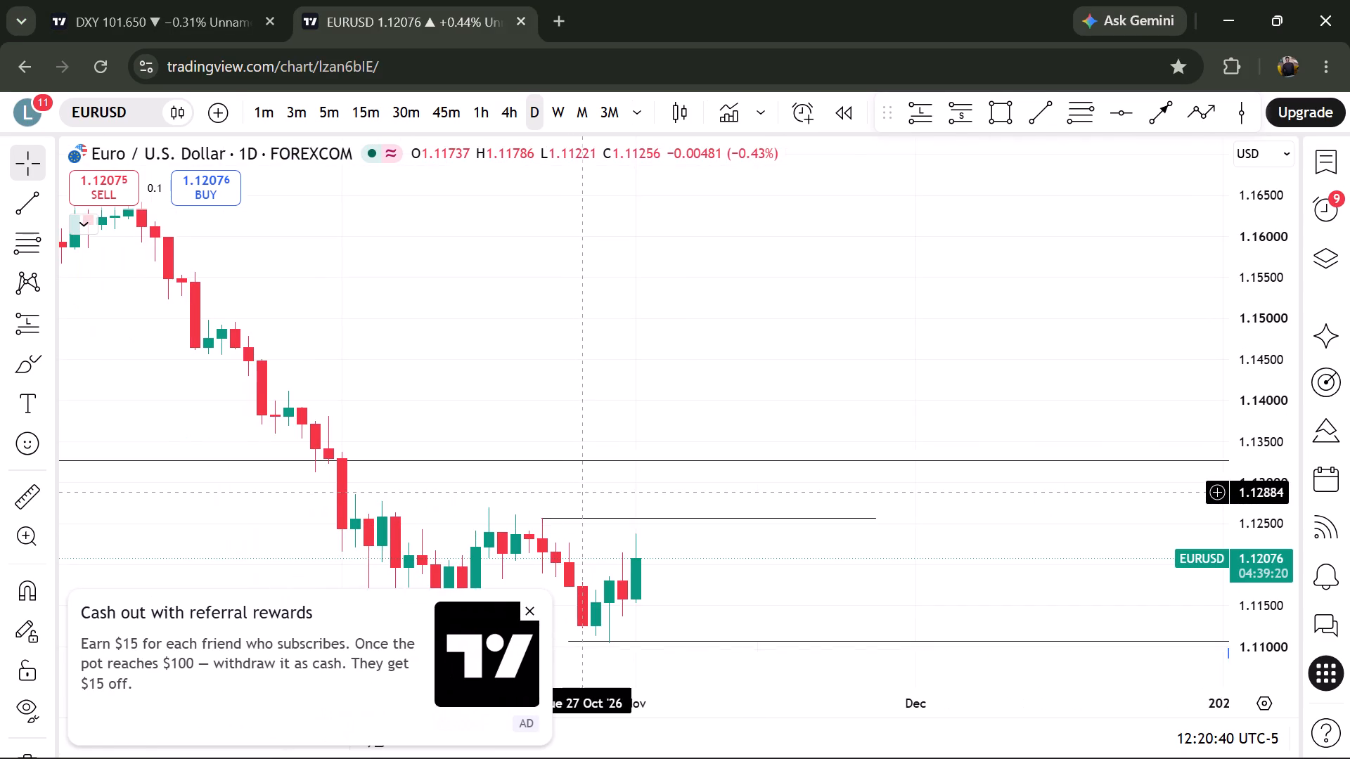
pyautogui.scroll(1, 583, 492)
pyautogui.hscroll(1, 583, 492)
pyautogui.scroll(1, 583, 492)
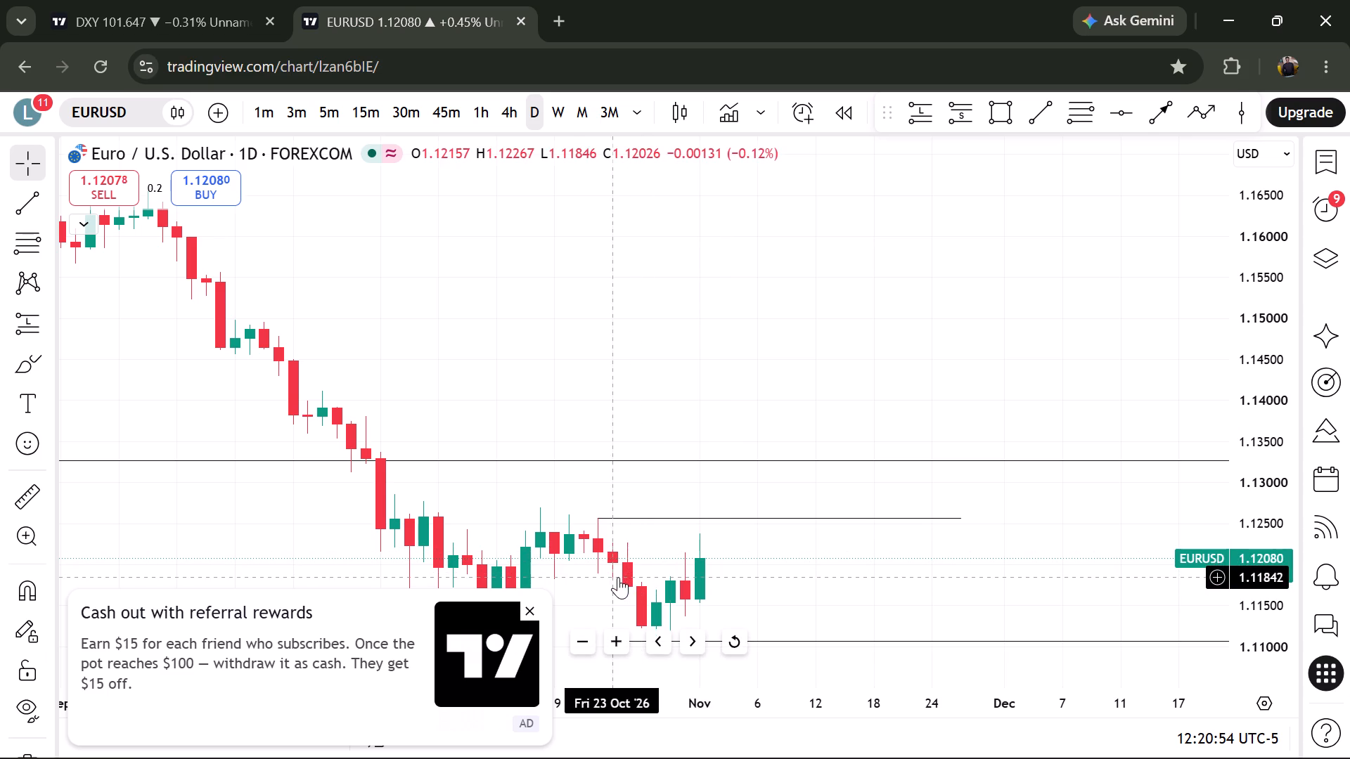
pyautogui.click(1034, 136)
pyautogui.click(1037, 126)
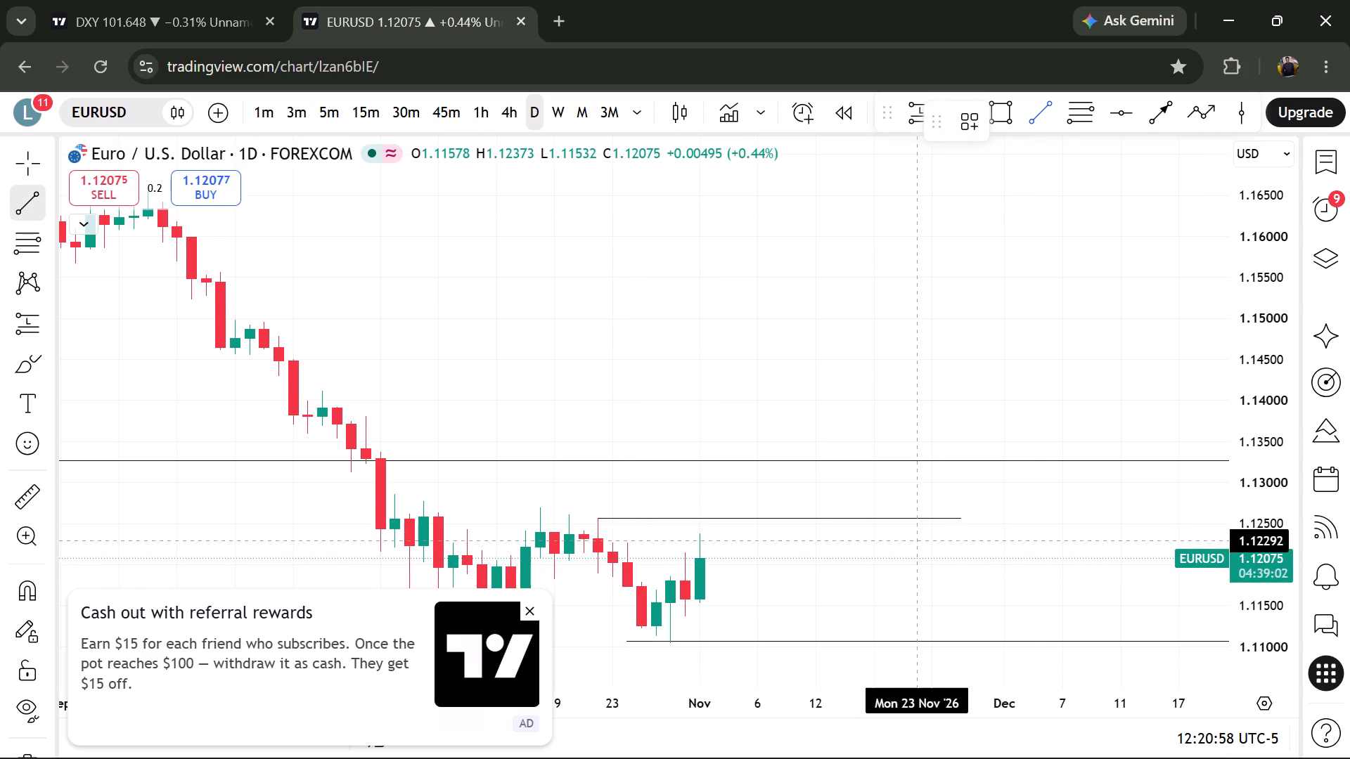
pyautogui.moveTo(911, 541); pyautogui.dragTo(628, 564)
pyautogui.keyDown('shift'); pyautogui.click(628, 564); pyautogui.keyUp('shift')
pyautogui.click(814, 576)
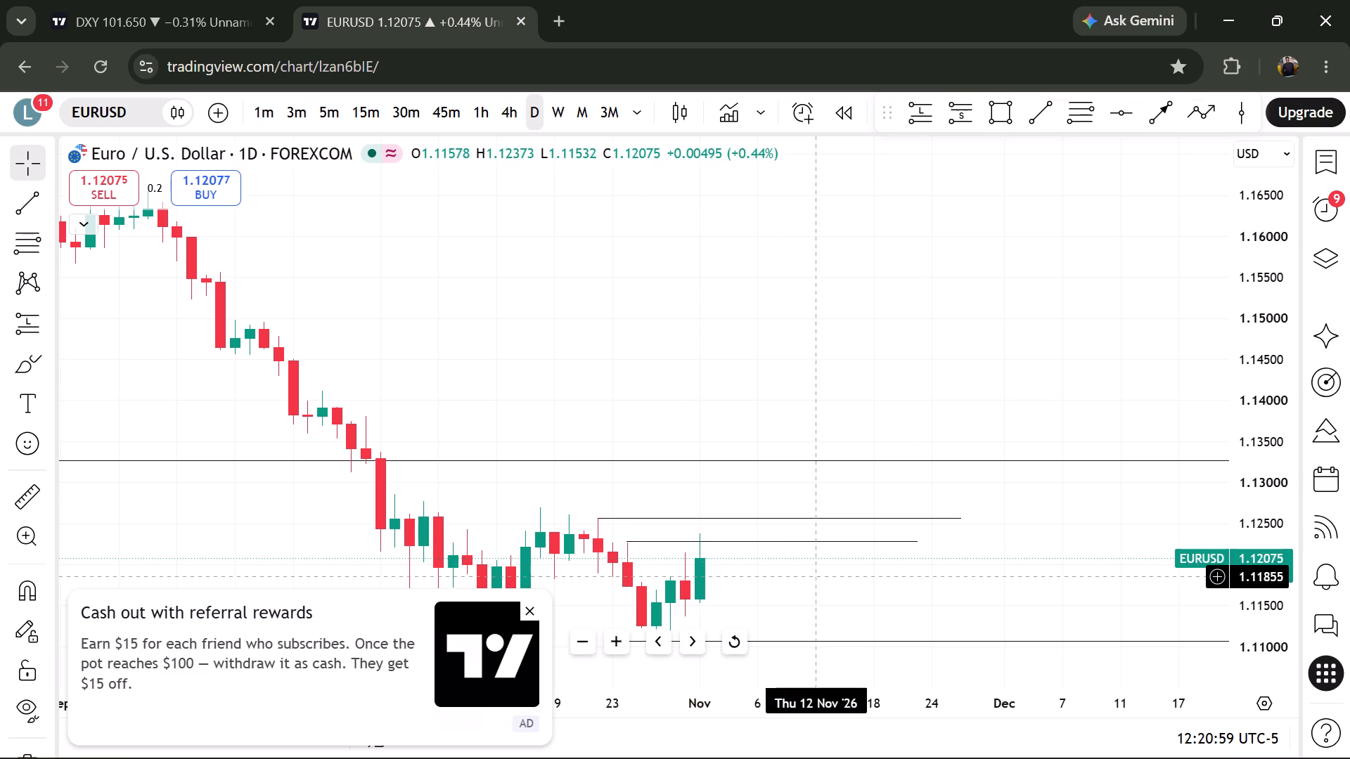
# Align the new EURUSD line with the 26 October candle's high at about 1.1227, starting on that candle.
pyautogui.scroll(1, 814, 576)
pyautogui.moveTo(720, 521); pyautogui.dragTo(695, 524)
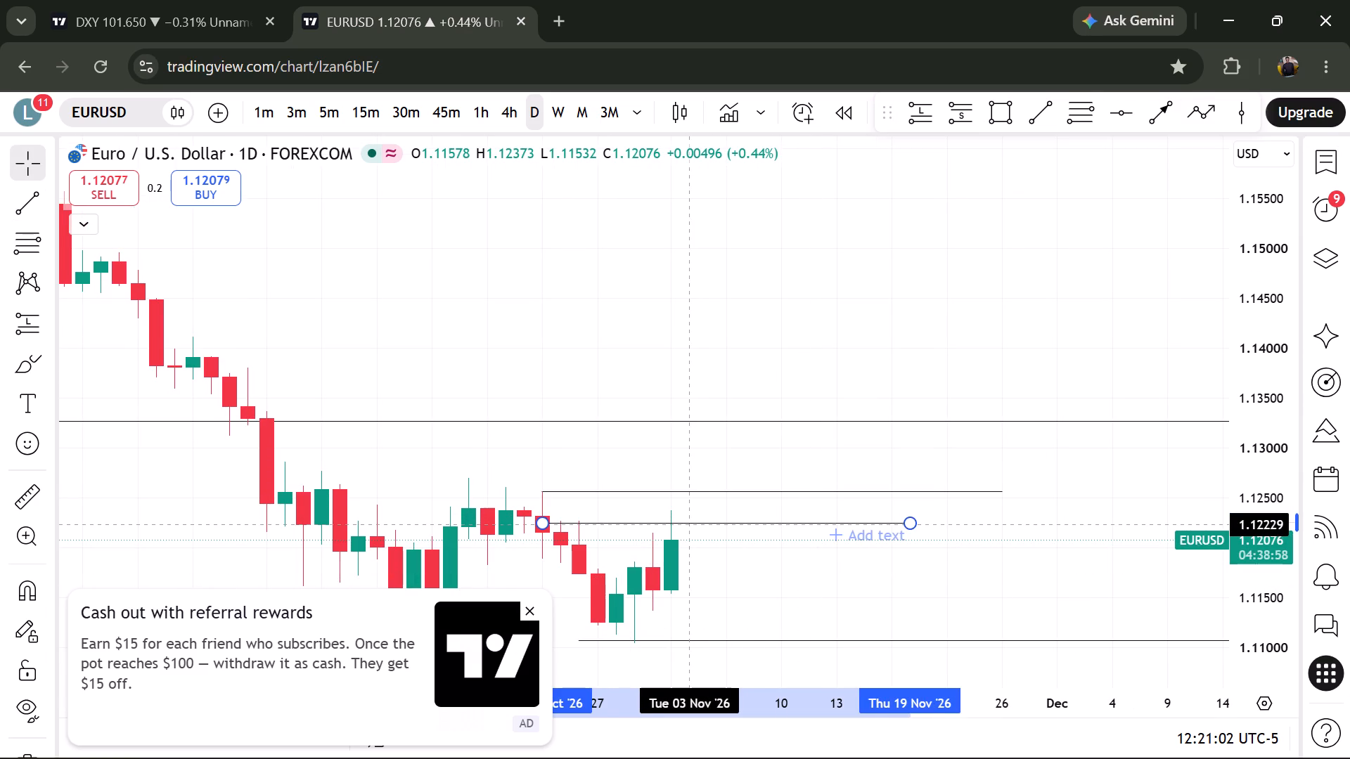
pyautogui.moveTo(695, 524); pyautogui.dragTo(710, 521)
pyautogui.click(752, 542)
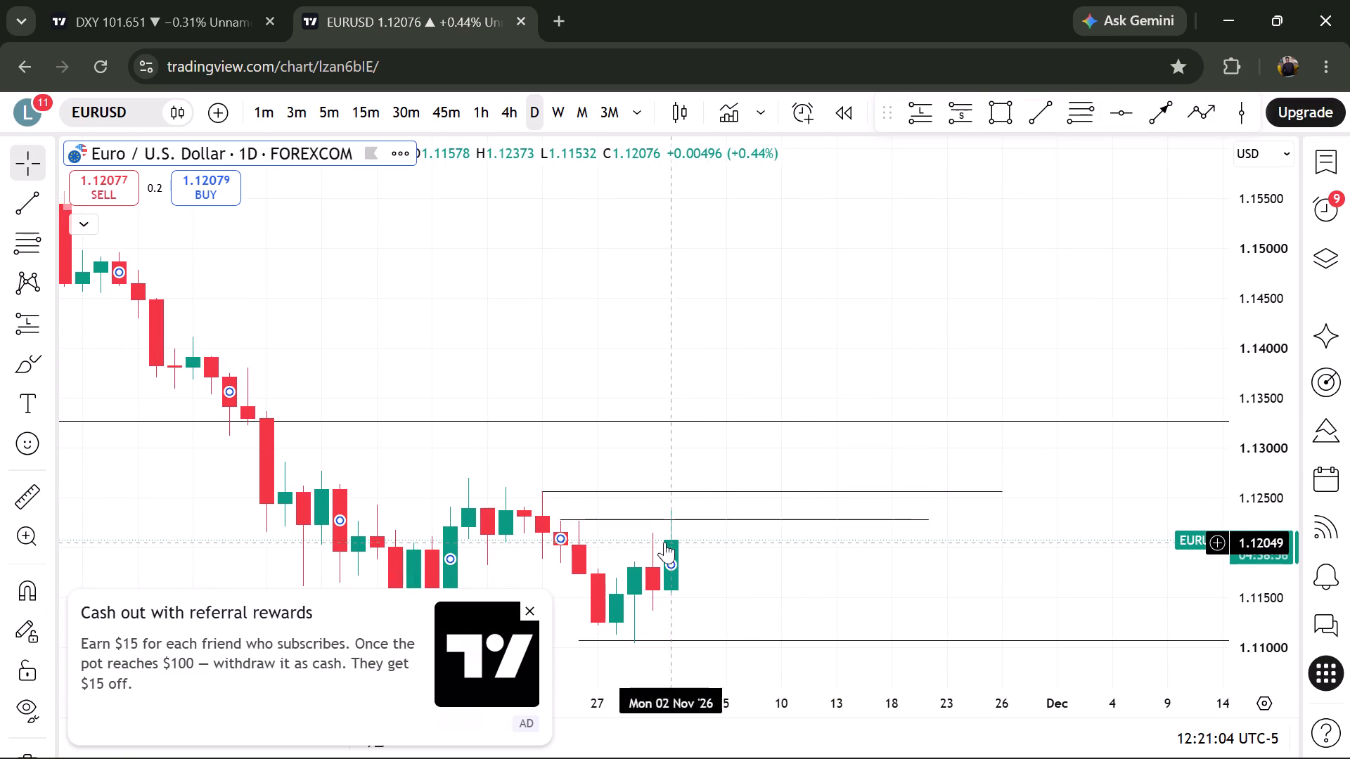
pyautogui.moveTo(563, 521); pyautogui.dragTo(573, 521)
pyautogui.keyDown('shift'); pyautogui.click(573, 521); pyautogui.keyUp('shift')
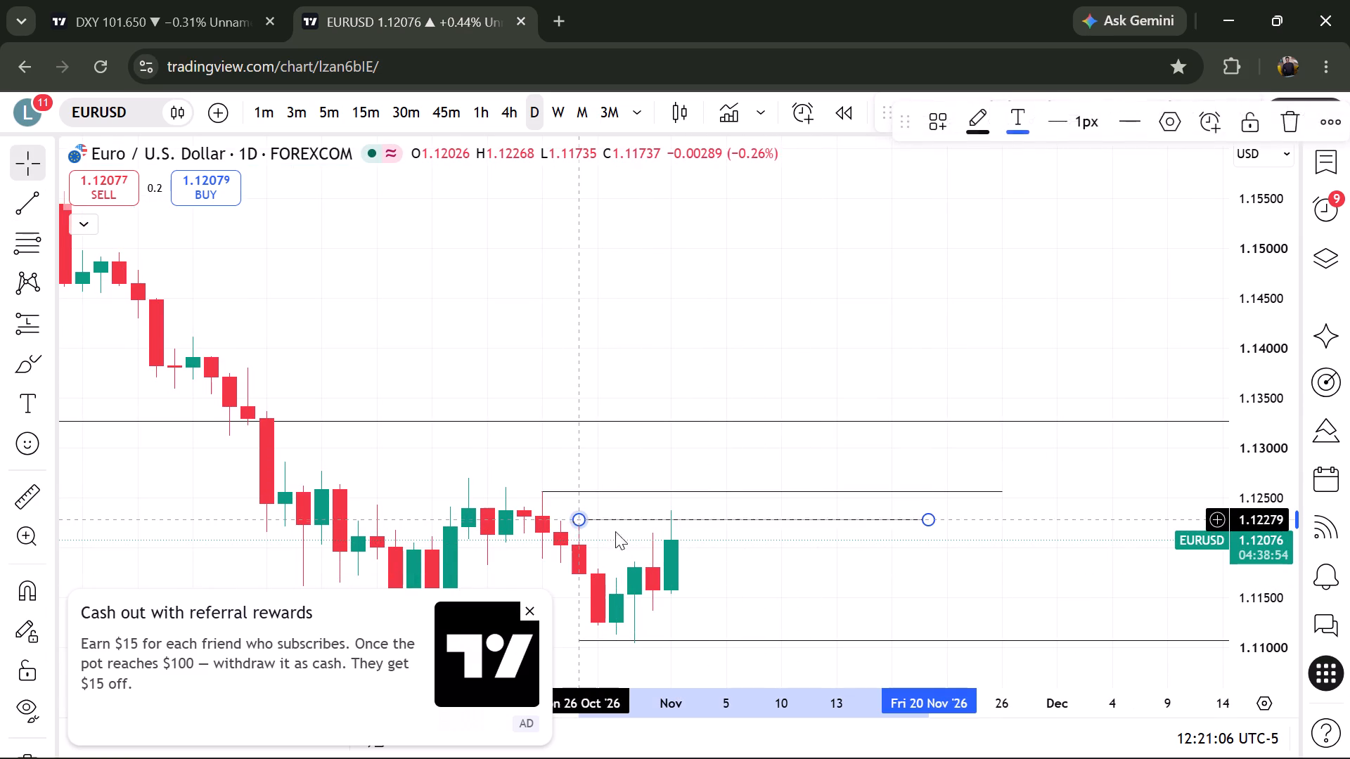
pyautogui.click(776, 580)
pyautogui.scroll(2, 776, 580)
pyautogui.moveTo(697, 449); pyautogui.dragTo(691, 449)
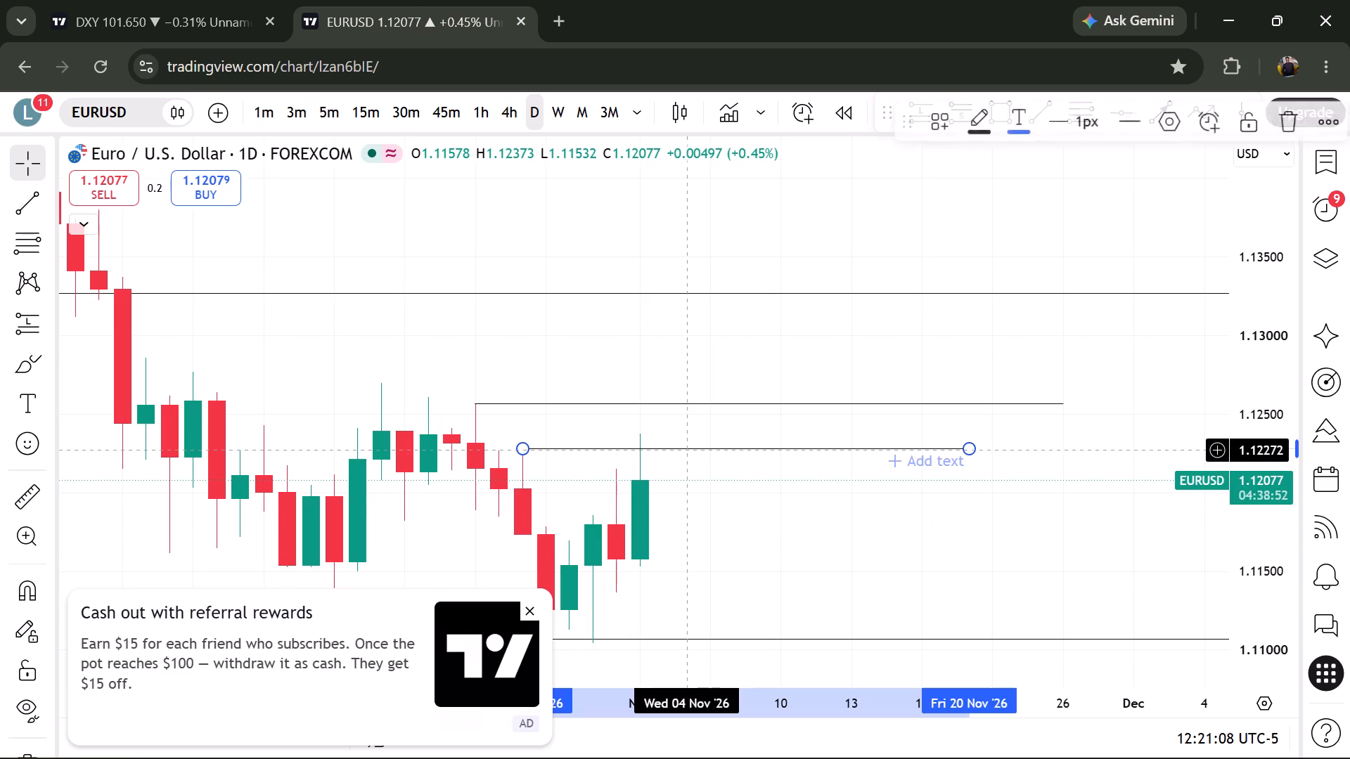
pyautogui.moveTo(691, 449); pyautogui.dragTo(665, 450)
pyautogui.click(769, 489)
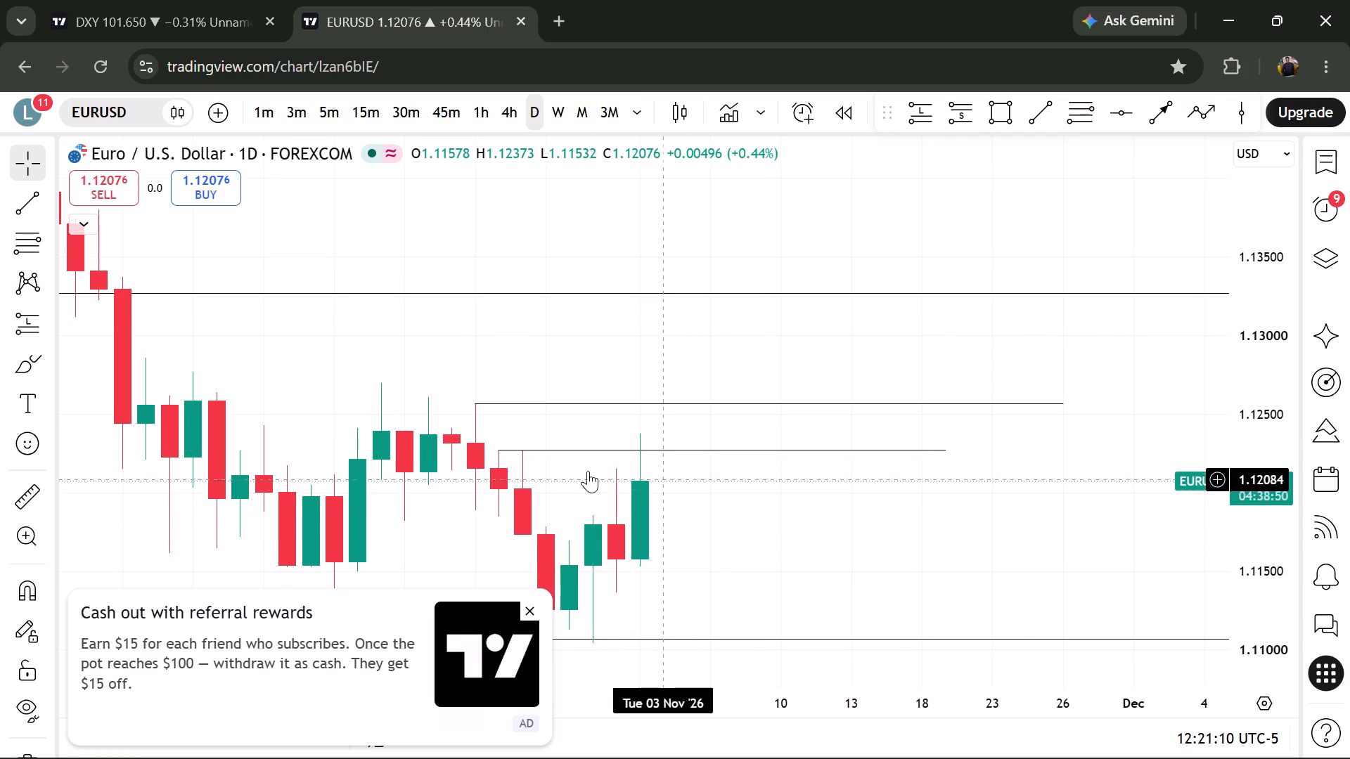
pyautogui.moveTo(497, 453); pyautogui.dragTo(512, 452)
pyautogui.keyDown('shift'); pyautogui.click(512, 452); pyautogui.keyUp('shift')
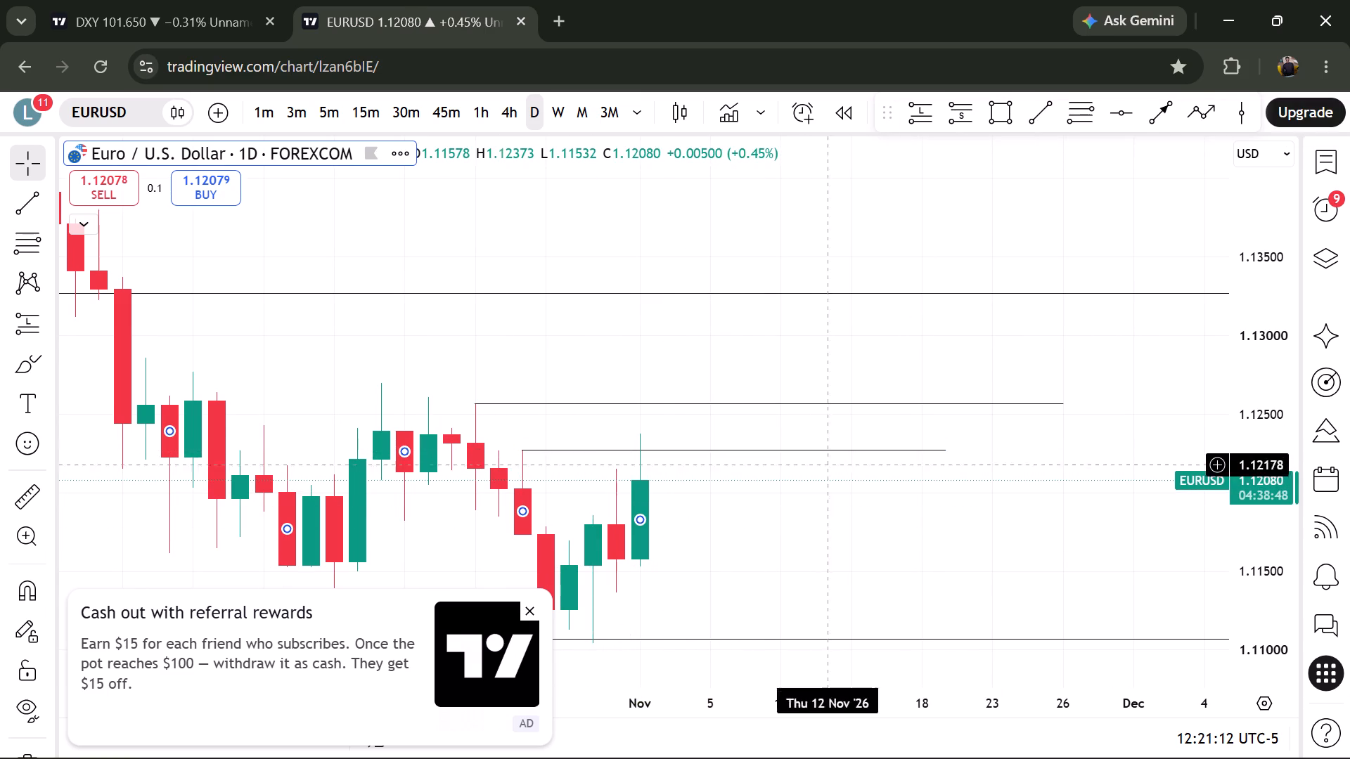
pyautogui.click(885, 455)
# Shorten the upper EURUSD line starting at the 22 October candle so it ends at 19 November, level with the line below.
pyautogui.scroll(-2, 813, 436)
pyautogui.hscroll(-1, 813, 436)
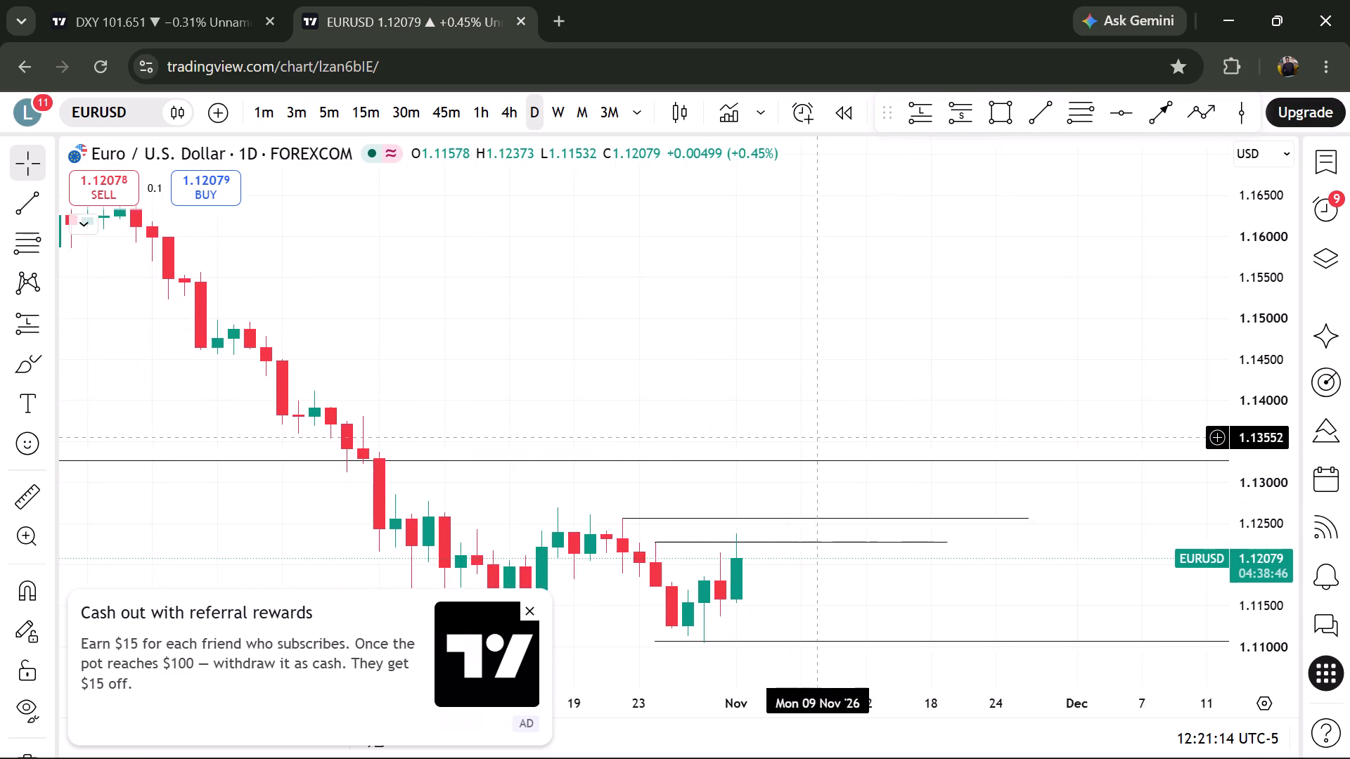
pyautogui.hscroll(-1, 813, 436)
pyautogui.scroll(-1, 813, 436)
pyautogui.click(529, 611)
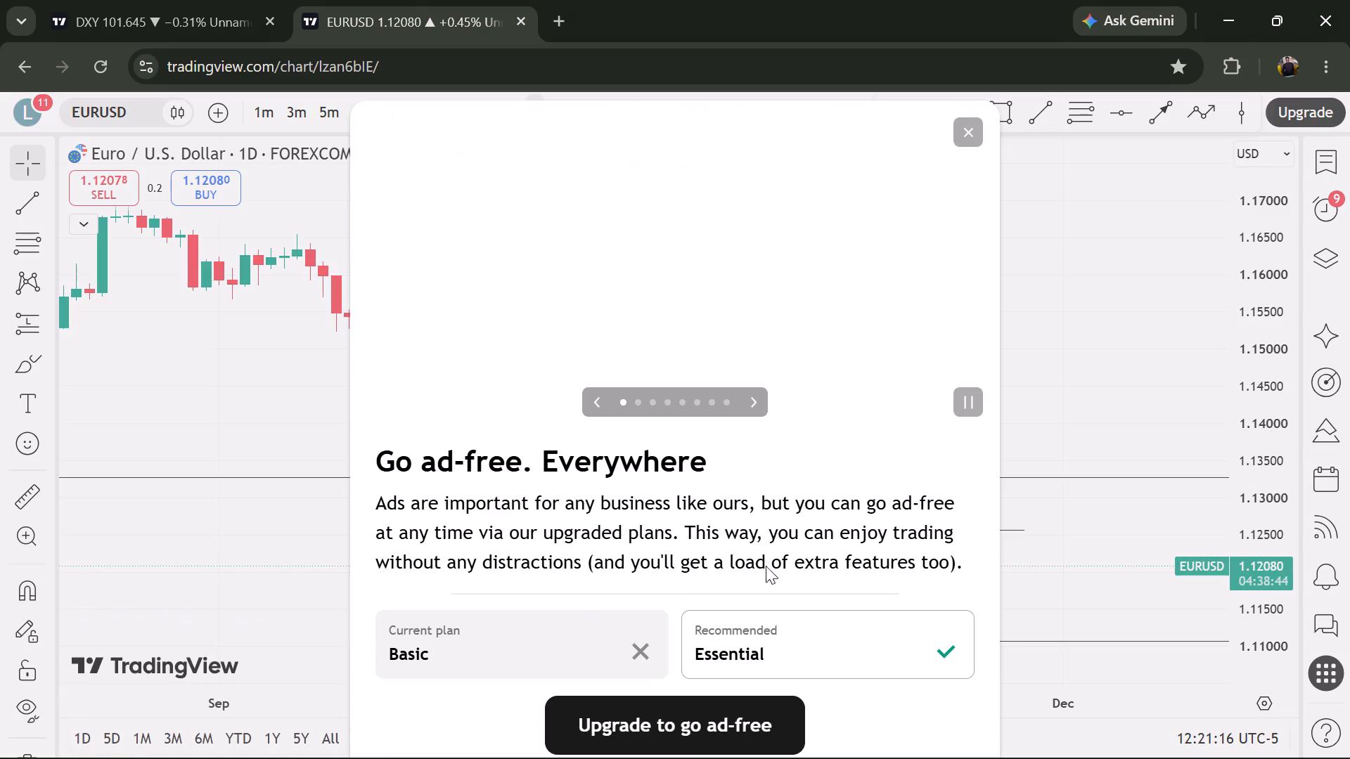
pyautogui.click(962, 135)
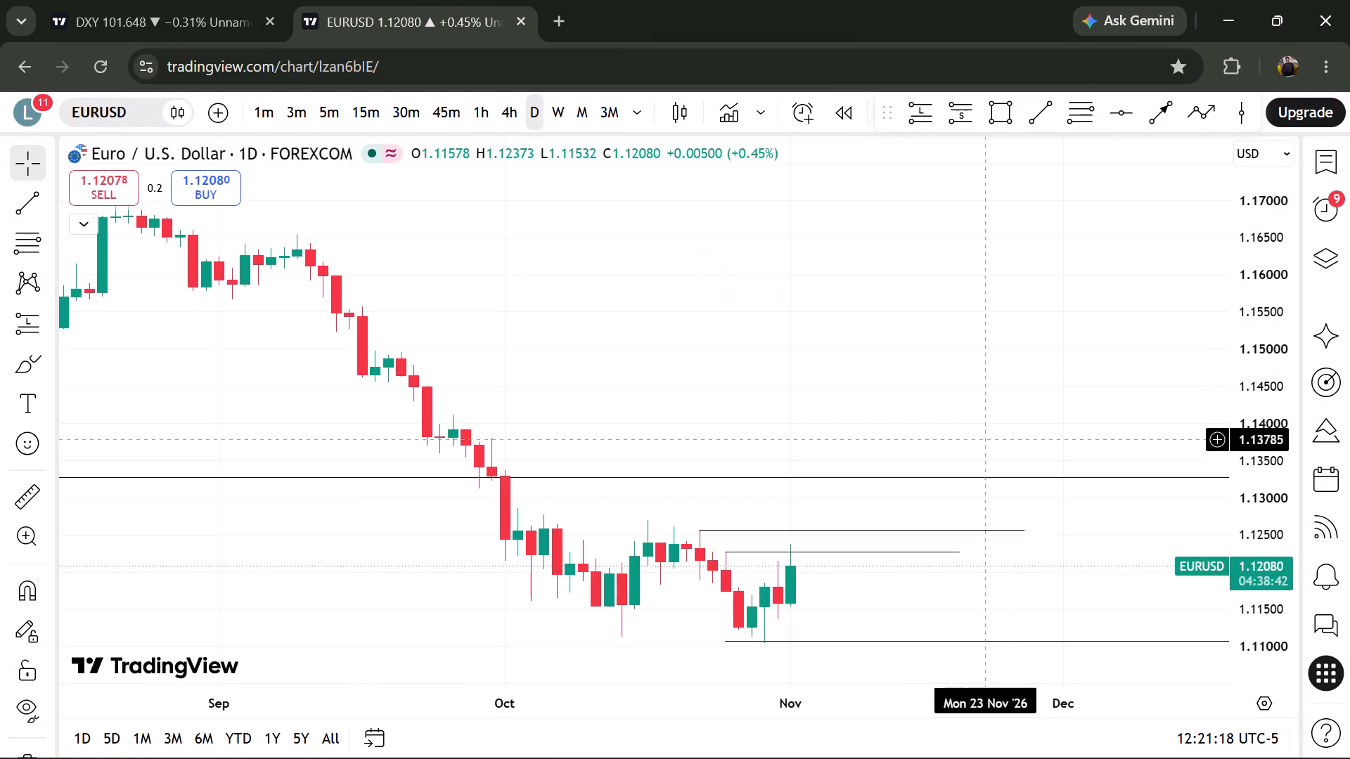
pyautogui.moveTo(1021, 531); pyautogui.dragTo(961, 540)
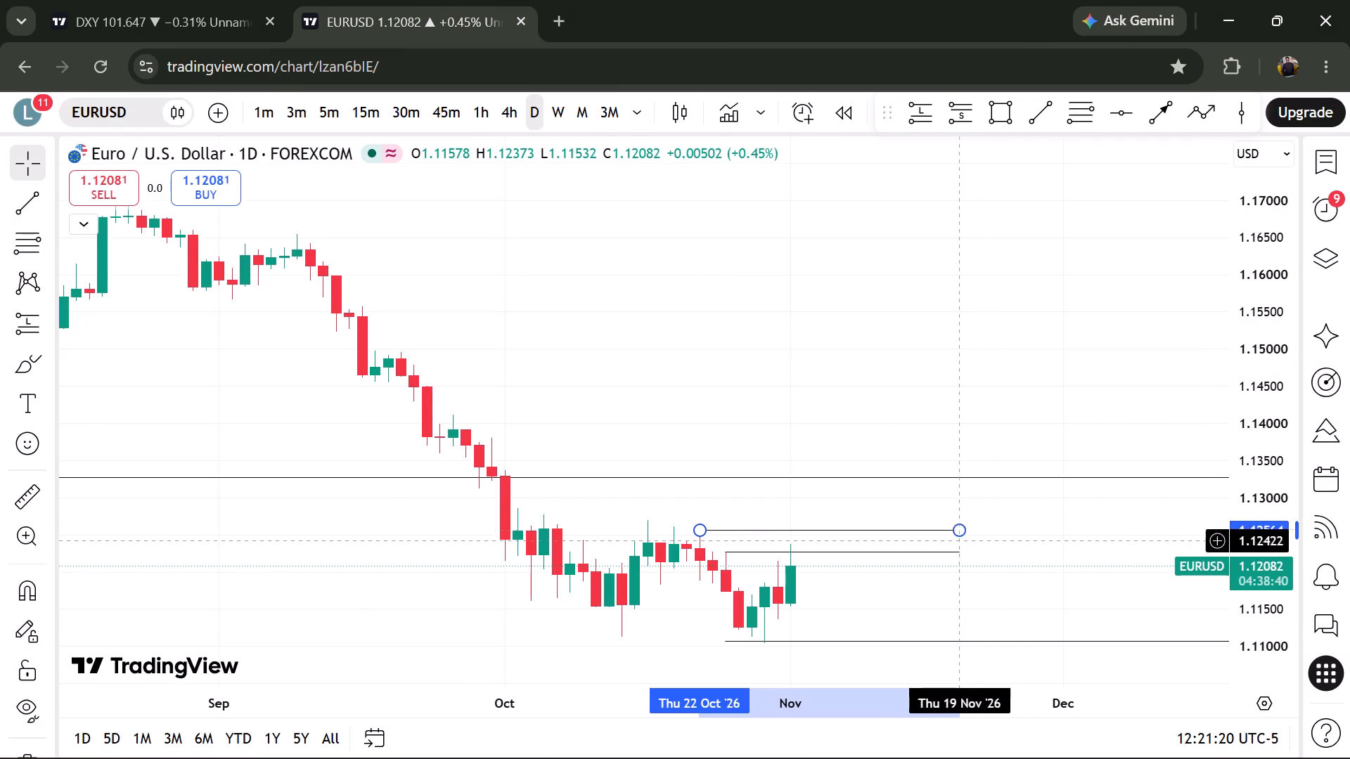
pyautogui.keyDown('shift'); pyautogui.click(961, 540); pyautogui.keyUp('shift')
pyautogui.click(1048, 633)
pyautogui.click(1048, 633)
pyautogui.hscroll(-2, 985, 595)
pyautogui.scroll(-1, 985, 595)
pyautogui.click(985, 595)
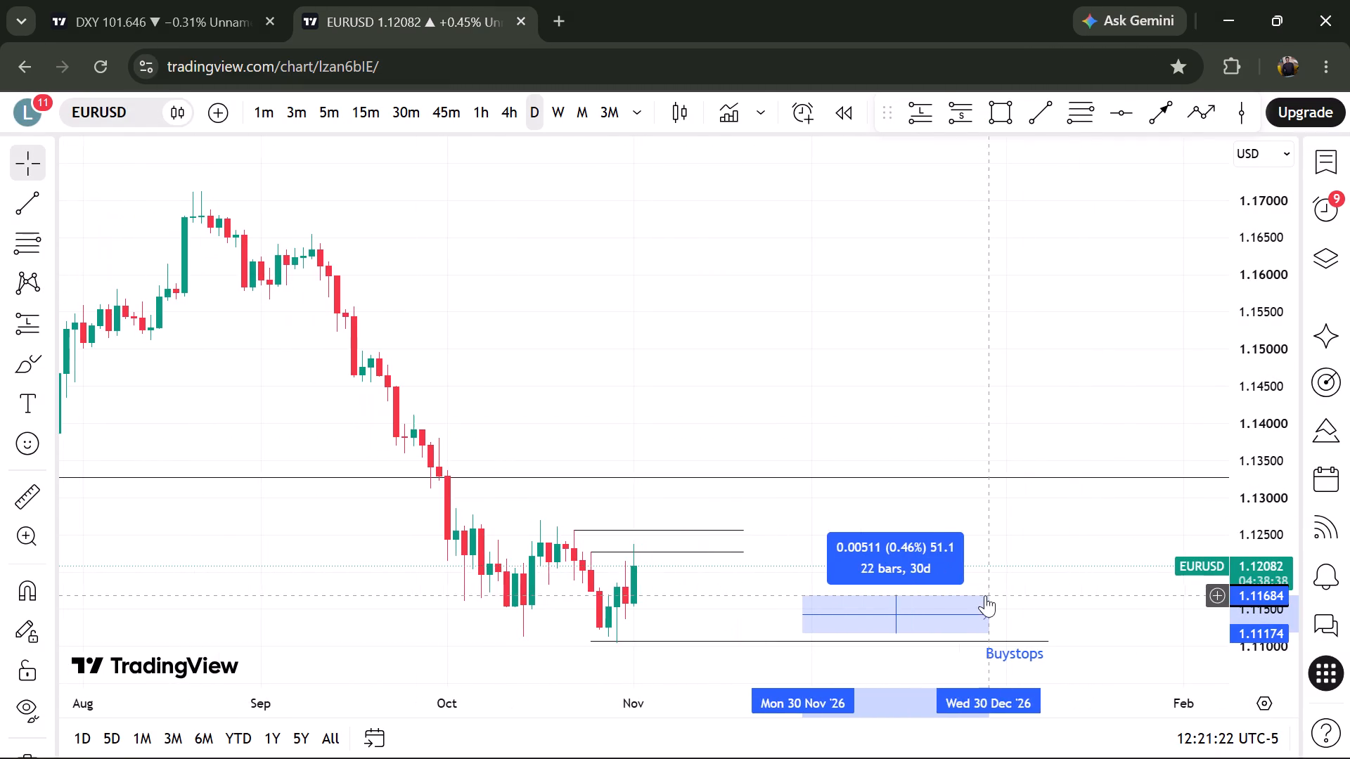
pyautogui.click(994, 584)
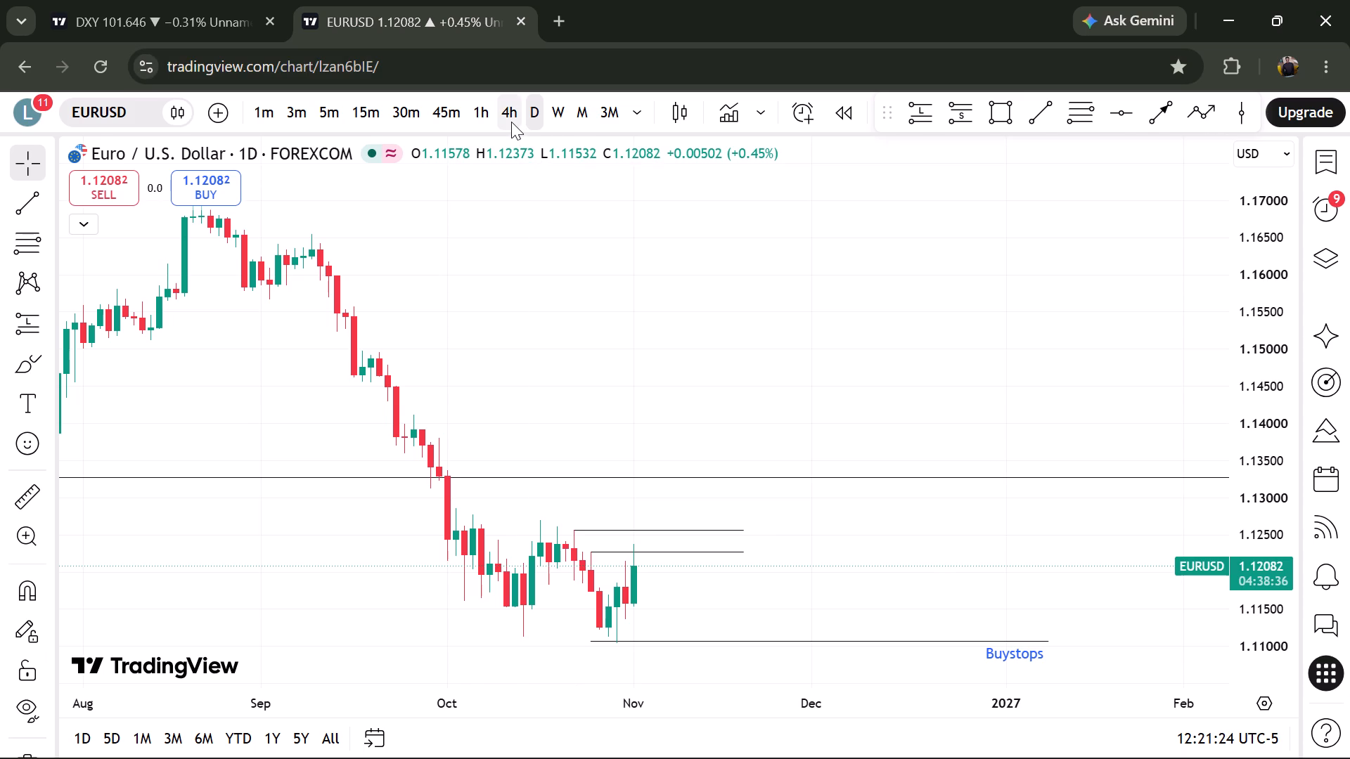
# Set the EURUSD chart to the 4-hour timeframe.
pyautogui.click(511, 122)
pyautogui.scroll(1, 644, 516)
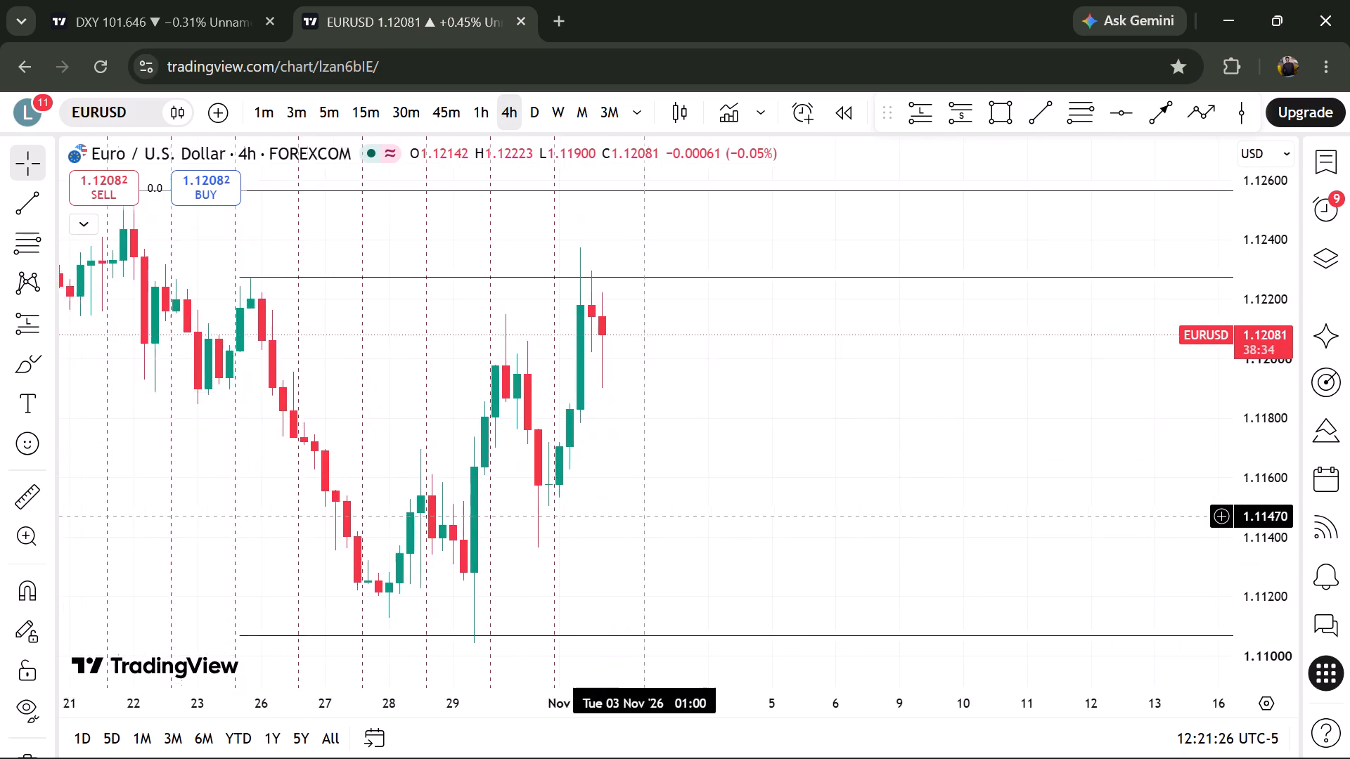
pyautogui.scroll(2, 644, 516)
# On the daily U.S. Dollar Index chart, draw a horizontal line at about 101.993 from the 2 November candle's high to 19 November.
pyautogui.click(120, 0)
pyautogui.scroll(1, 429, 325)
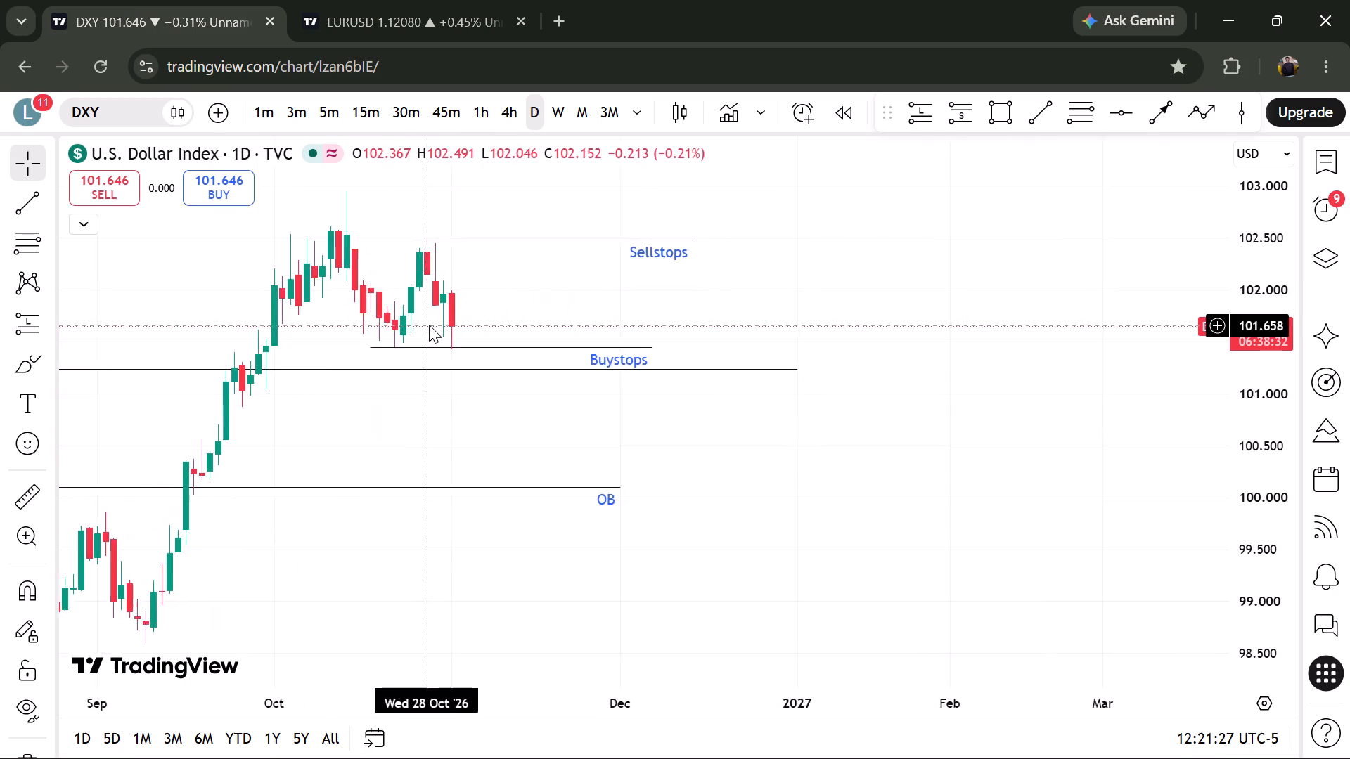
pyautogui.scroll(2, 429, 325)
pyautogui.hscroll(2, 429, 325)
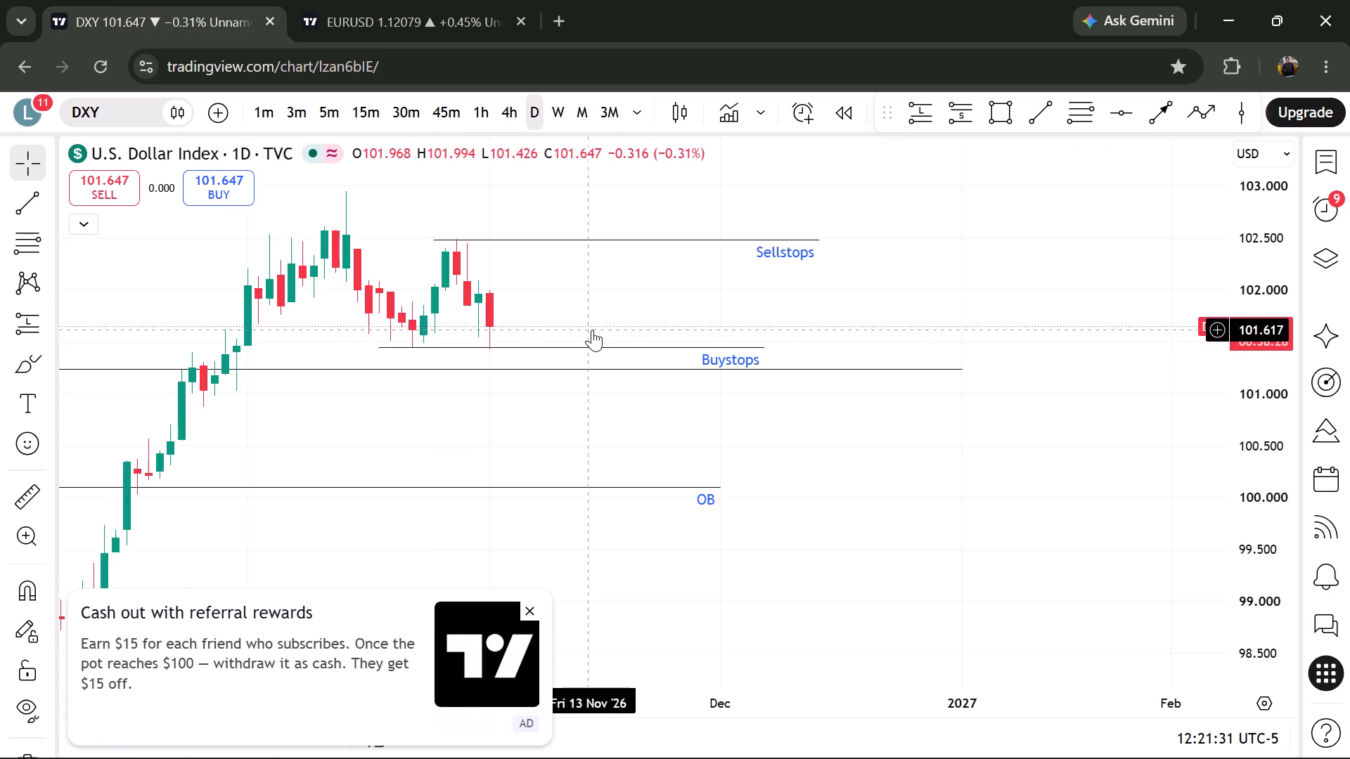
pyautogui.click(1033, 113)
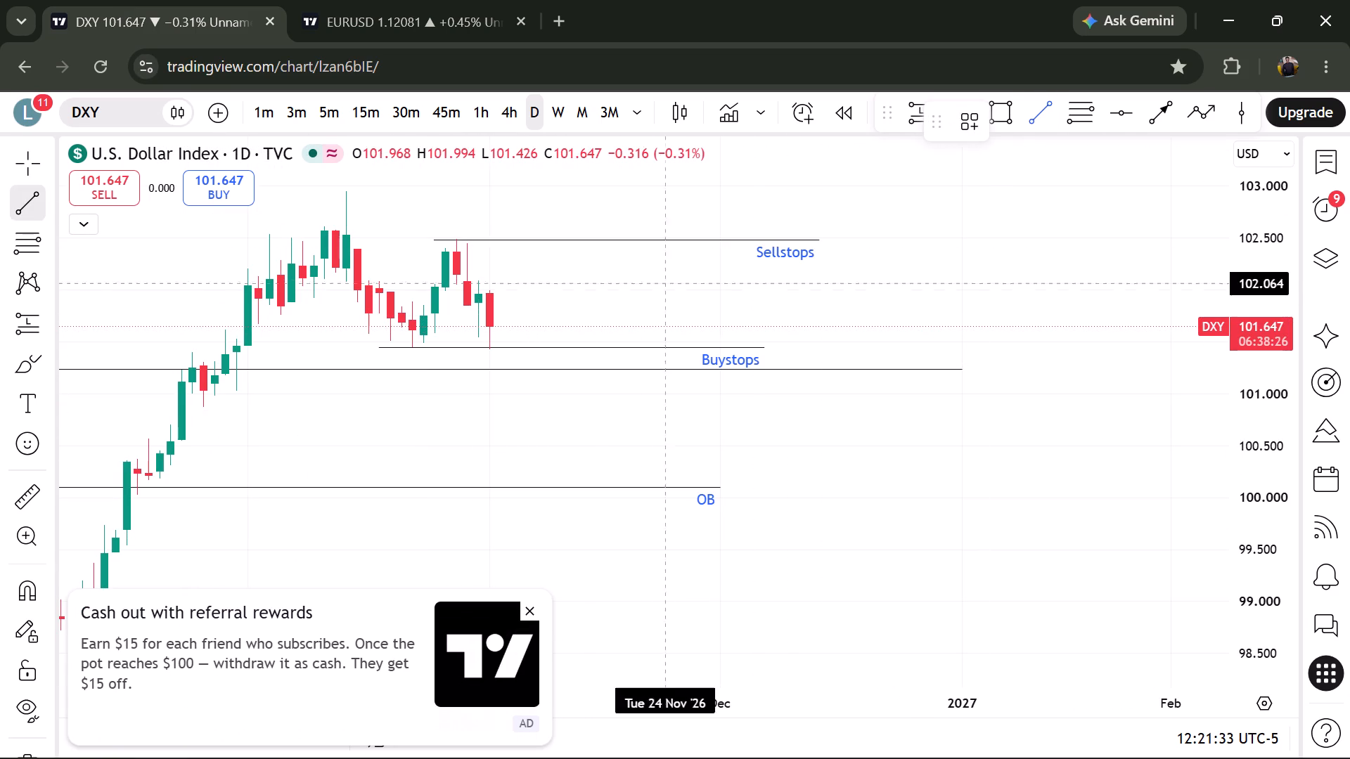
pyautogui.moveTo(629, 290); pyautogui.dragTo(492, 306)
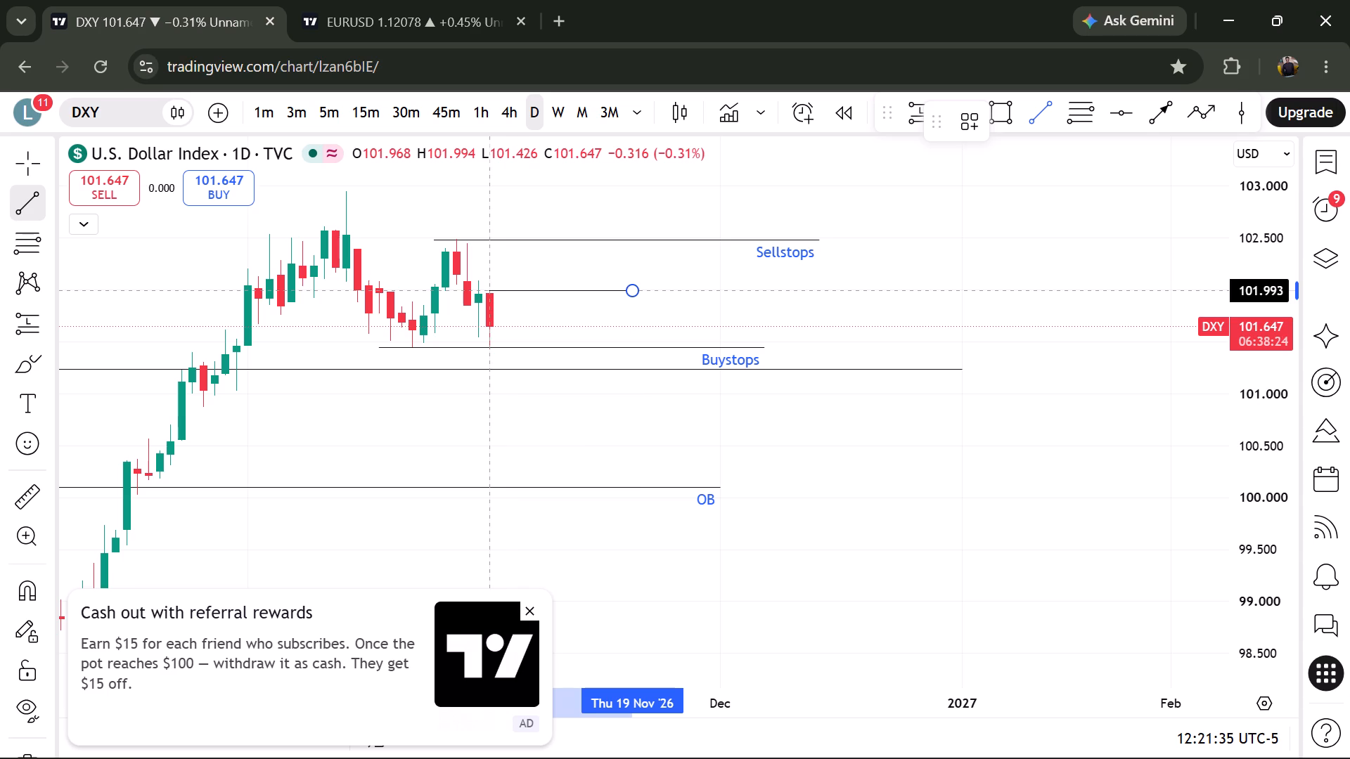
pyautogui.moveTo(492, 306); pyautogui.dragTo(490, 306)
pyautogui.keyDown('shift'); pyautogui.click(490, 306); pyautogui.keyUp('shift')
pyautogui.click(547, 302)
# On the 4-hour EURUSD chart, draw a horizontal line at about 1.11948 from the 30 October 05:00 candle's open to 3 November 13:00.
pyautogui.click(423, 0)
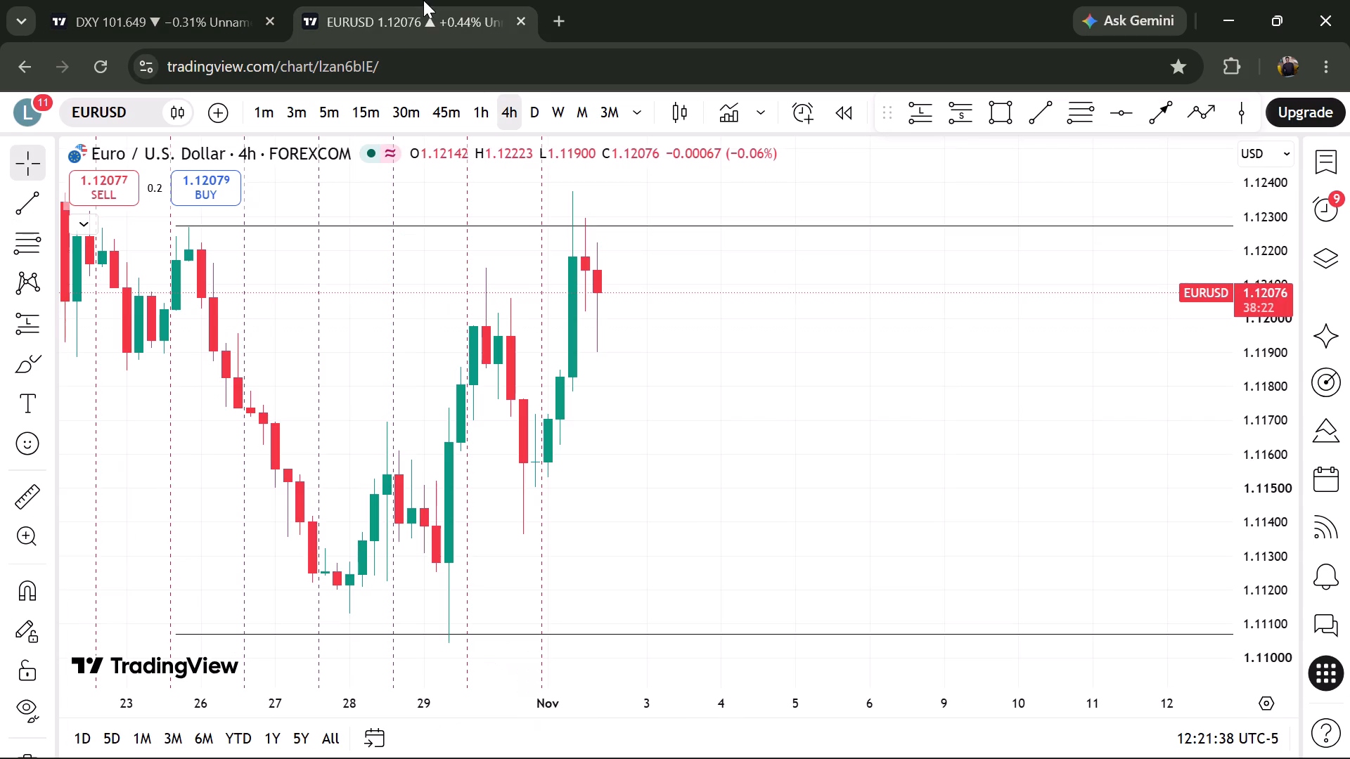
pyautogui.scroll(1, 647, 452)
pyautogui.scroll(-1, 647, 452)
pyautogui.hscroll(-1, 647, 452)
pyautogui.click(1046, 114)
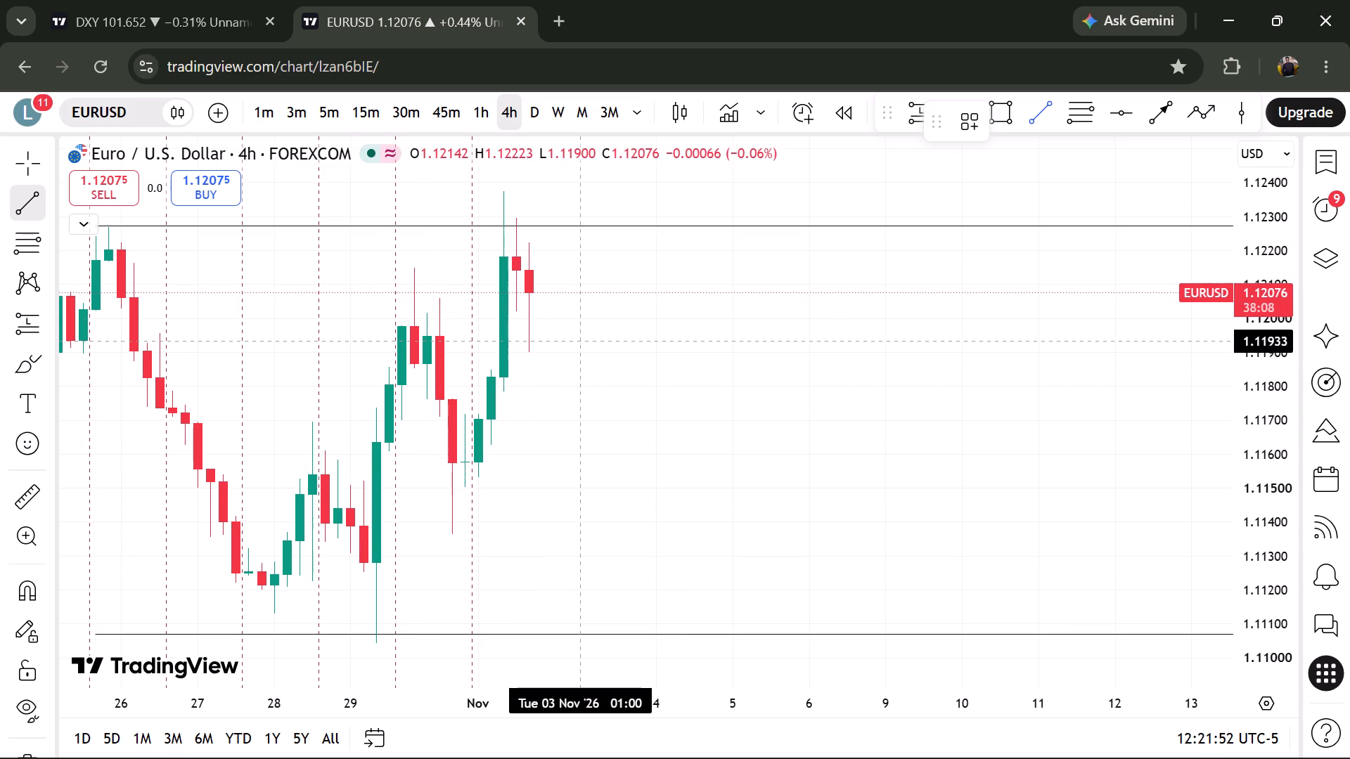
pyautogui.moveTo(588, 336); pyautogui.dragTo(438, 348)
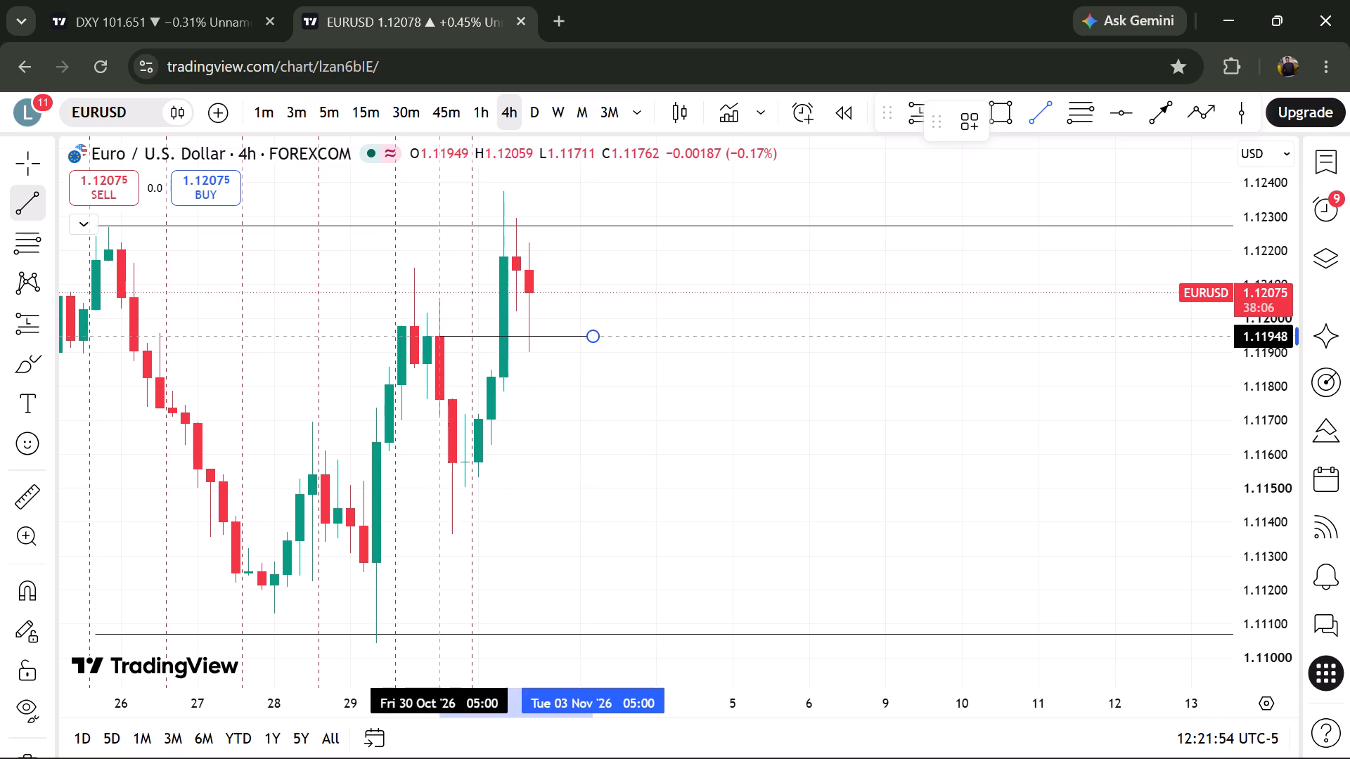
pyautogui.moveTo(438, 348); pyautogui.dragTo(435, 348)
pyautogui.keyDown('shift'); pyautogui.click(435, 348); pyautogui.keyUp('shift')
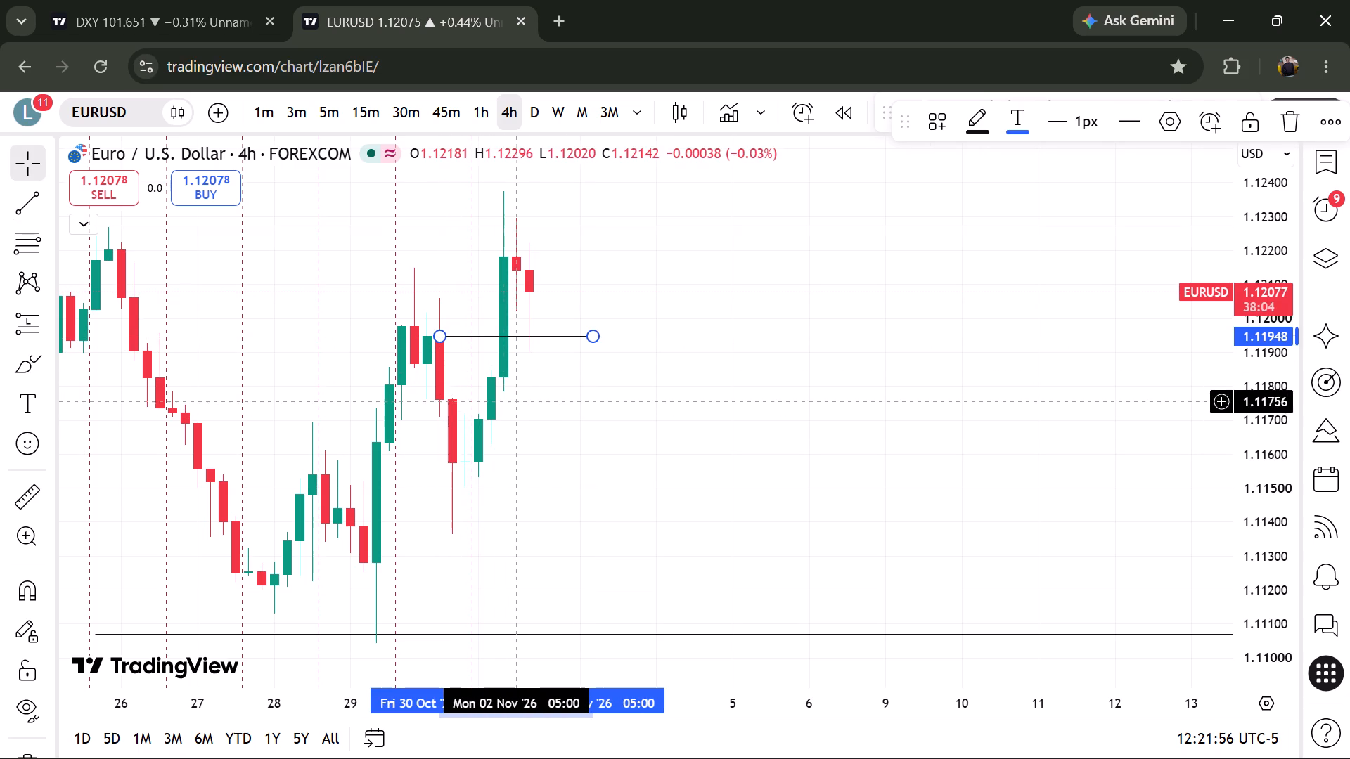
pyautogui.moveTo(593, 339); pyautogui.dragTo(615, 339)
pyautogui.keyDown('shift'); pyautogui.click(615, 339); pyautogui.keyUp('shift')
# Label the new EURUSD line at the 30 October candle's open "Orderblock".
pyautogui.click(577, 339)
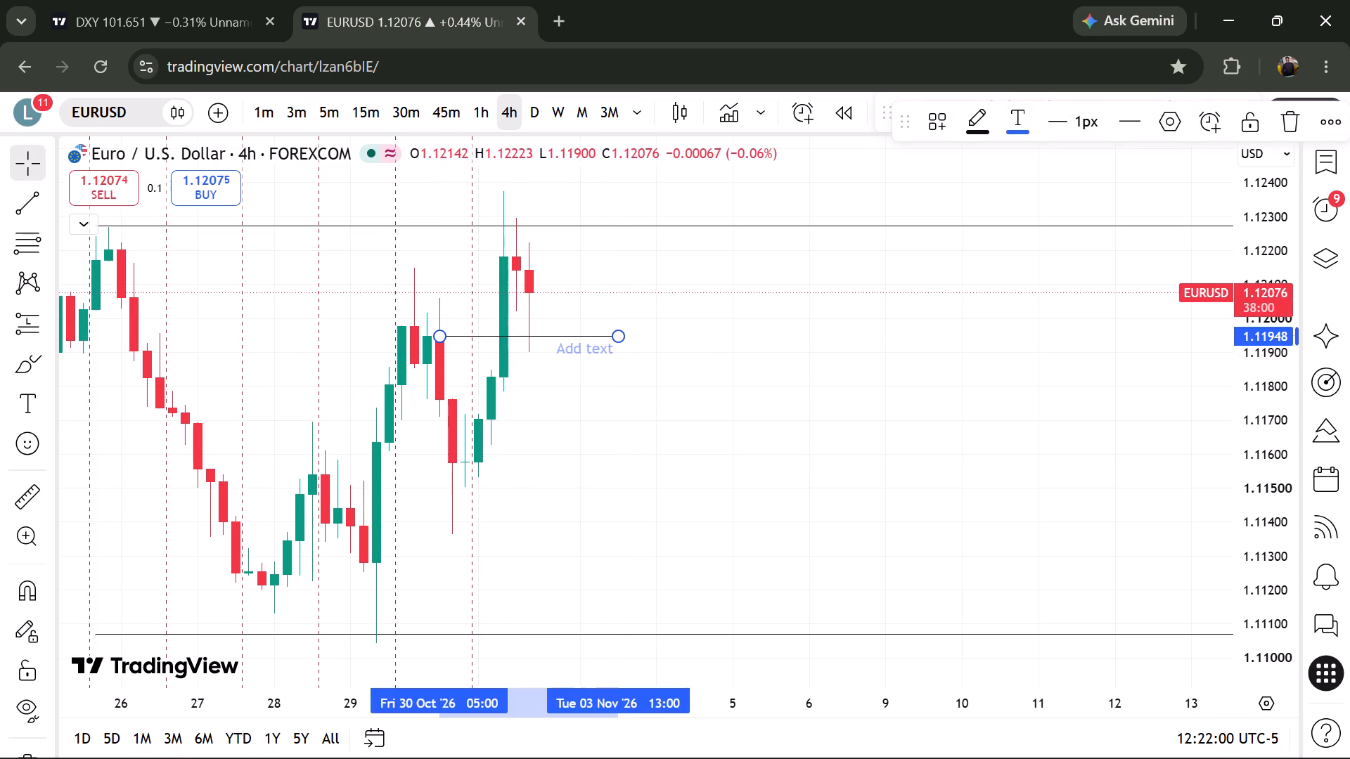
pyautogui.write('rderblock')
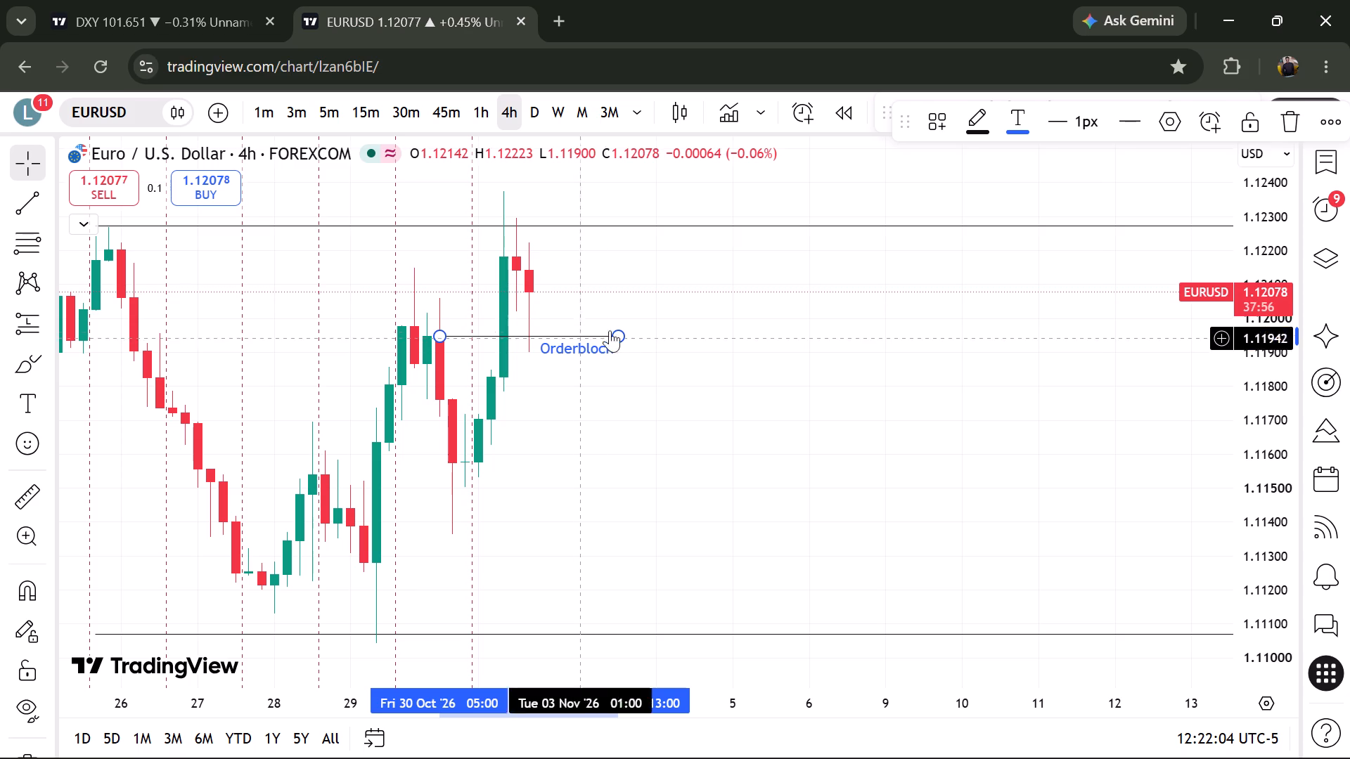
pyautogui.click(622, 335)
pyautogui.keyDown('shift'); pyautogui.click(617, 335); pyautogui.keyUp('shift')
pyautogui.click(684, 296)
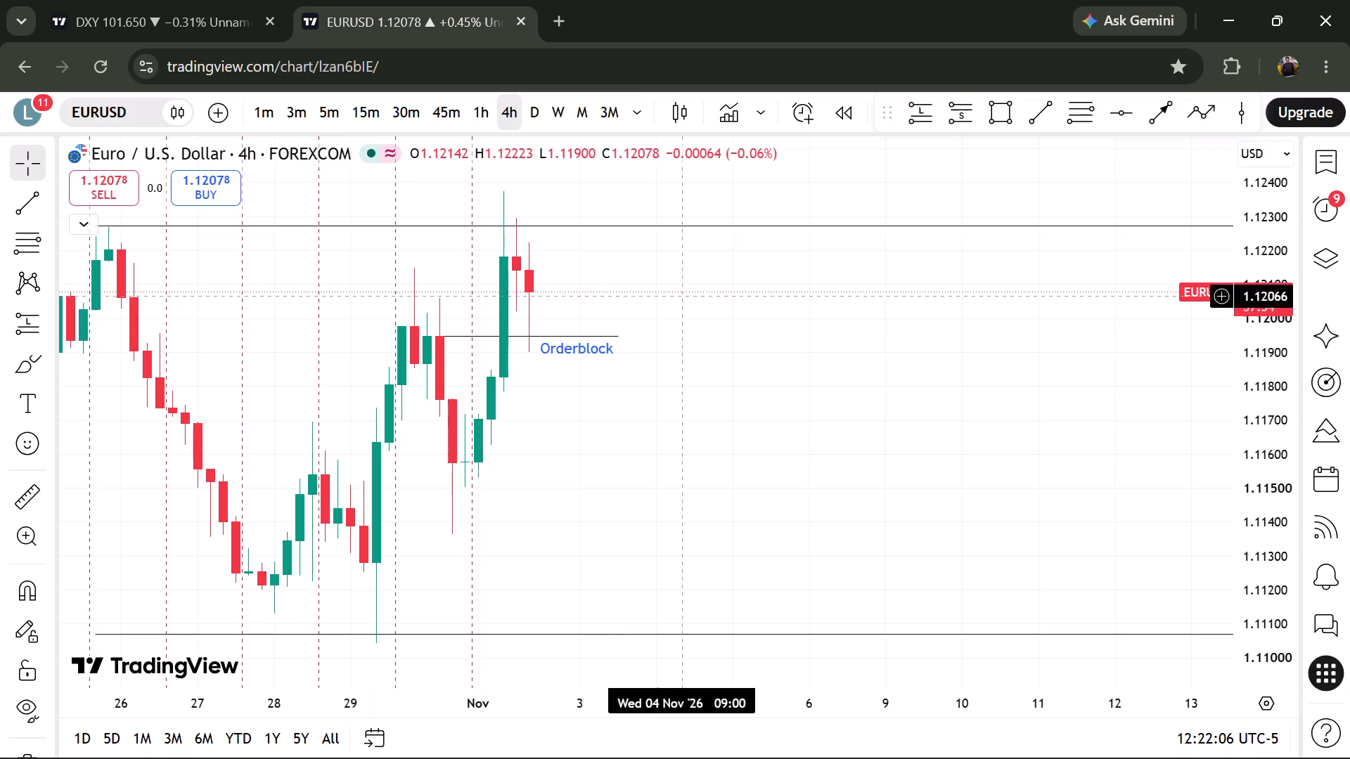
# Switch to the U.S. Dollar Index chart, set it to the 4-hour timeframe and dismiss the advertisement.
pyautogui.click(136, 12)
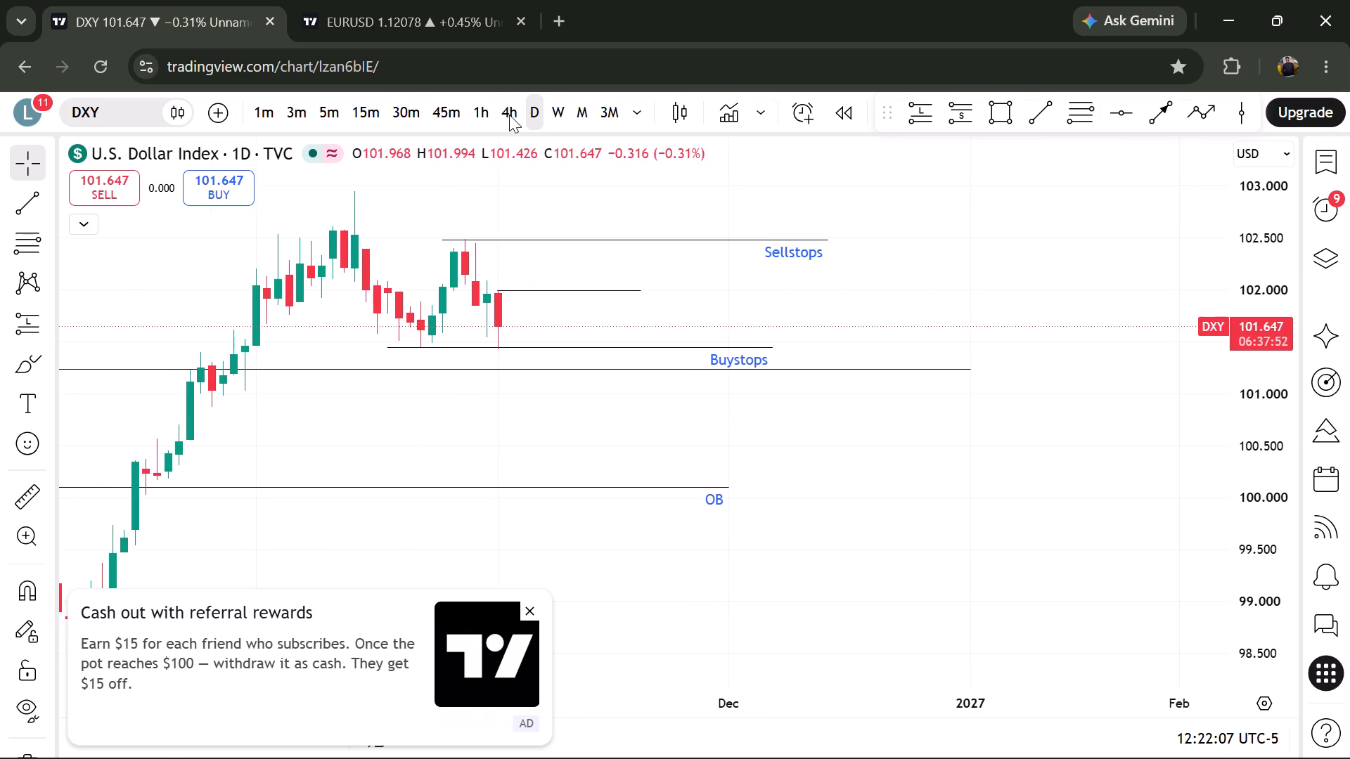
pyautogui.click(510, 115)
pyautogui.hscroll(1, 506, 345)
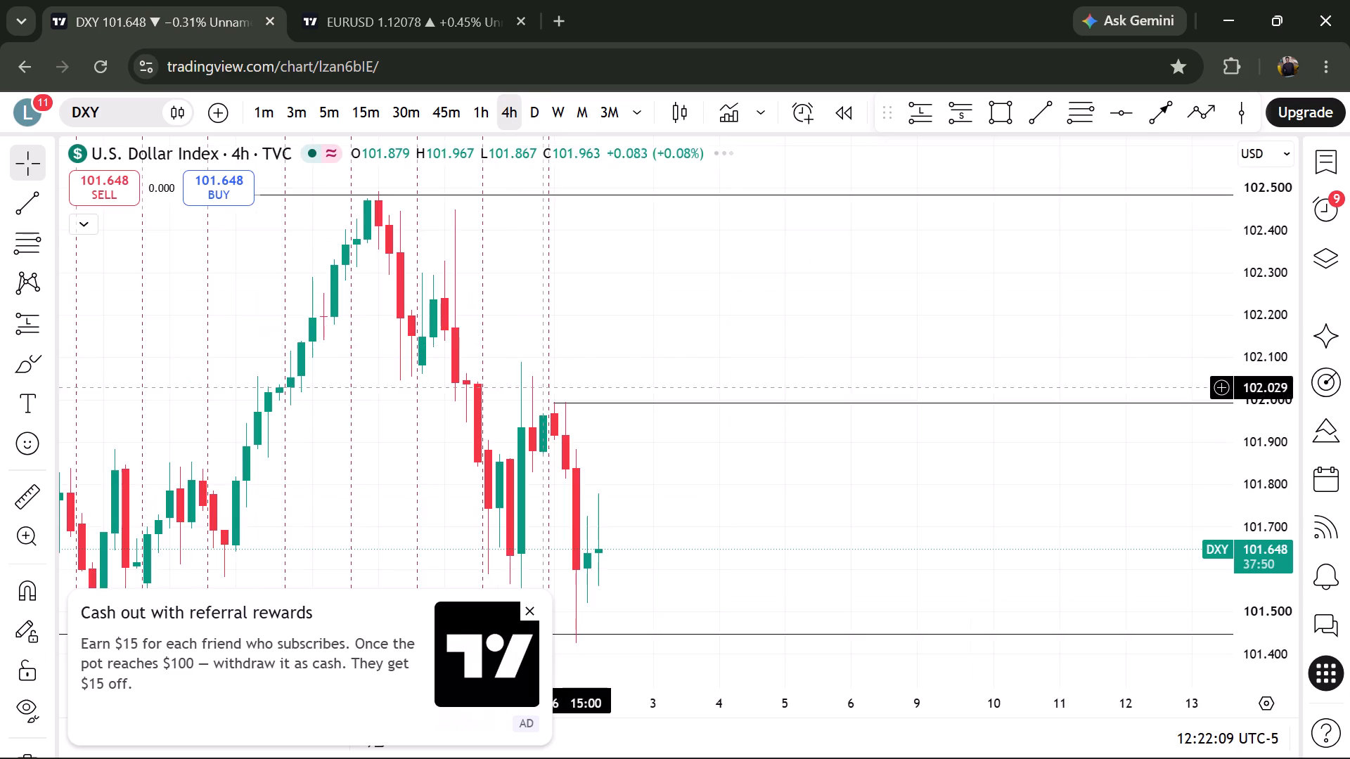
pyautogui.hscroll(2, 597, 414)
pyautogui.hscroll(-1, 597, 414)
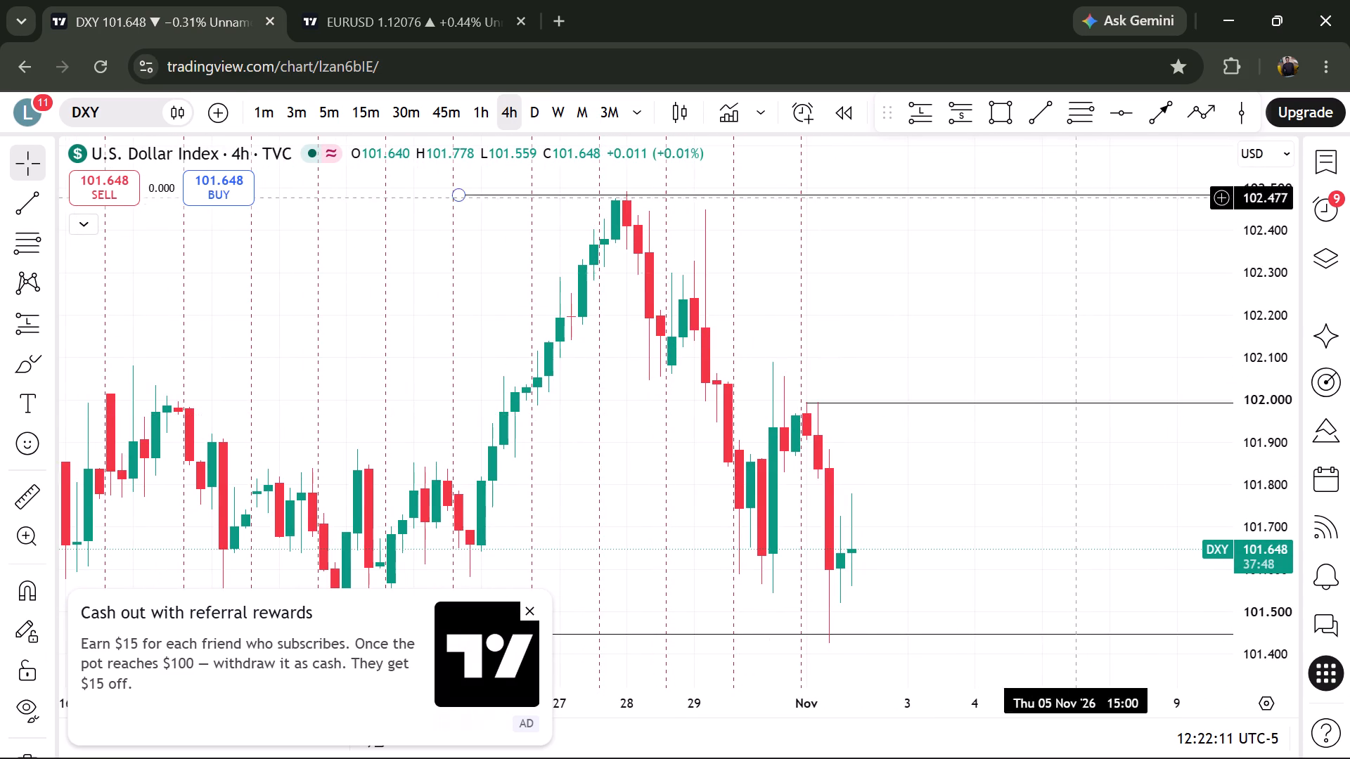
pyautogui.click(539, 609)
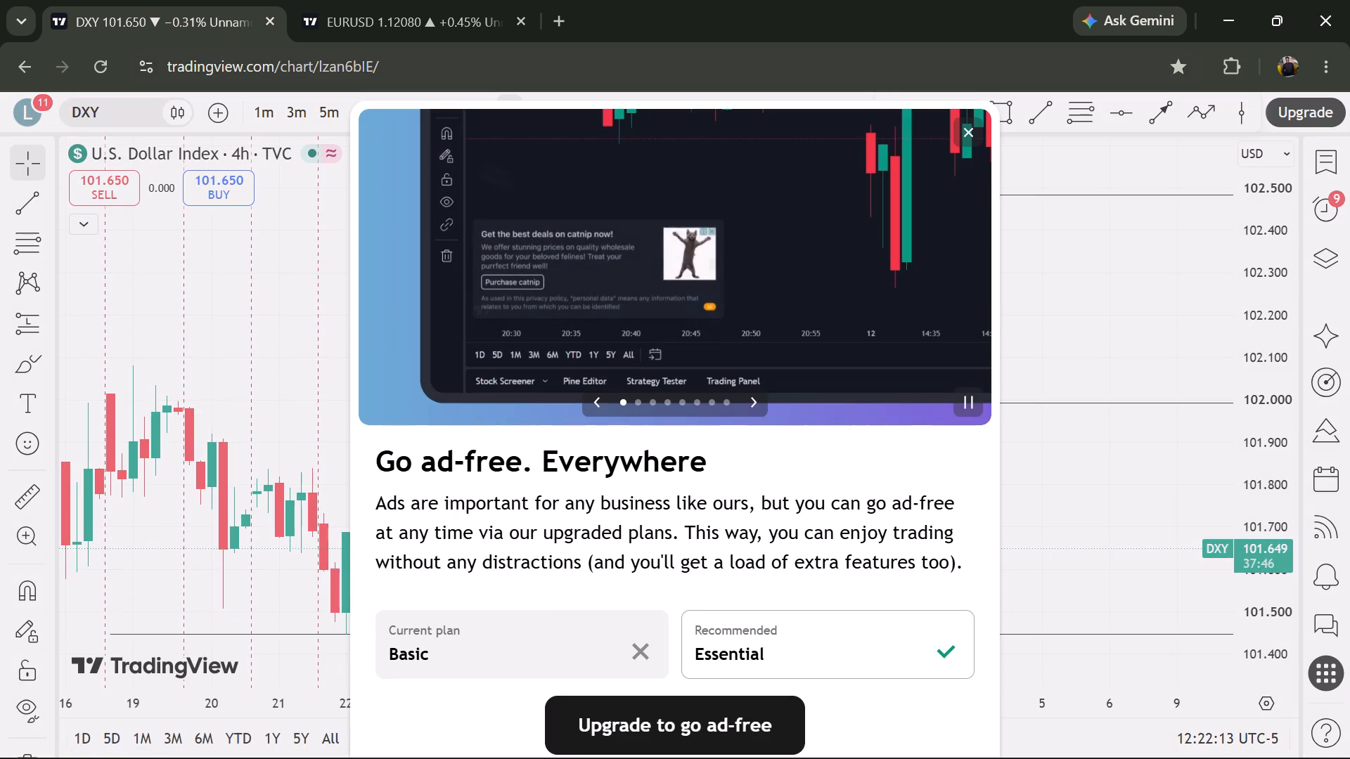
pyautogui.click(974, 136)
# Draw a U.S. Dollar Index horizontal line at about 101.812 from the candle before 2 November 01:00 to 3 November 19:00.
pyautogui.scroll(3, 821, 422)
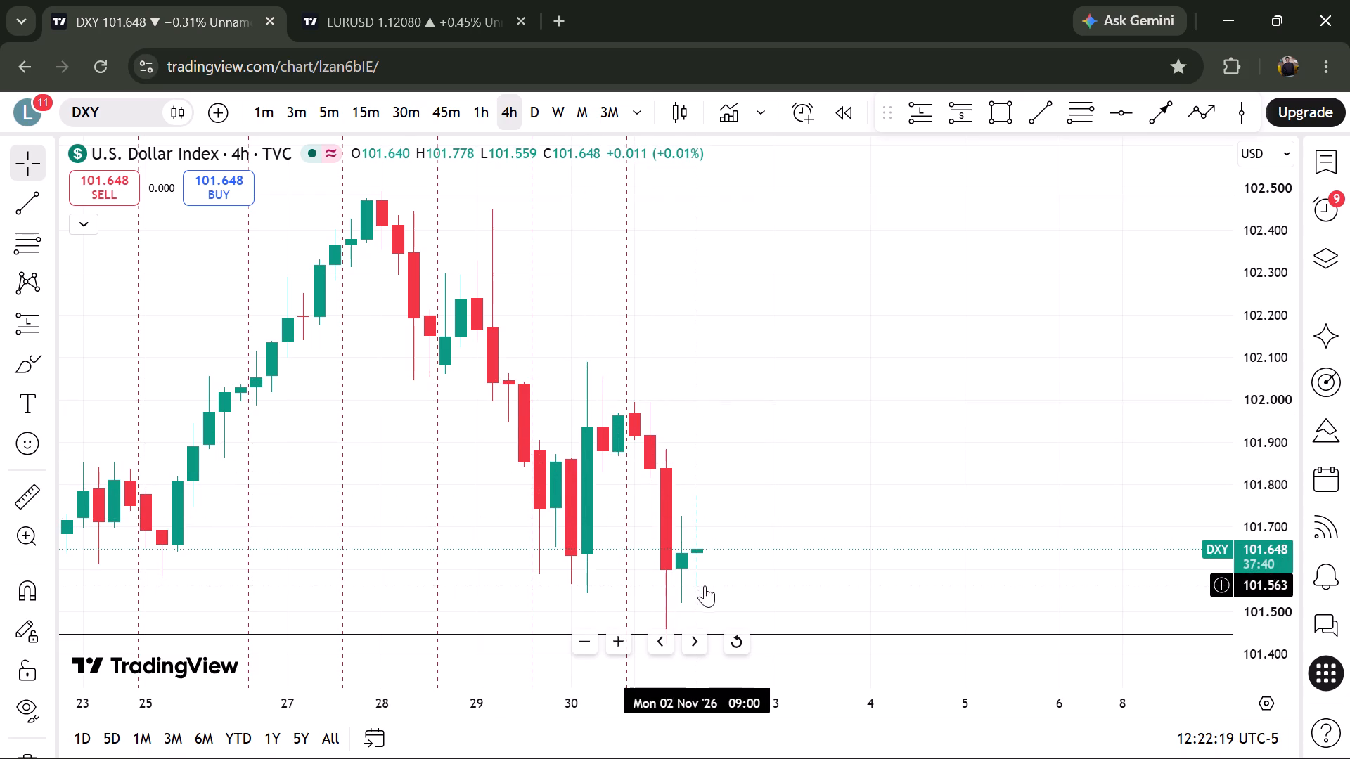
pyautogui.click(1062, 100)
pyautogui.click(1043, 110)
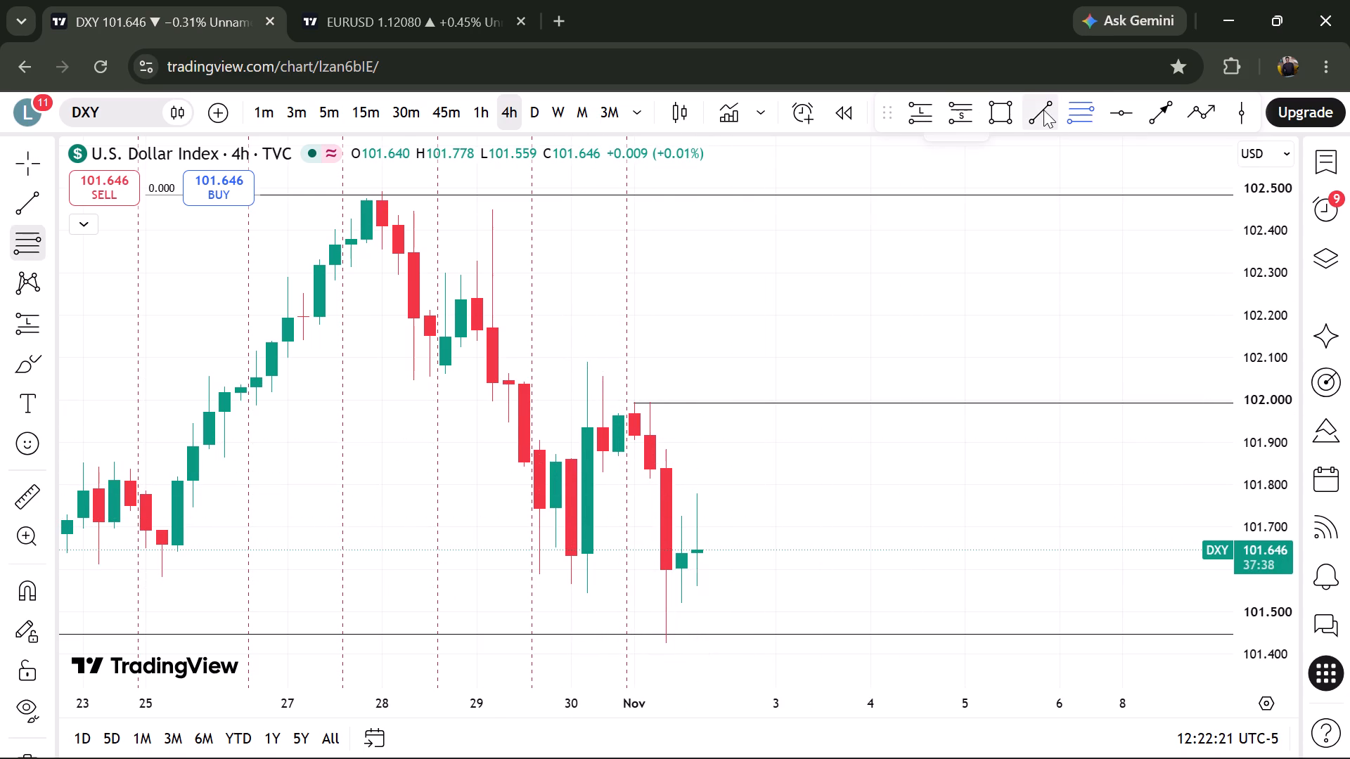
pyautogui.moveTo(835, 479); pyautogui.dragTo(806, 483)
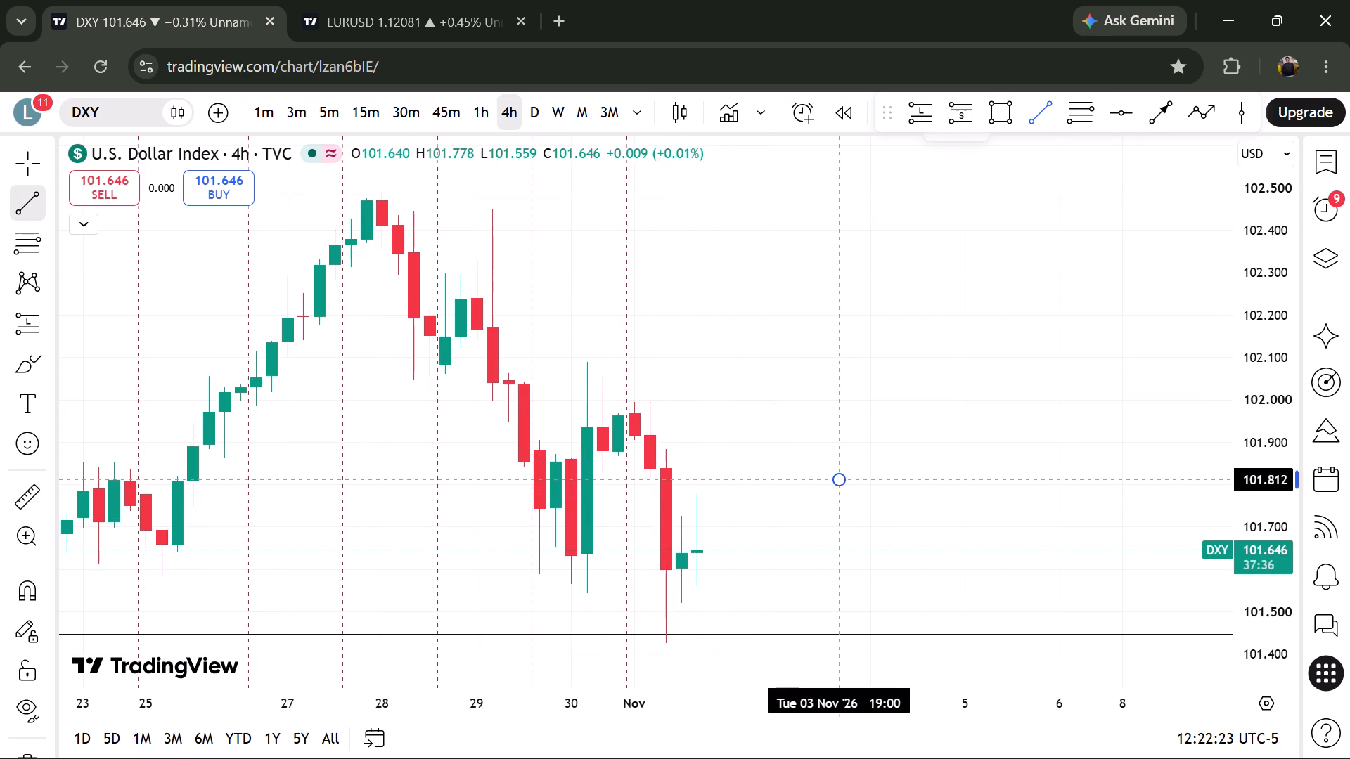
pyautogui.moveTo(806, 483); pyautogui.dragTo(648, 493)
pyautogui.keyDown('shift'); pyautogui.click(648, 493); pyautogui.keyUp('shift')
pyautogui.click(675, 540)
# Compare recent 4-hour price action against the marked levels on the U.S. Dollar Index and EURUSD charts.
pyautogui.scroll(-1, 675, 540)
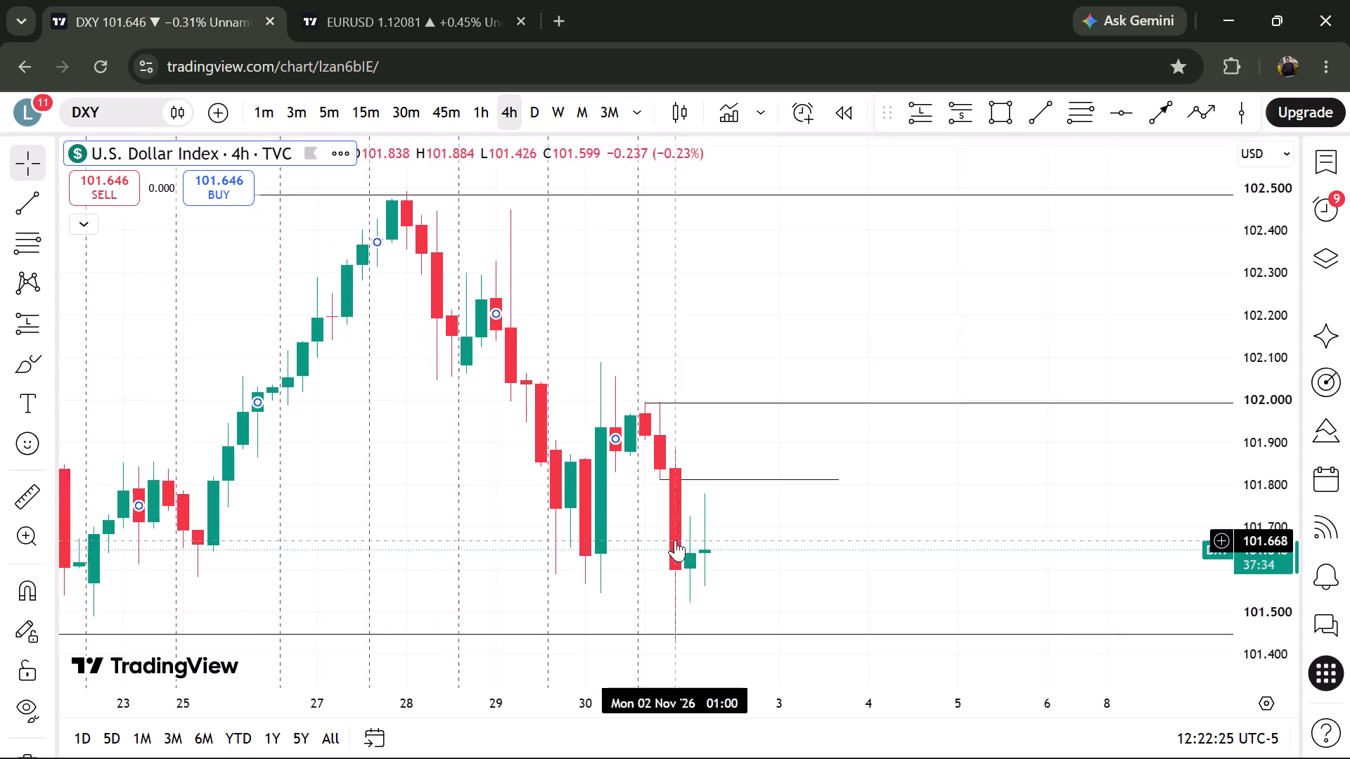
pyautogui.scroll(-4, 675, 540)
pyautogui.hscroll(-1, 675, 540)
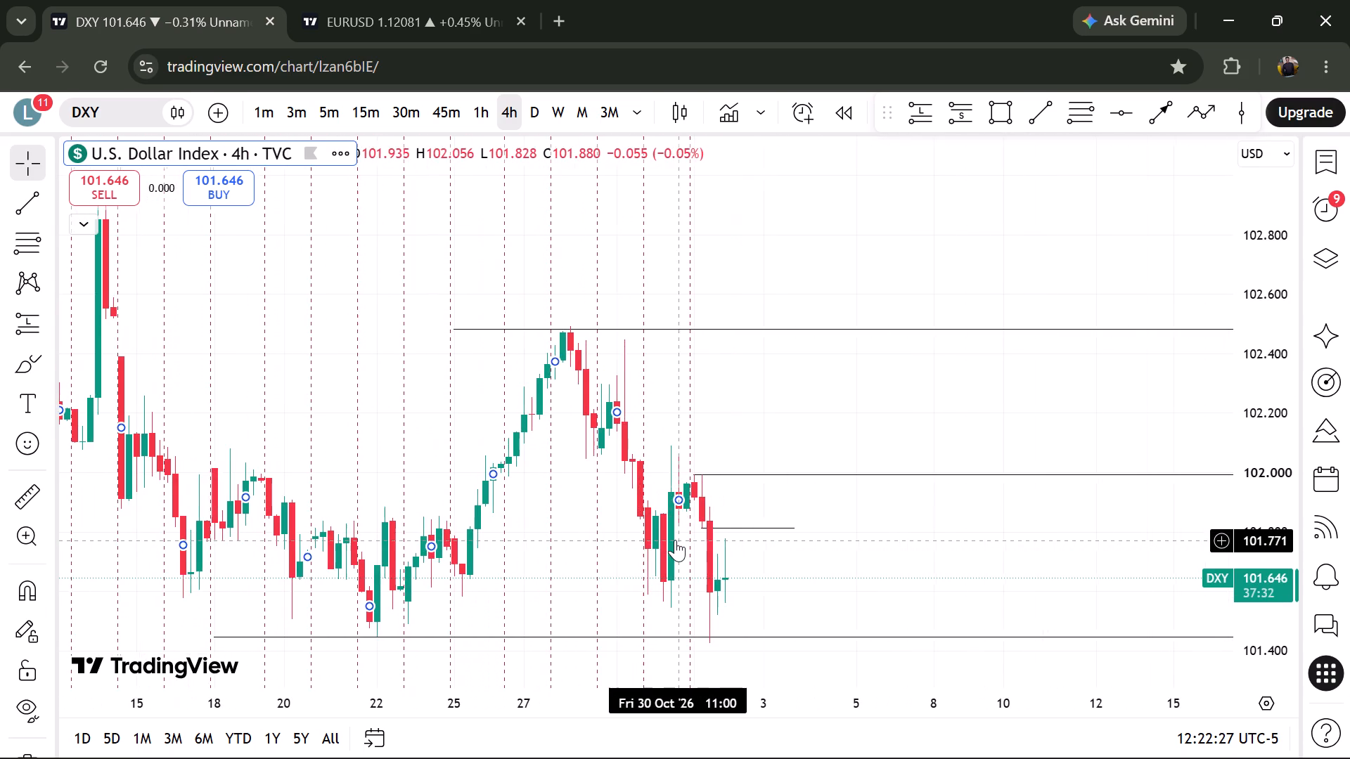
pyautogui.hscroll(-1, 675, 540)
pyautogui.scroll(1, 675, 540)
pyautogui.click(406, 0)
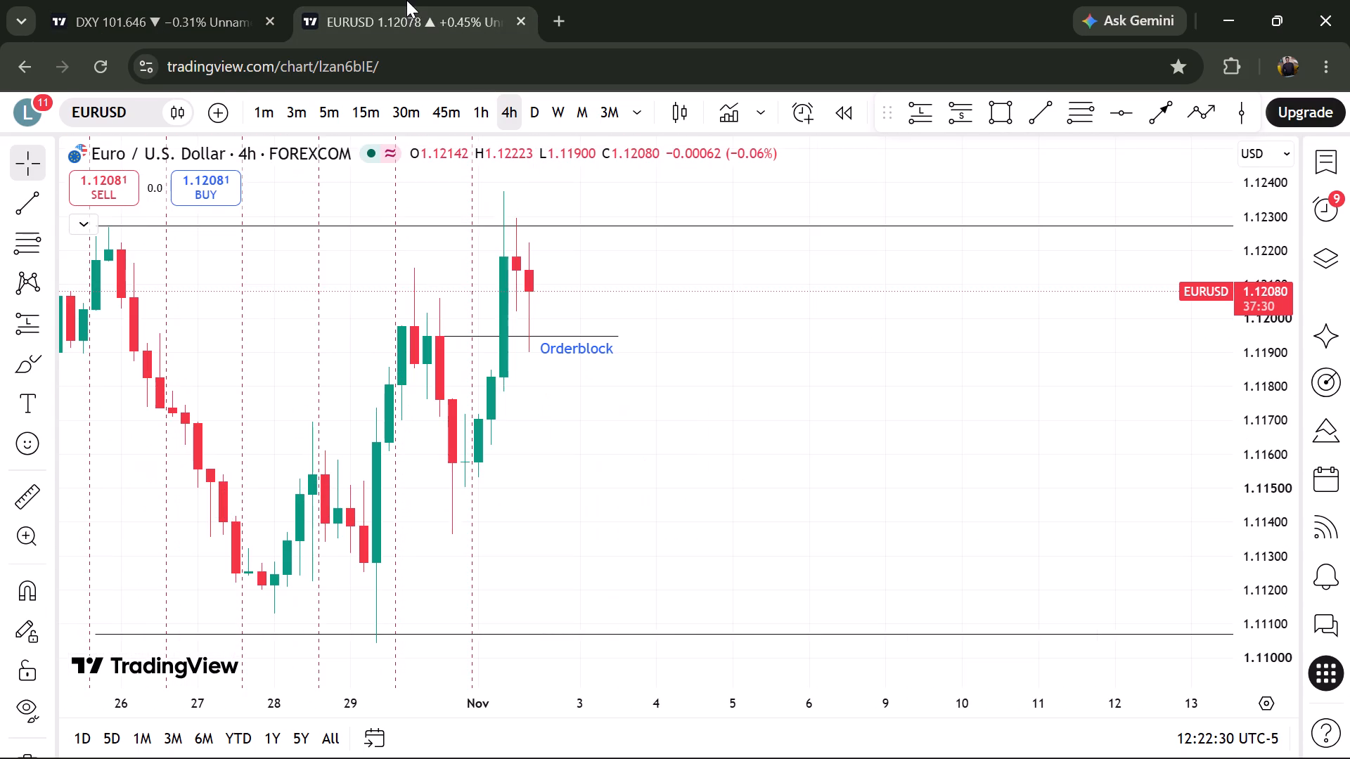
pyautogui.scroll(1, 520, 274)
pyautogui.hscroll(1, 520, 274)
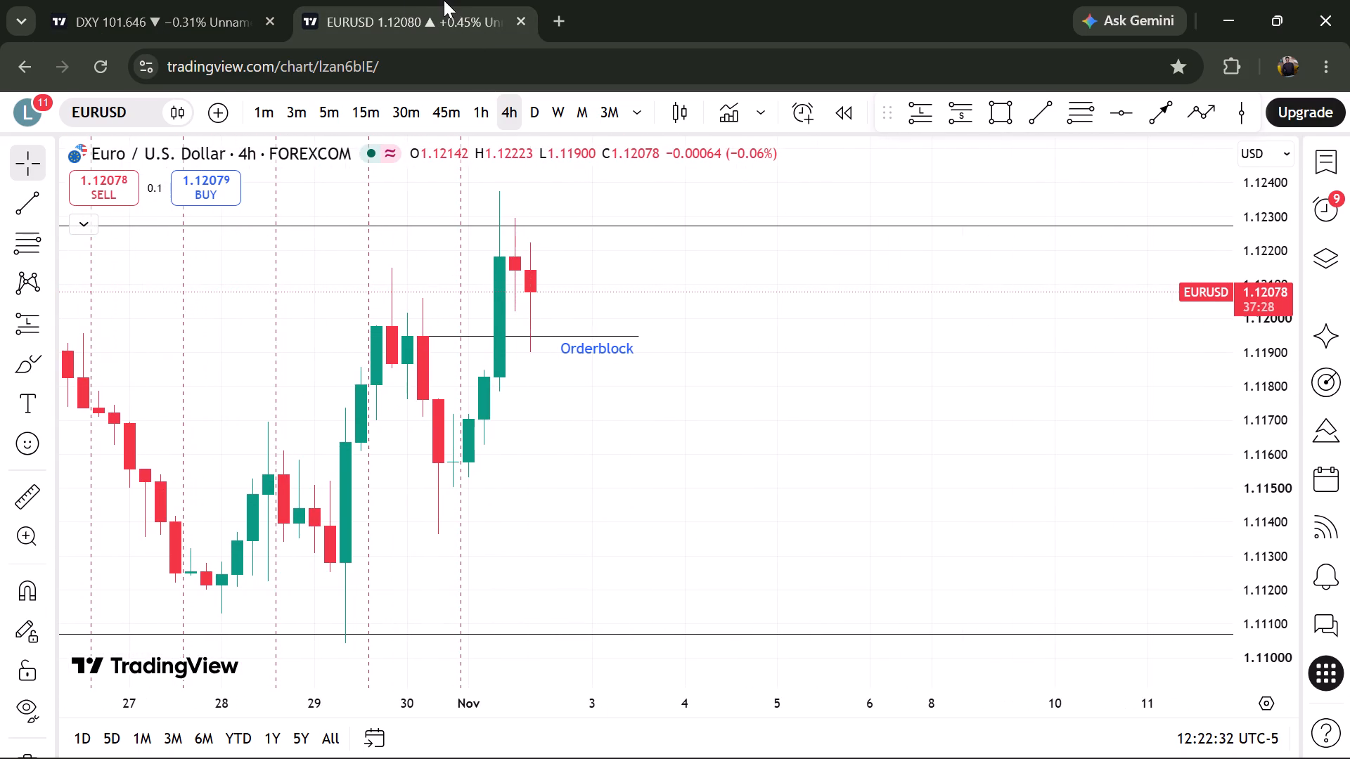
# Examine GBPUSD price action around the PDH and Support lines on the 4-hour and 1-hour timeframes.
pyautogui.hotkey('alt', 'Tab')
pyautogui.click(470, 157)
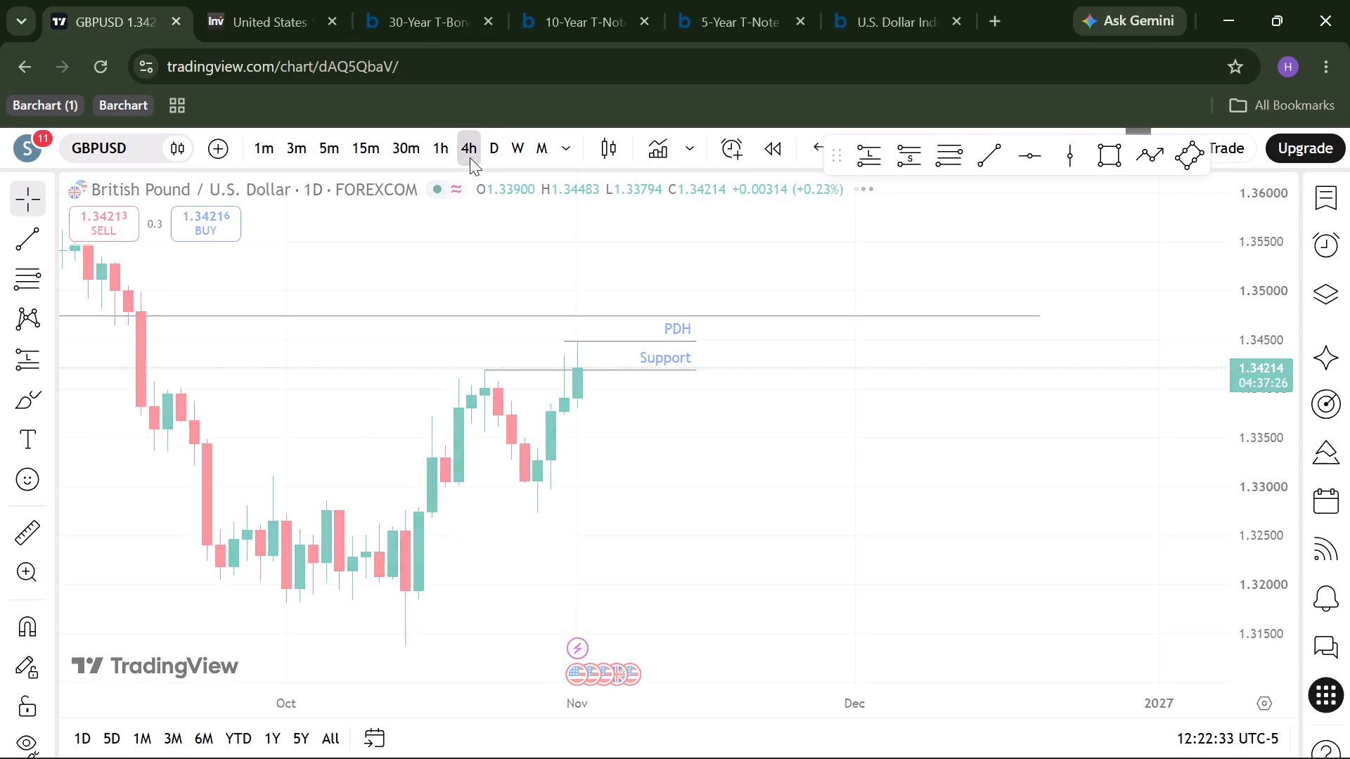
pyautogui.scroll(-3, 569, 426)
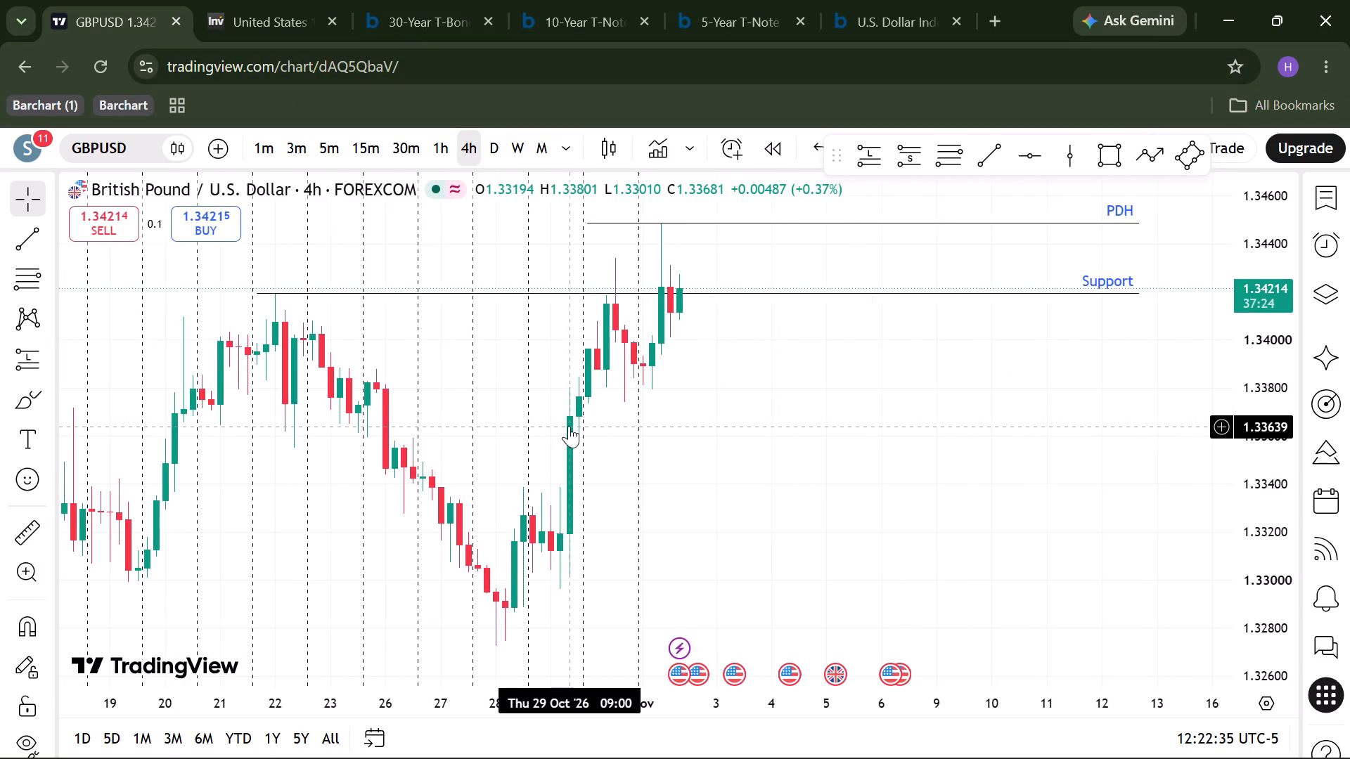
pyautogui.hscroll(-1, 569, 426)
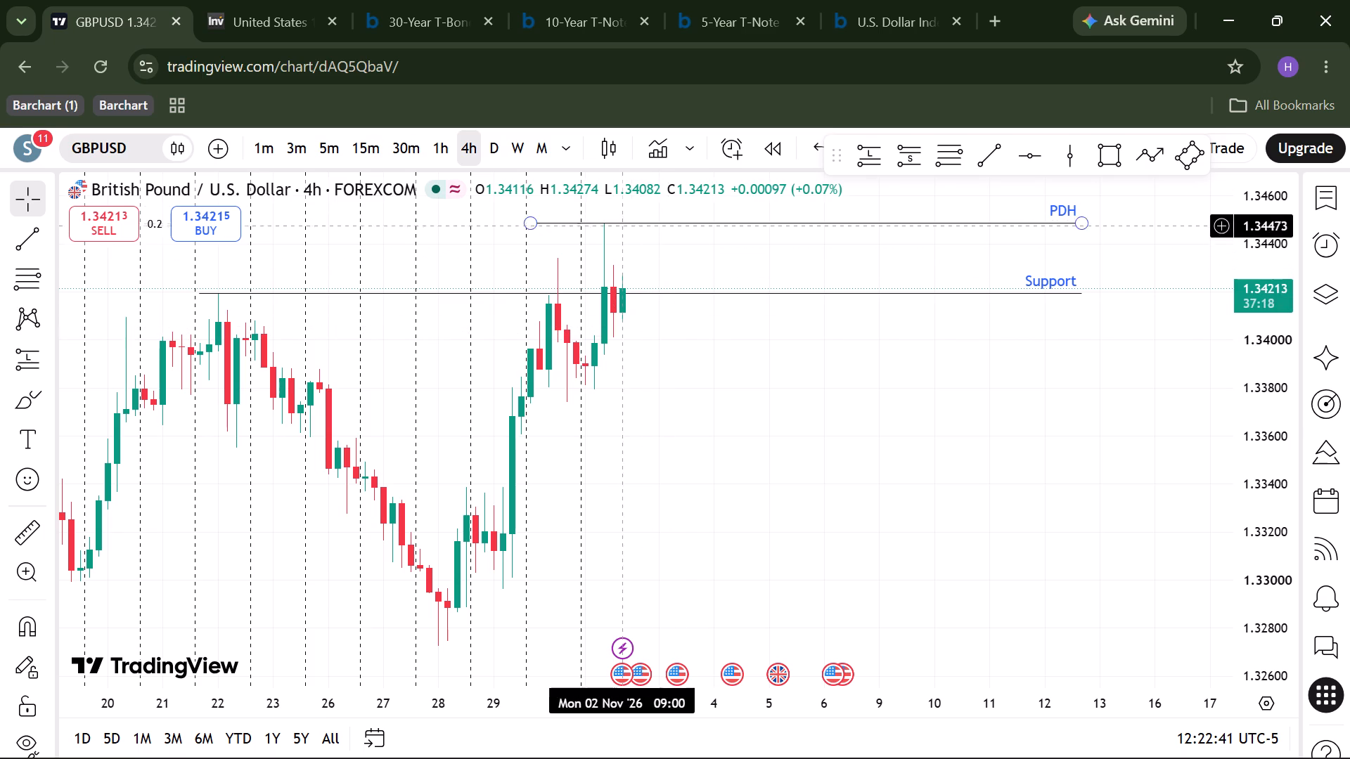
pyautogui.click(433, 155)
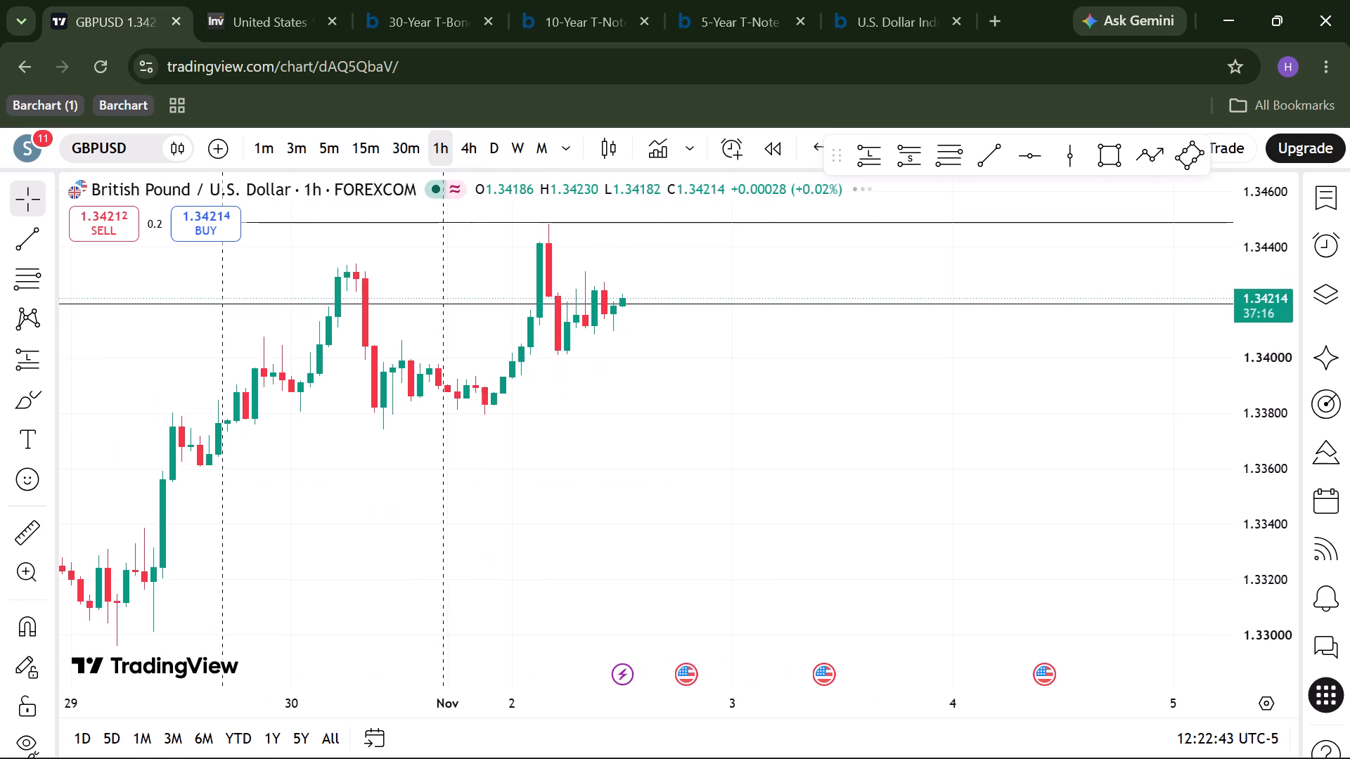
pyautogui.scroll(-1, 613, 461)
pyautogui.scroll(1, 613, 461)
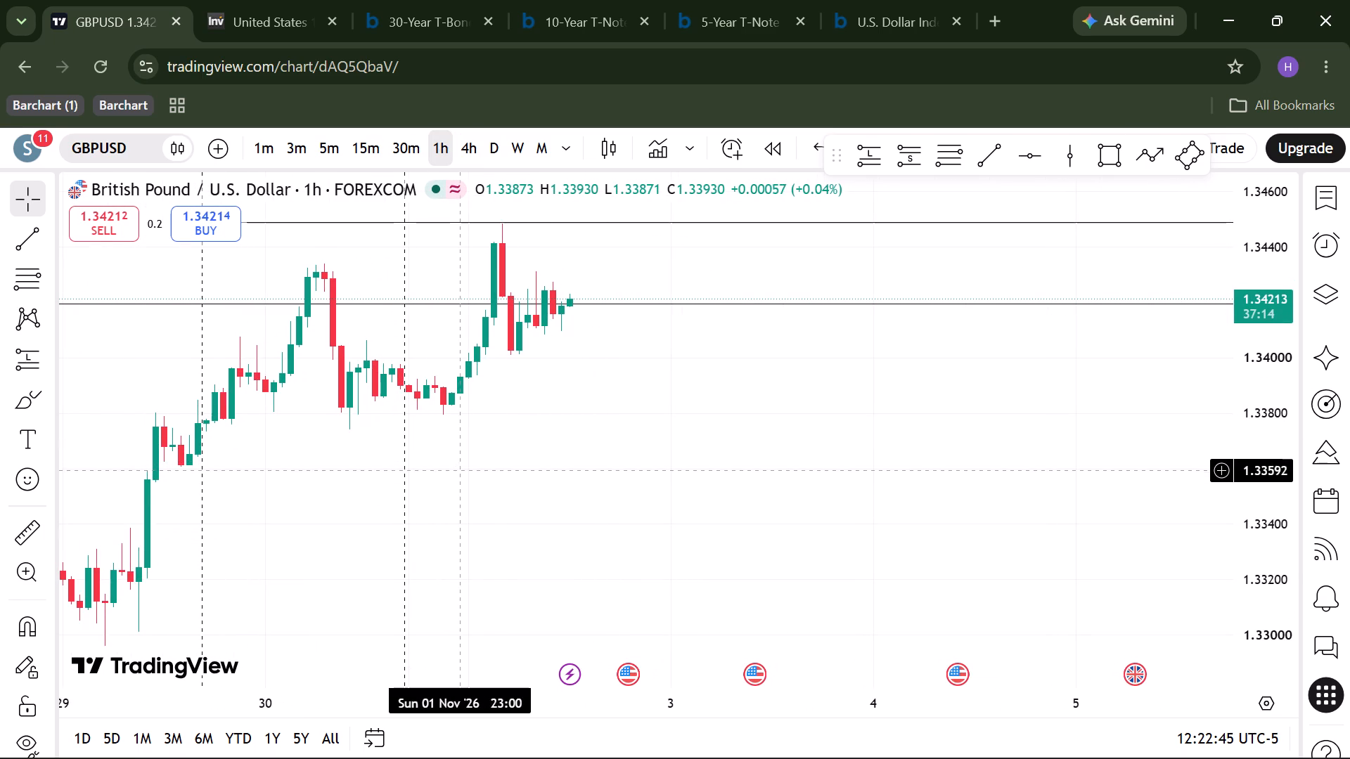
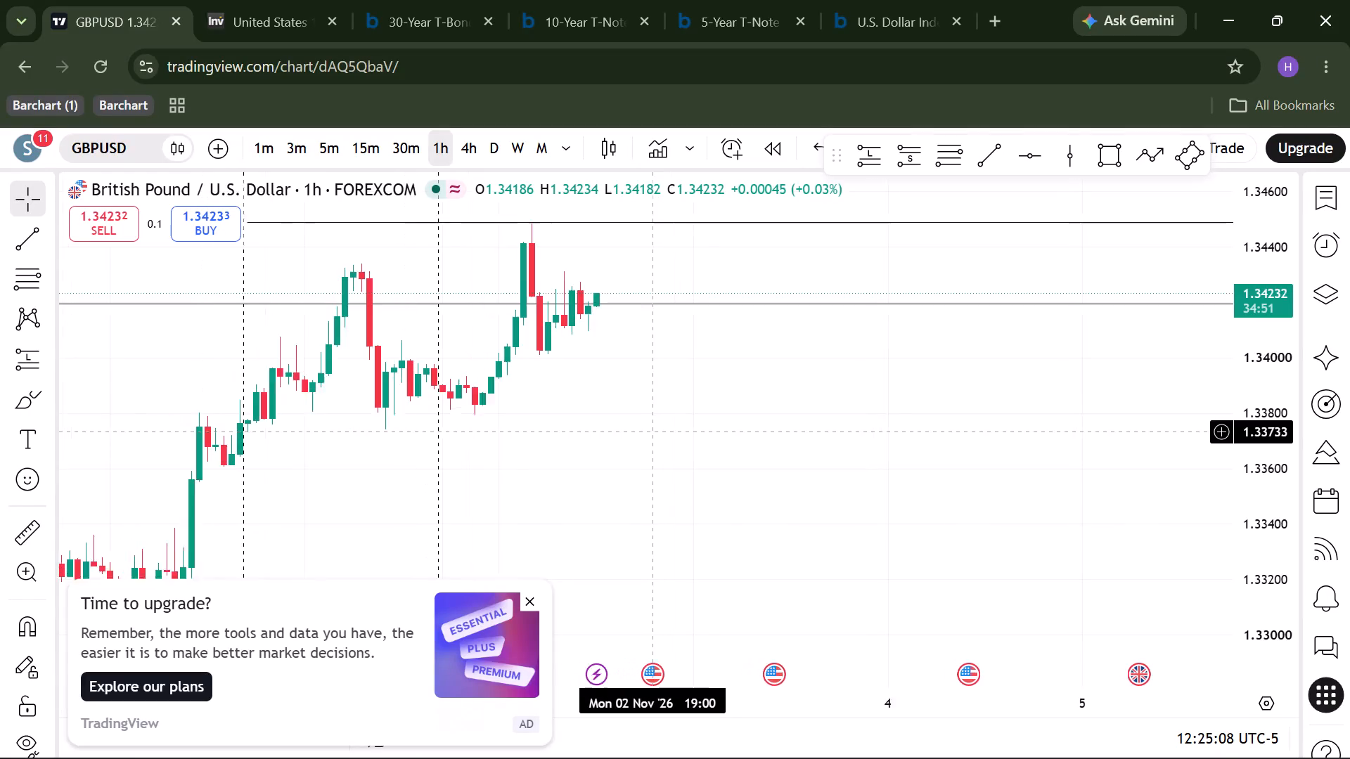
# Draw a GBPUSD horizontal line at about 1.34315 from the high of the recent upper wick to 2 November 22:00.
pyautogui.scroll(1, 654, 432)
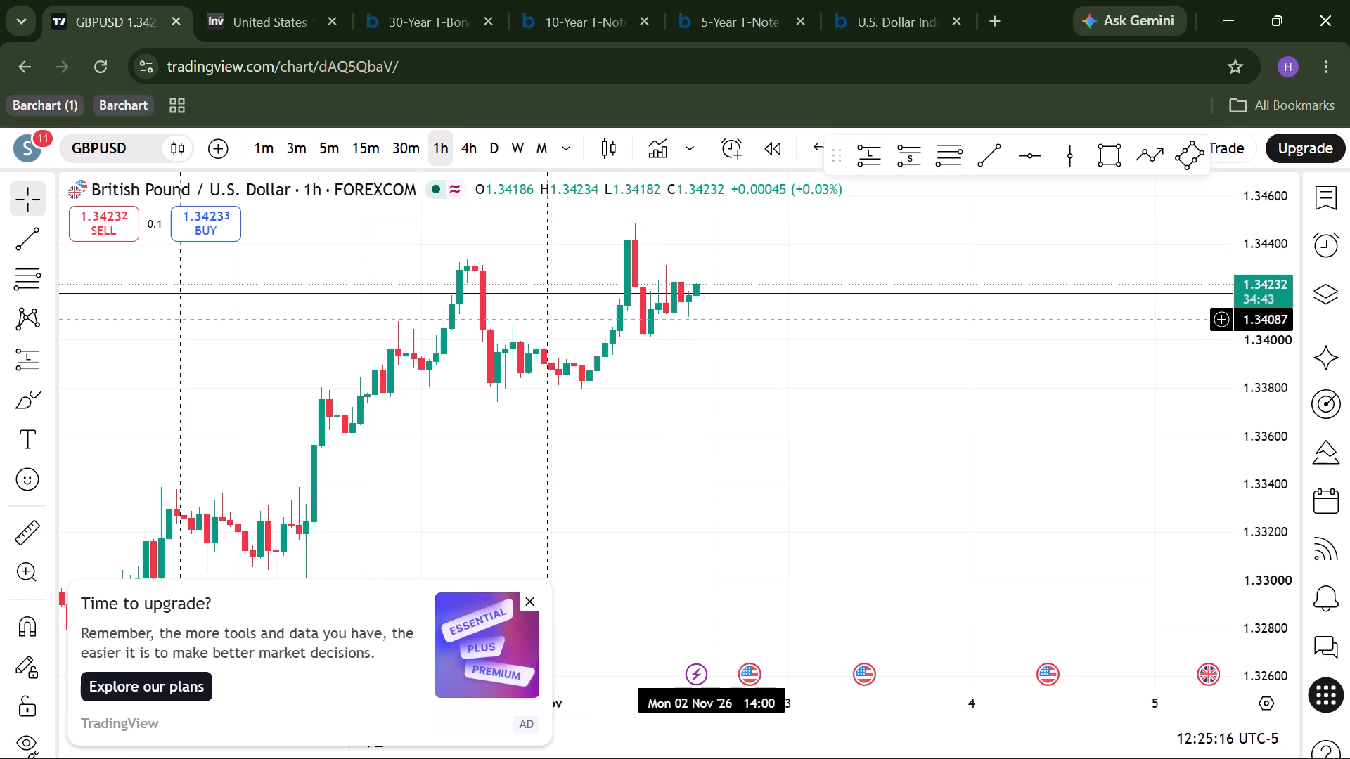
pyautogui.click(1000, 160)
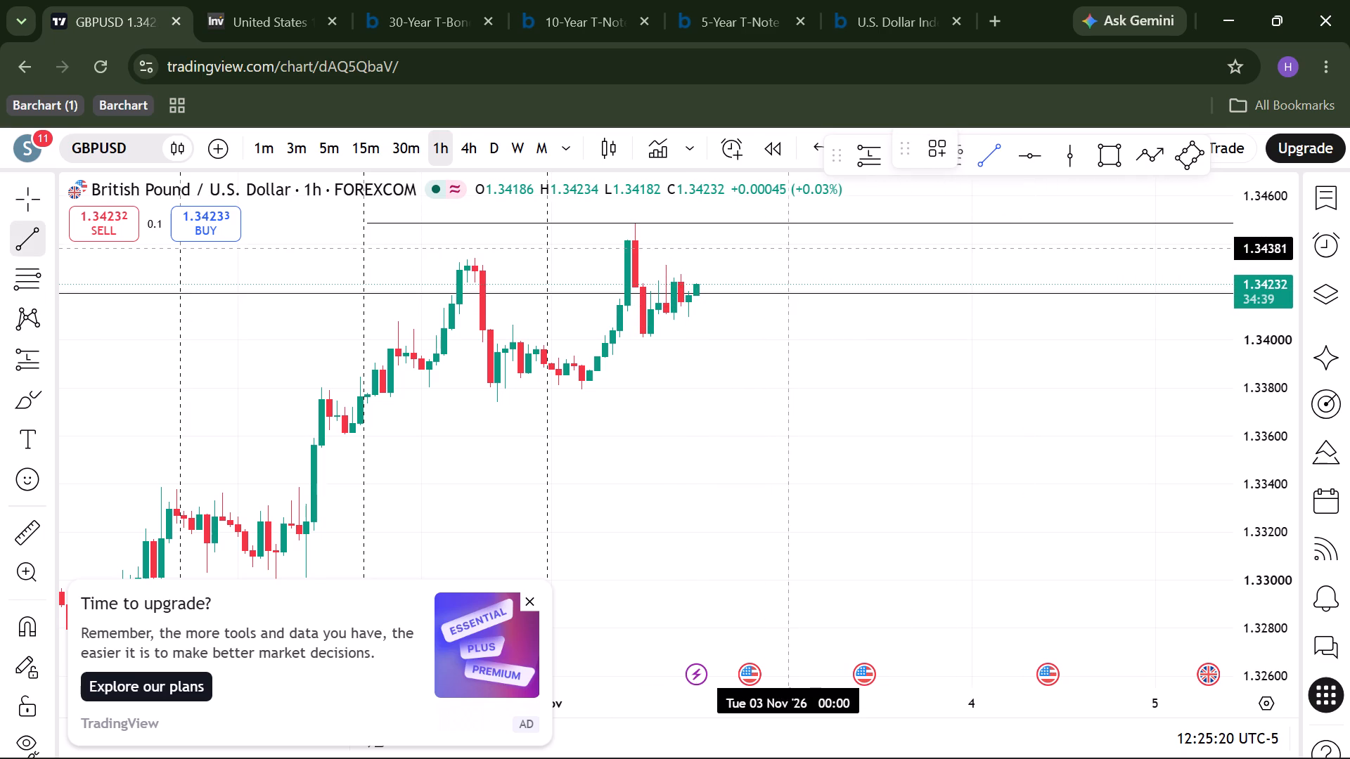
pyautogui.moveTo(775, 264); pyautogui.dragTo(721, 275)
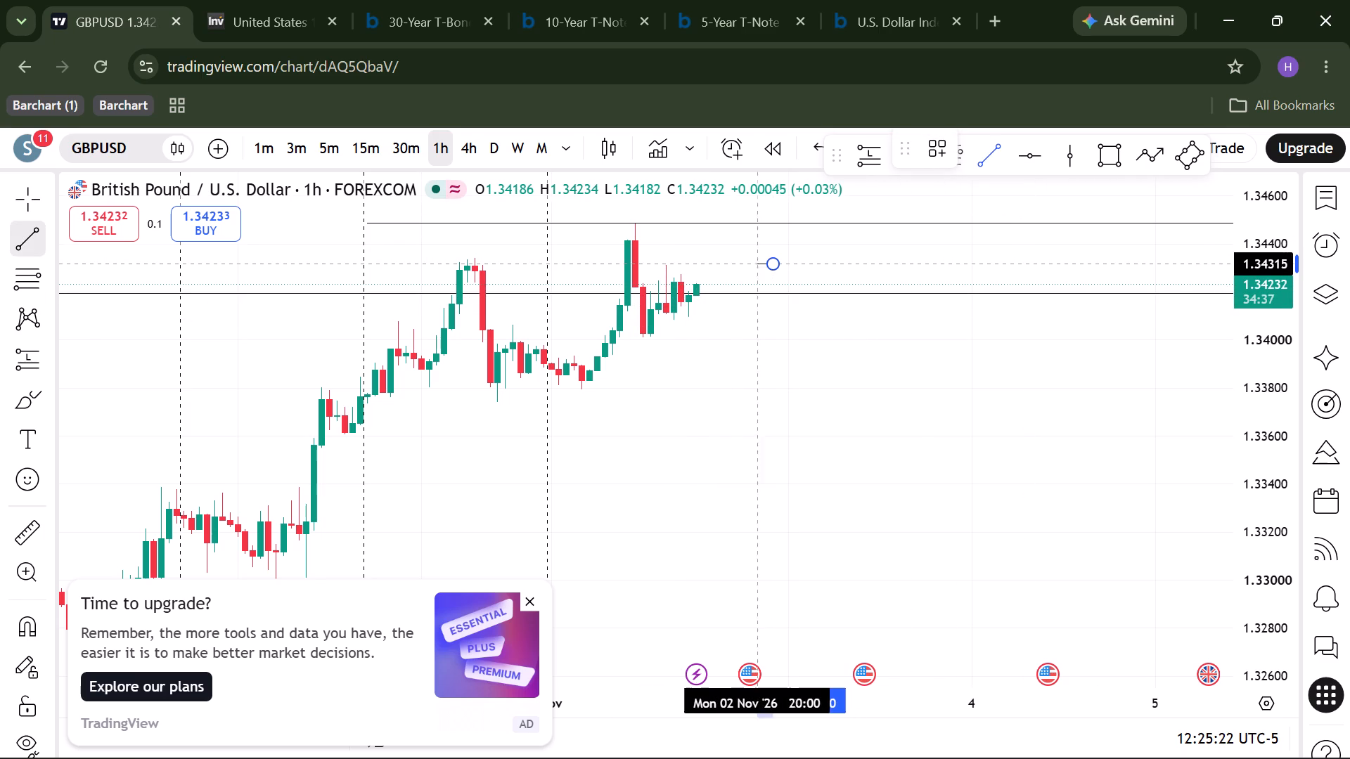
pyautogui.moveTo(721, 275); pyautogui.dragTo(664, 282)
pyautogui.keyDown('shift'); pyautogui.click(664, 282); pyautogui.keyUp('shift')
pyautogui.click(947, 185)
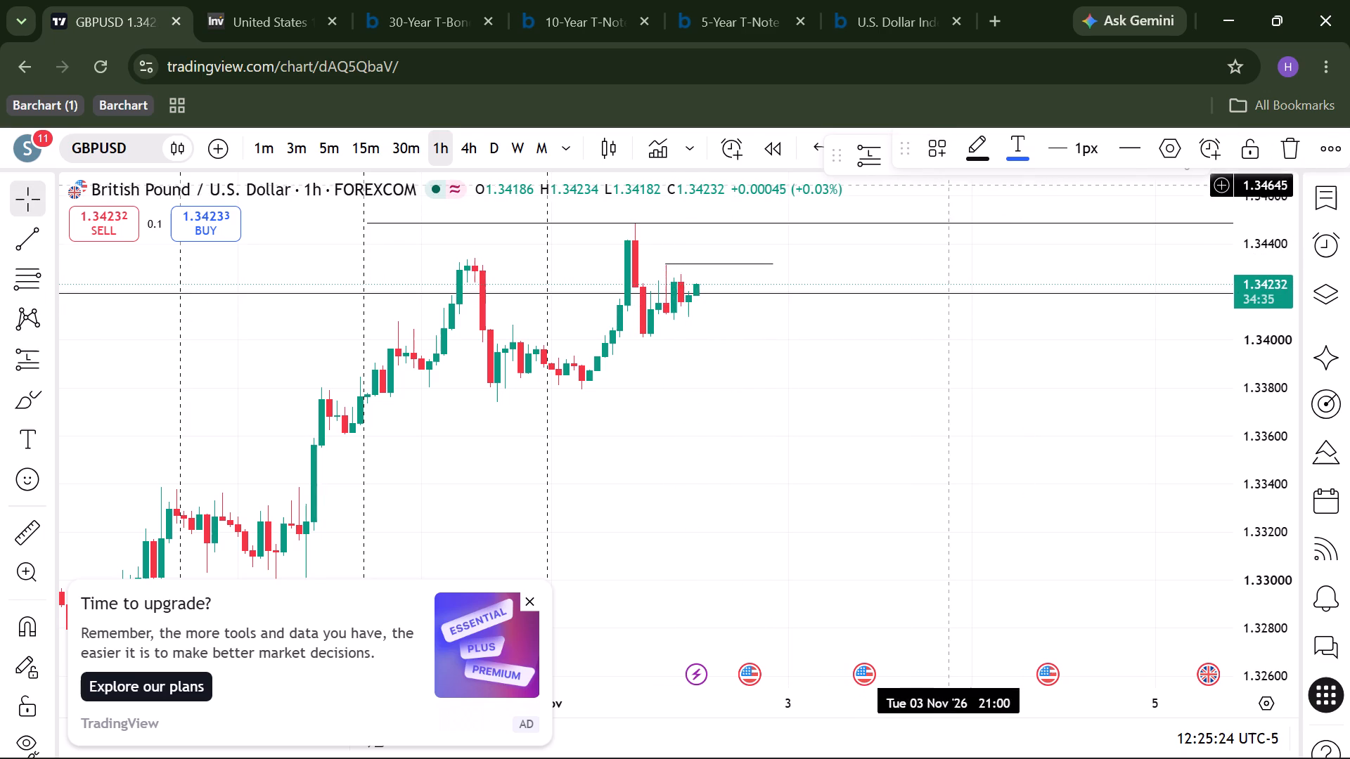
# Draw a GBPUSD horizontal line at about 1.34008 under the pullback low, from 2 November 05:00 to 21:00.
pyautogui.click(994, 148)
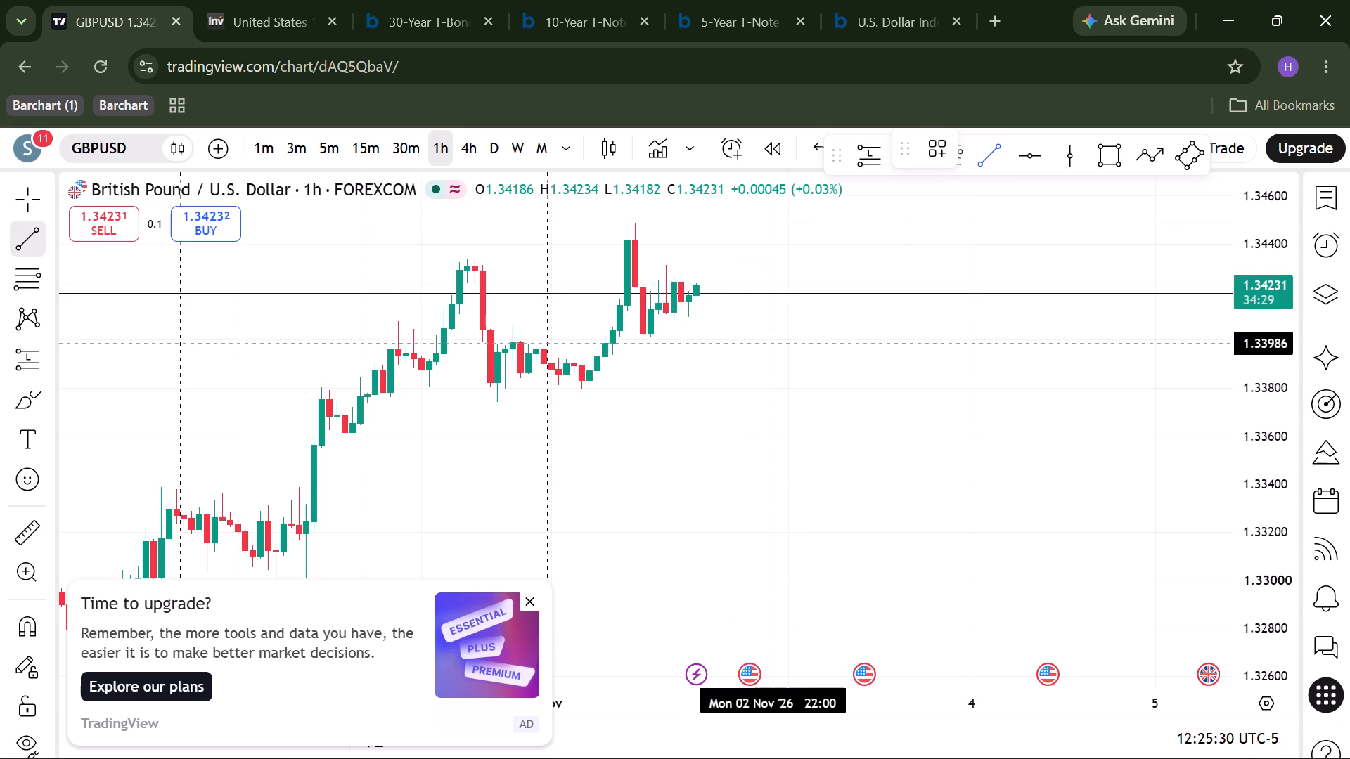
pyautogui.moveTo(765, 337); pyautogui.dragTo(645, 350)
pyautogui.keyDown('shift'); pyautogui.click(645, 350); pyautogui.keyUp('shift')
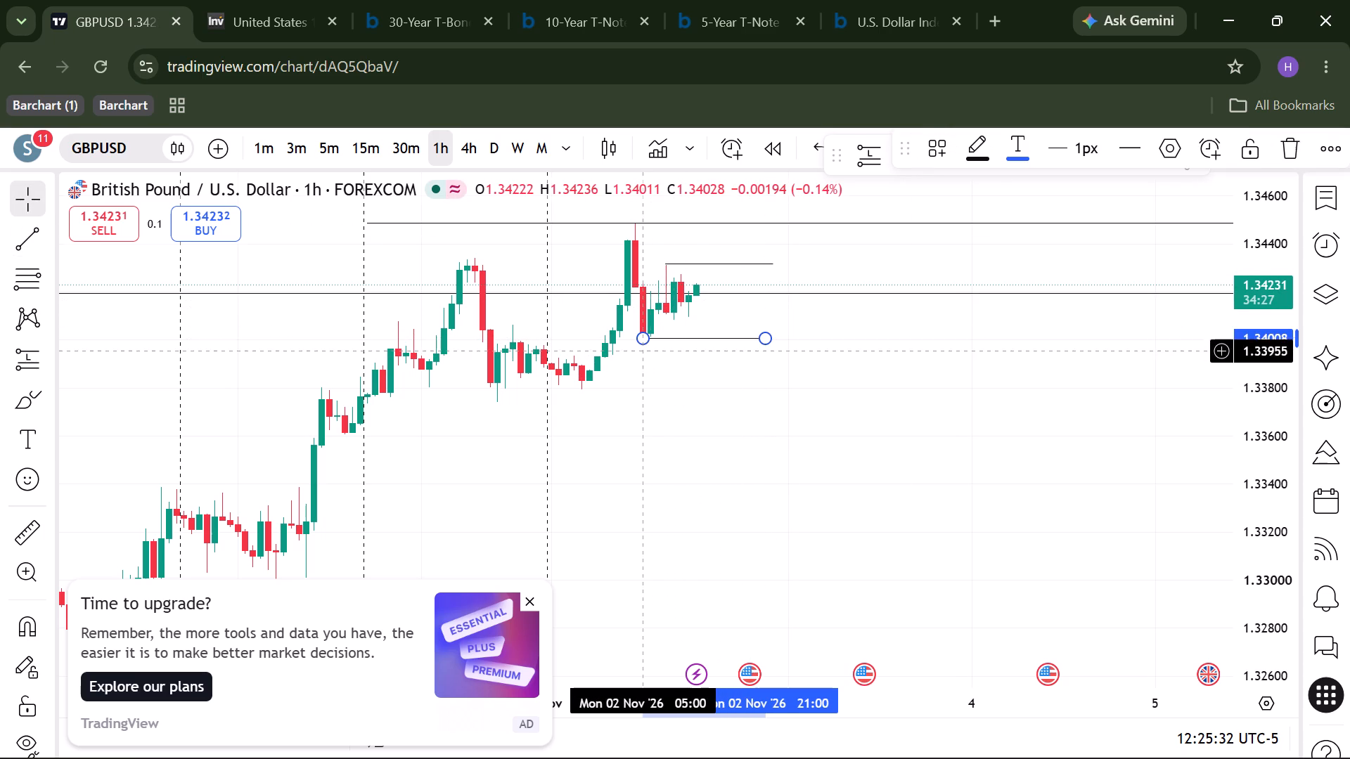
pyautogui.click(675, 394)
# Move the lower GBPUSD line to about 1.33795, starting at 1 November 19:00, and extend its end to 2 November 17:00.
pyautogui.scroll(3, 675, 394)
pyautogui.scroll(-1, 605, 452)
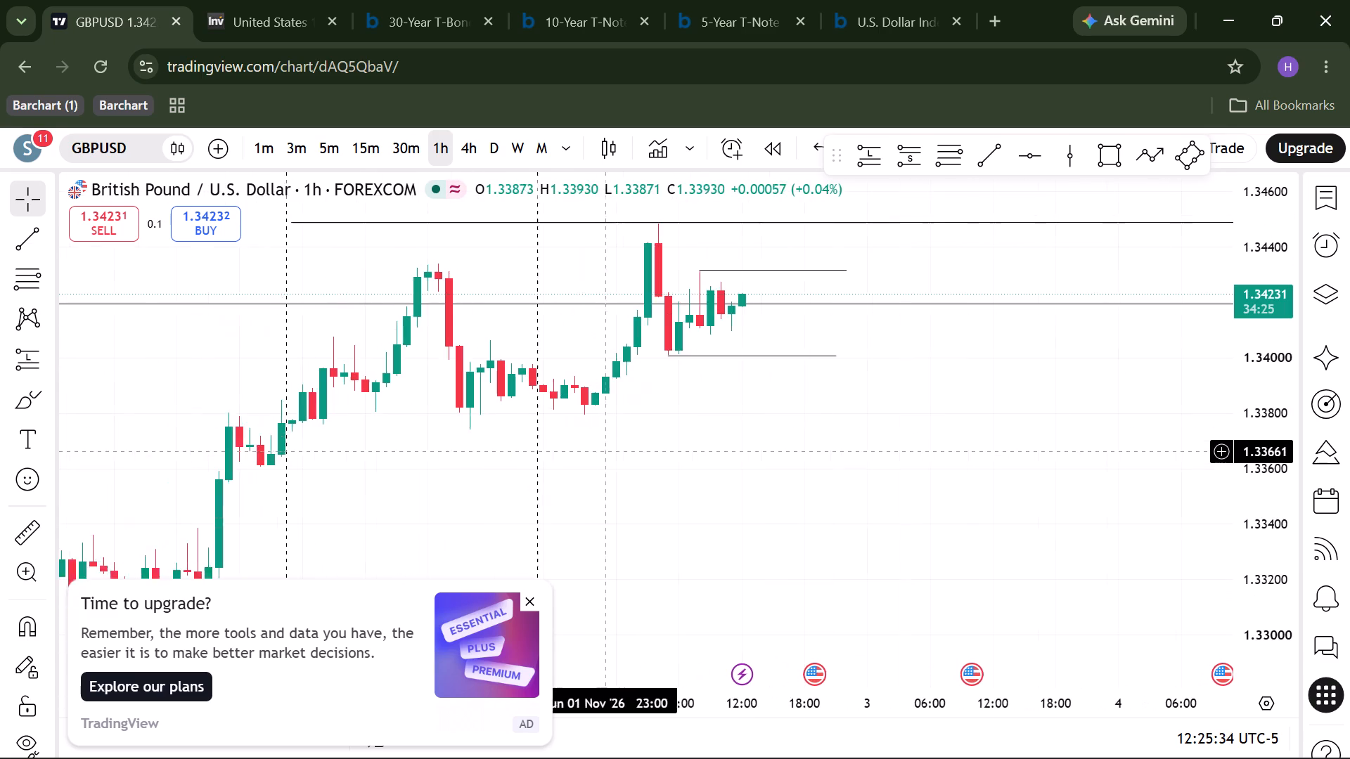
pyautogui.scroll(-1, 605, 452)
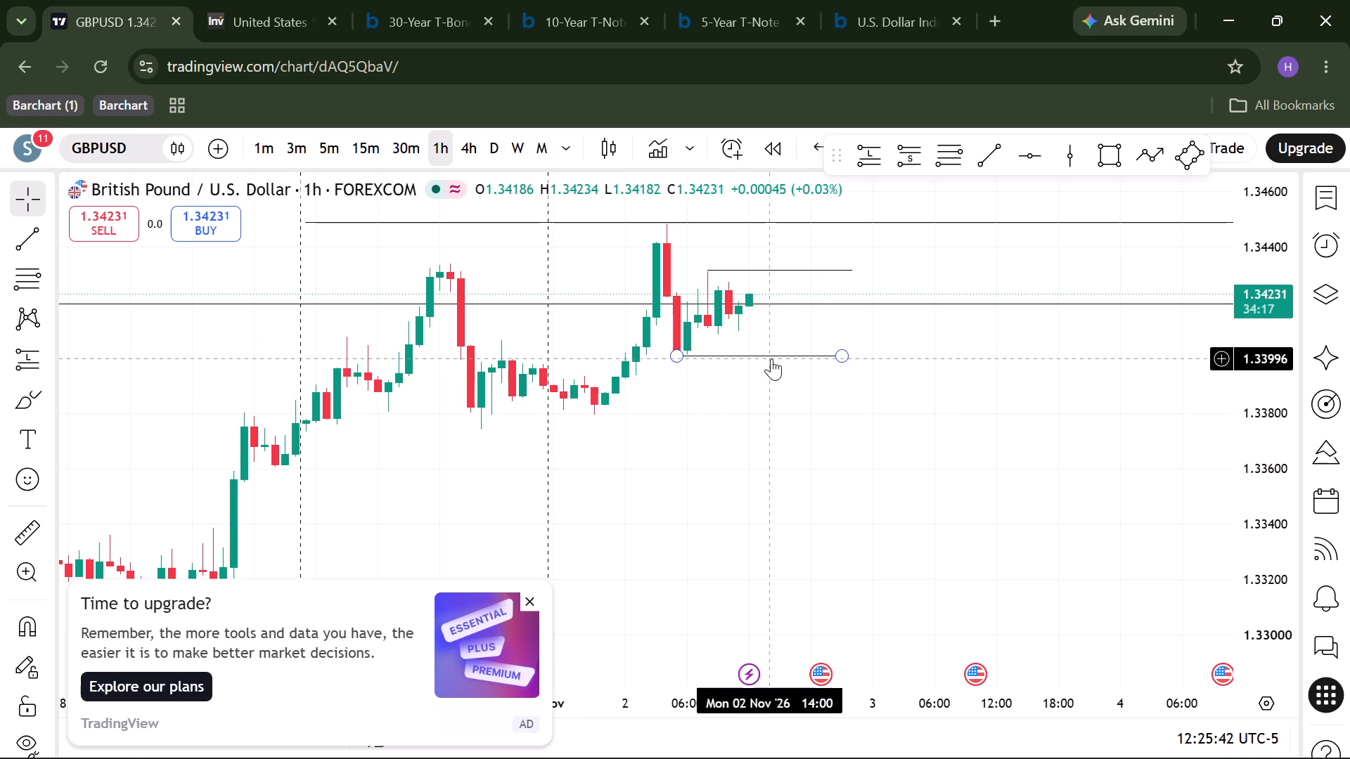
pyautogui.moveTo(771, 358); pyautogui.dragTo(677, 416)
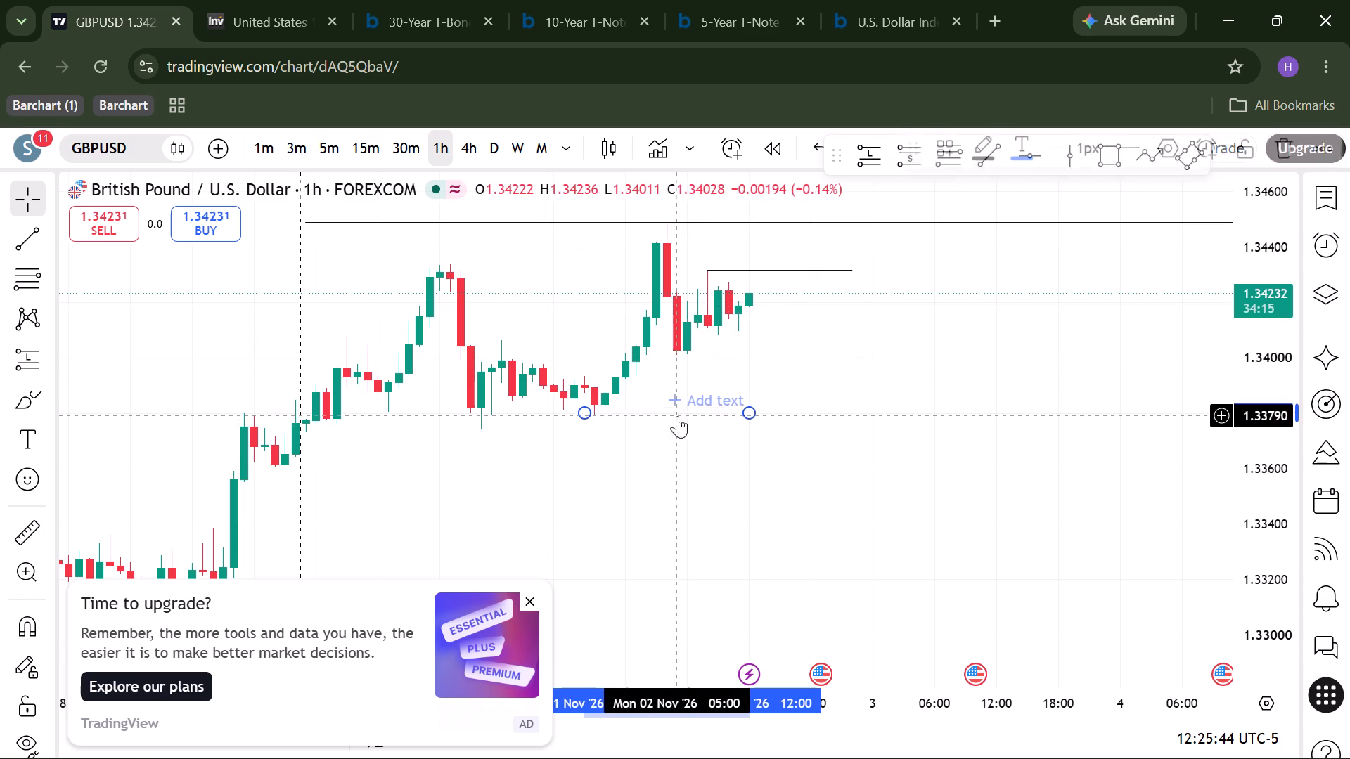
pyautogui.click(732, 431)
pyautogui.click(671, 413)
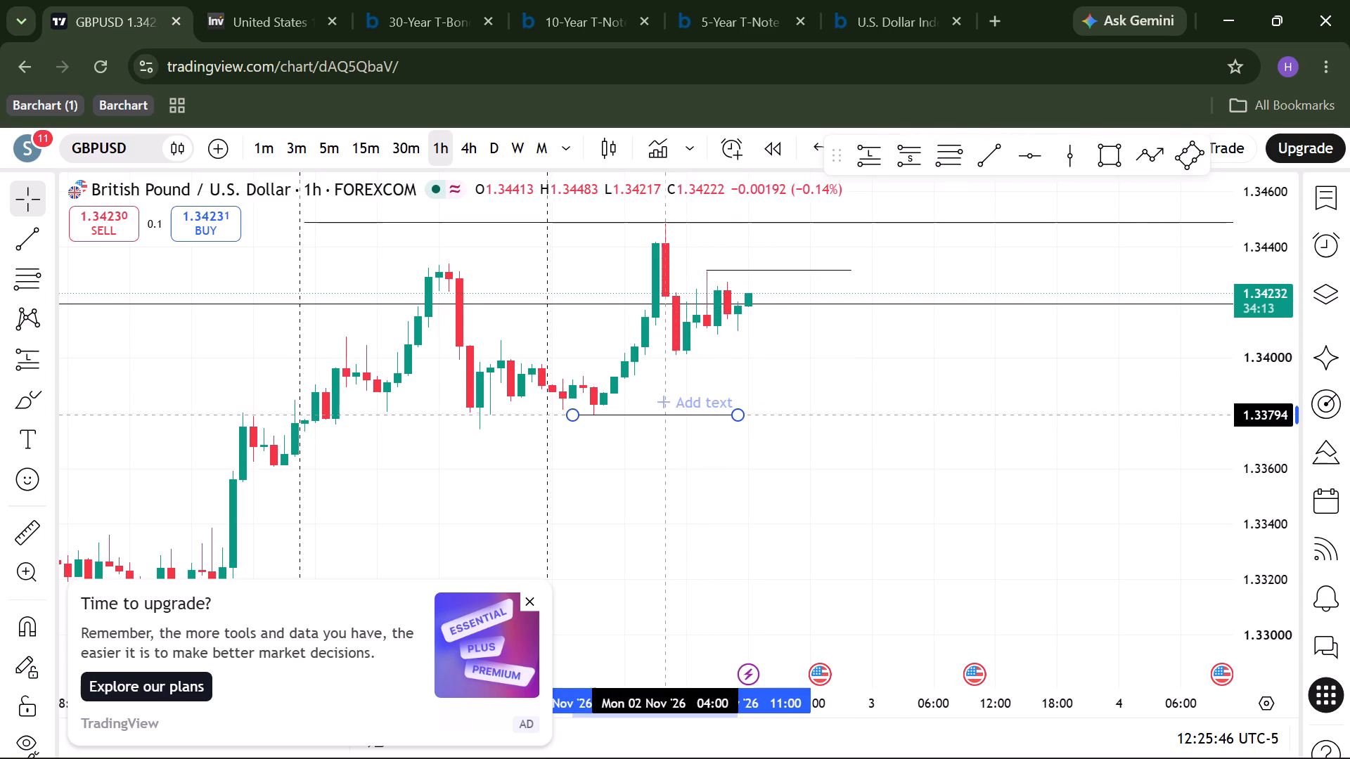
pyautogui.click(745, 413)
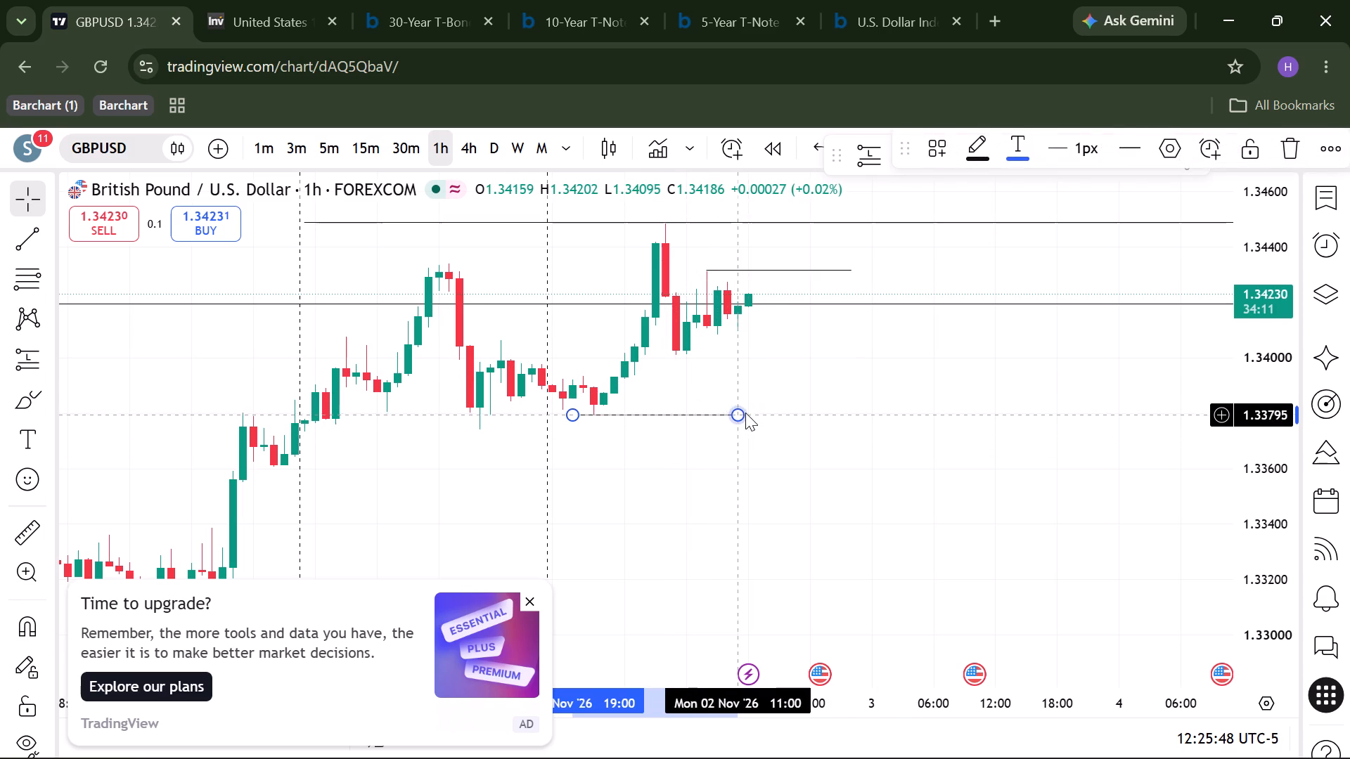
pyautogui.moveTo(741, 413); pyautogui.dragTo(802, 420)
pyautogui.keyDown('shift'); pyautogui.click(802, 420); pyautogui.keyUp('shift')
# Label the GBPUSD line at 1.33795 "should hold for buys".
pyautogui.click(749, 411)
pyautogui.doubleClick(749, 412)
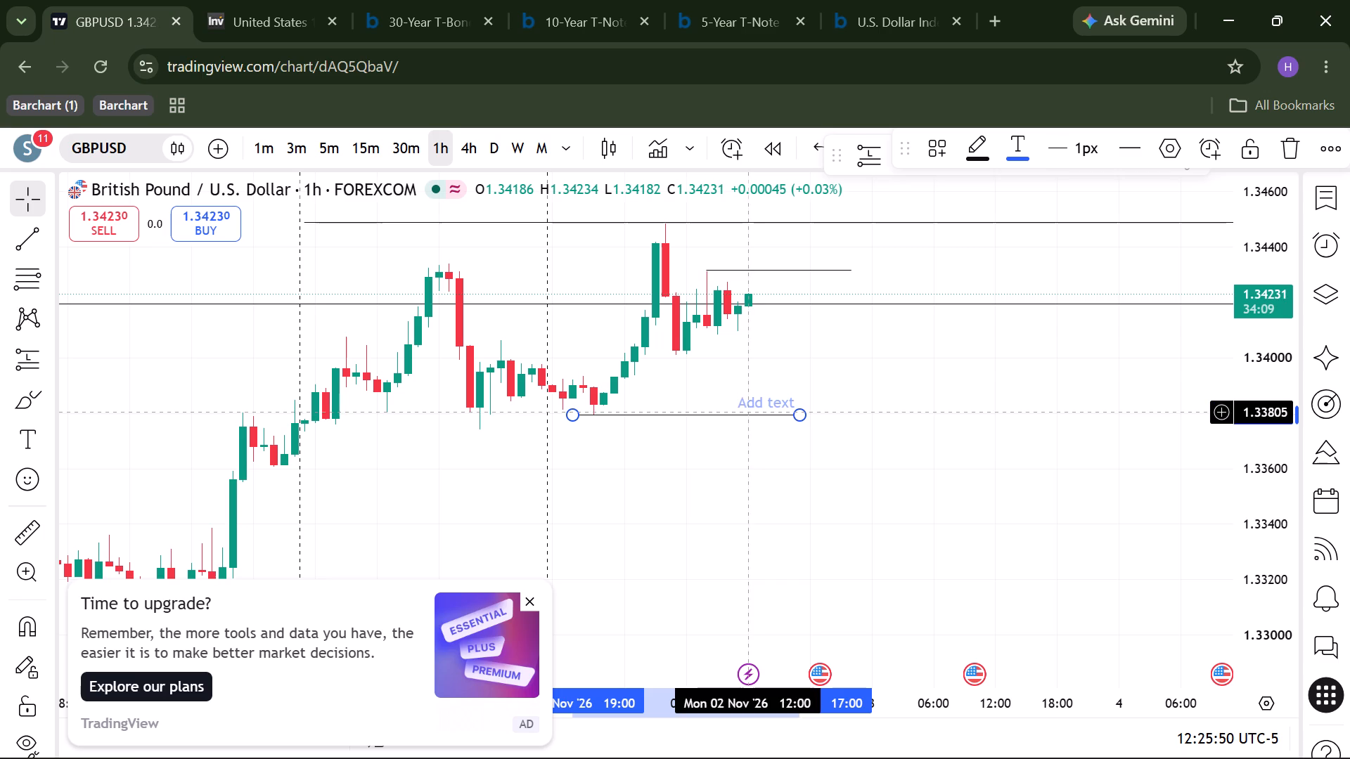
pyautogui.press('BackSpace')
pyautogui.write('should hold for buys')
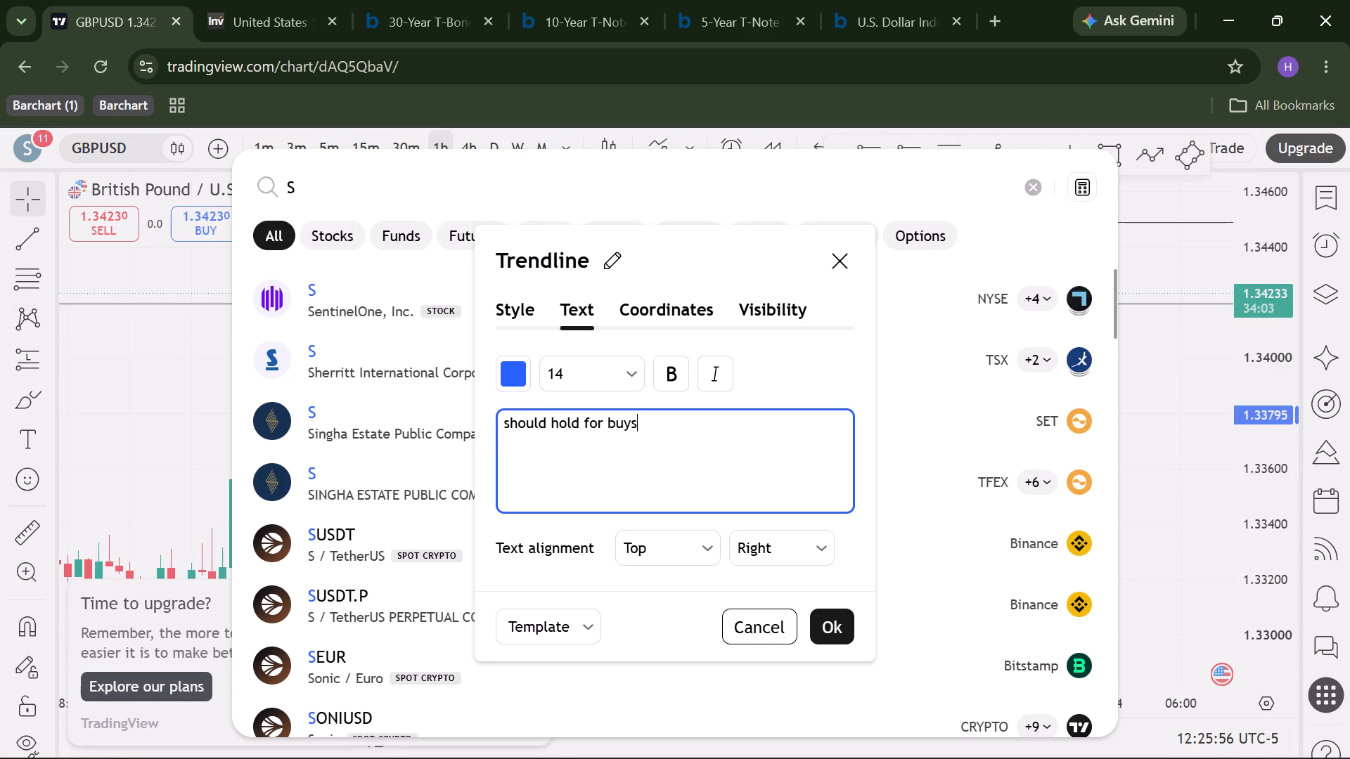
pyautogui.click(818, 620)
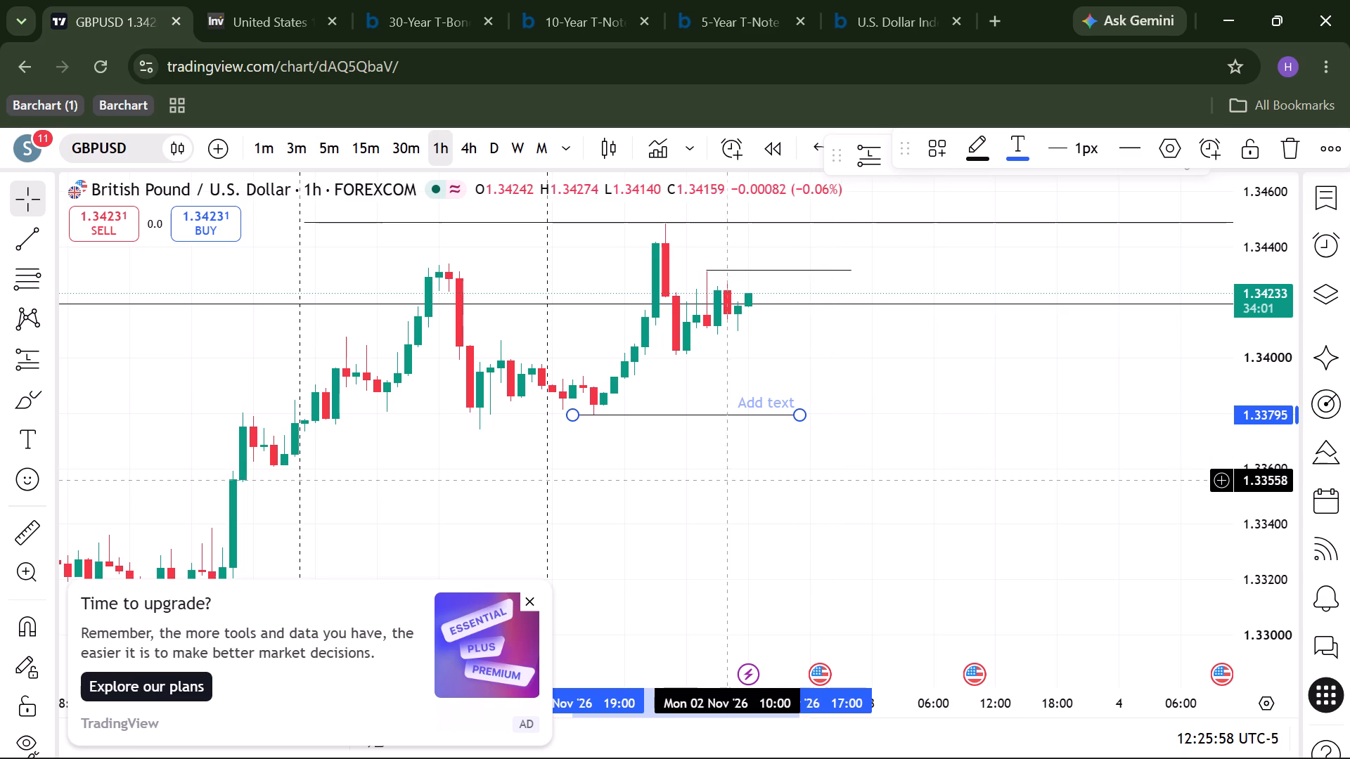
# Dismiss the upgrade advertisement and its follow-up offer, and deselect the labelled GBPUSD line.
pyautogui.click(524, 609)
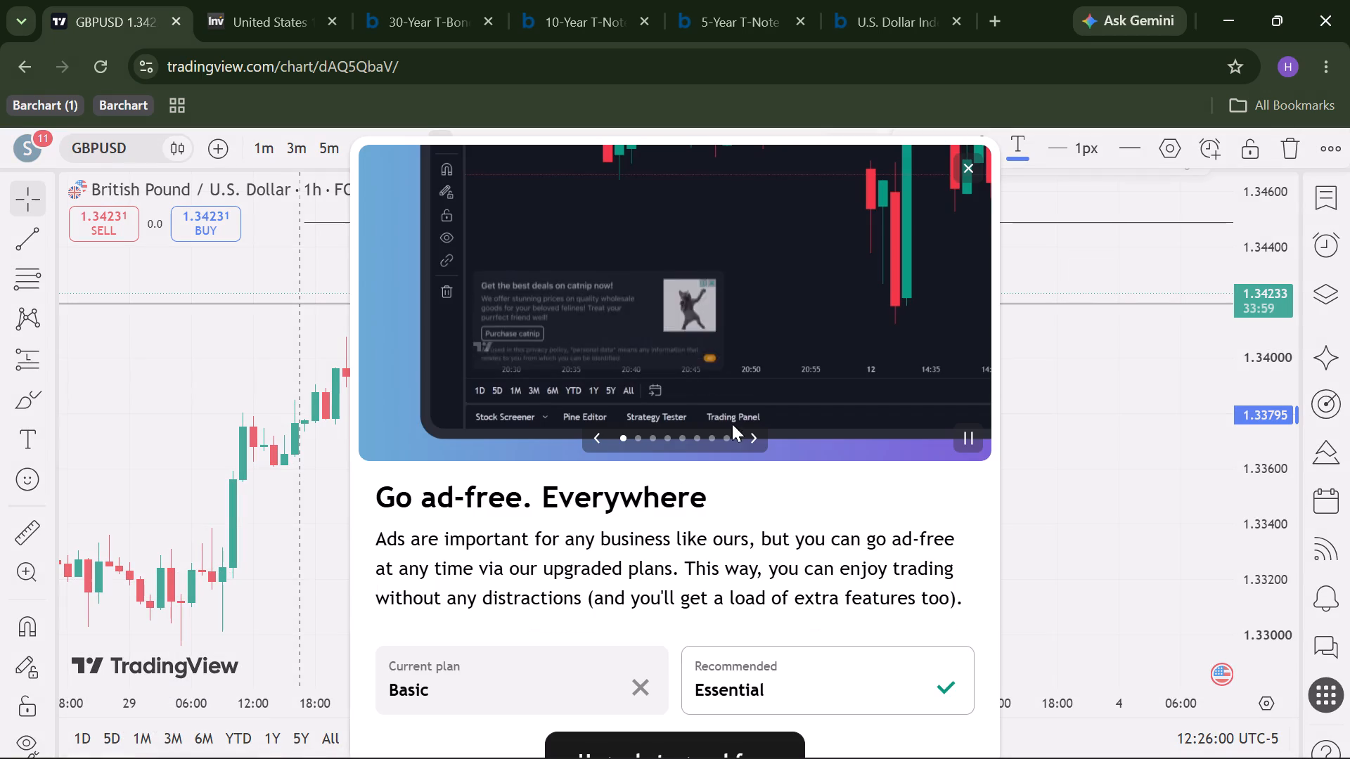
pyautogui.click(965, 167)
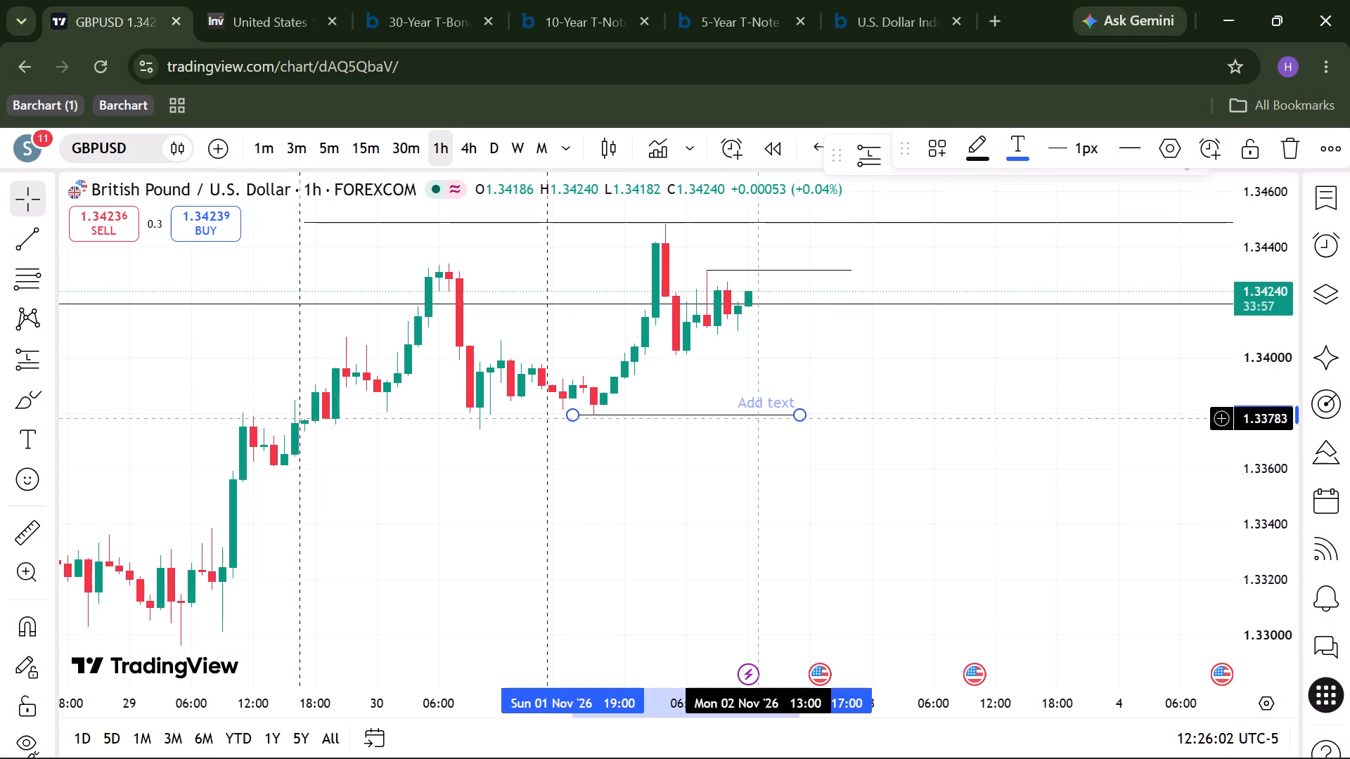
pyautogui.click(756, 420)
pyautogui.click(759, 415)
pyautogui.click(686, 494)
# Examine GBPUSD 1-hour price action over the past several days against the newly marked levels.
pyautogui.scroll(-2, 686, 494)
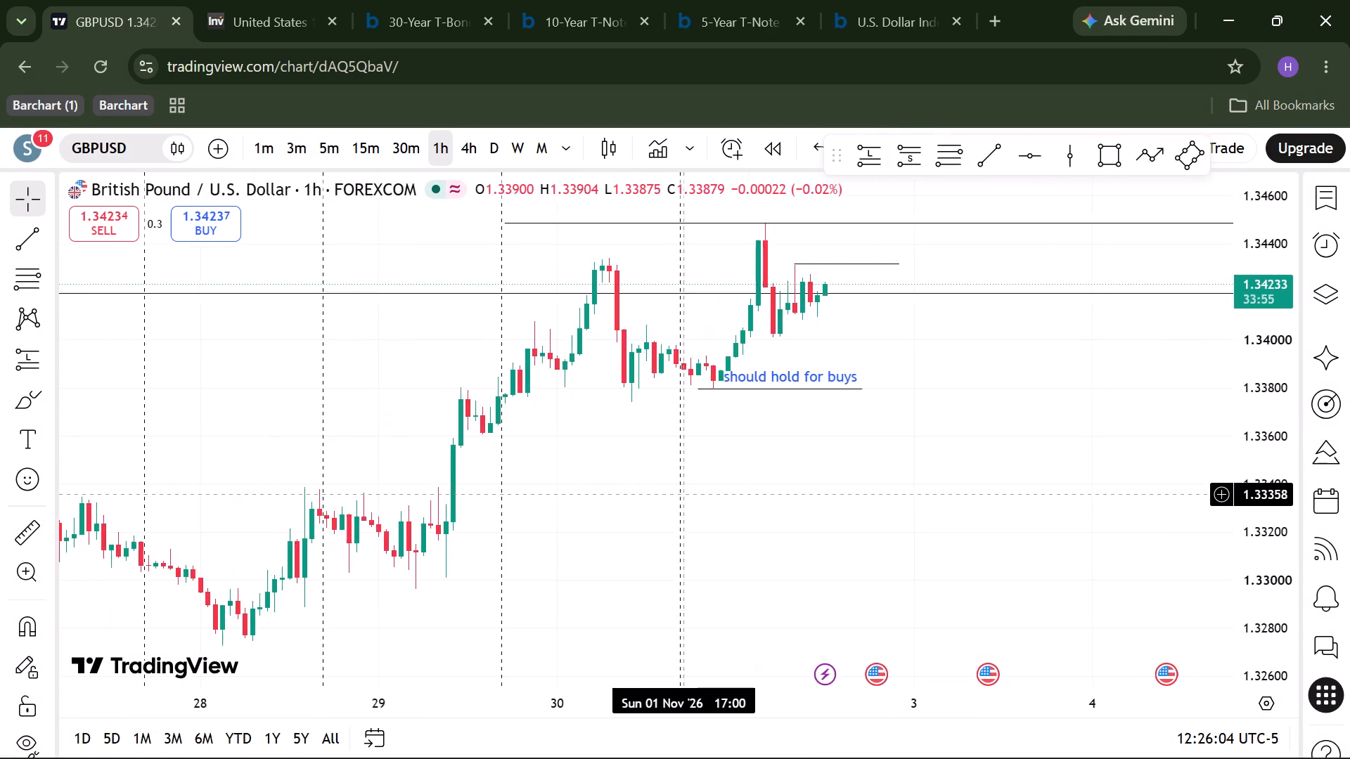
pyautogui.hscroll(-2, 686, 494)
pyautogui.scroll(-2, 686, 494)
pyautogui.hscroll(-1, 686, 494)
pyautogui.scroll(-1, 686, 494)
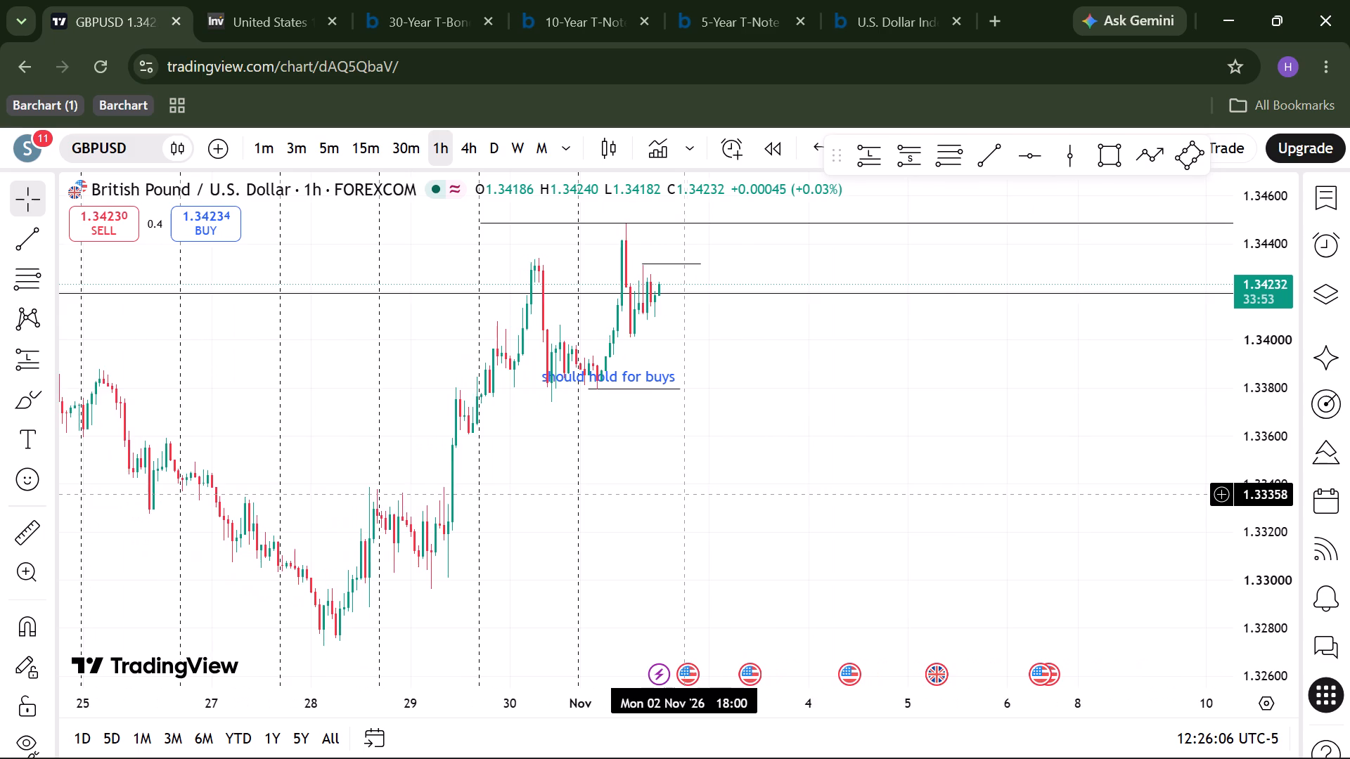
pyautogui.scroll(6, 686, 494)
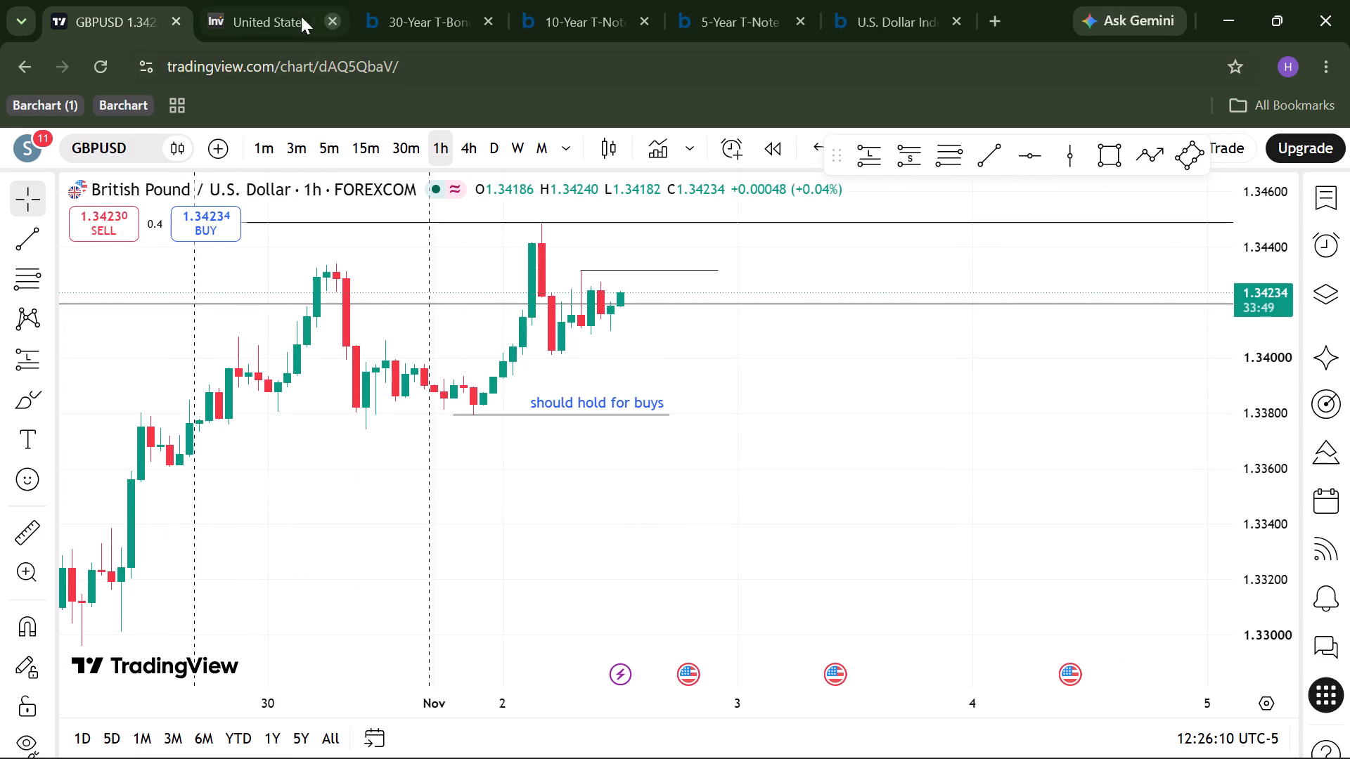
# Switch to the EURUSD chart and set it to the 1-hour timeframe.
pyautogui.hotkey('alt', 'Tab')
pyautogui.scroll(-1, 771, 546)
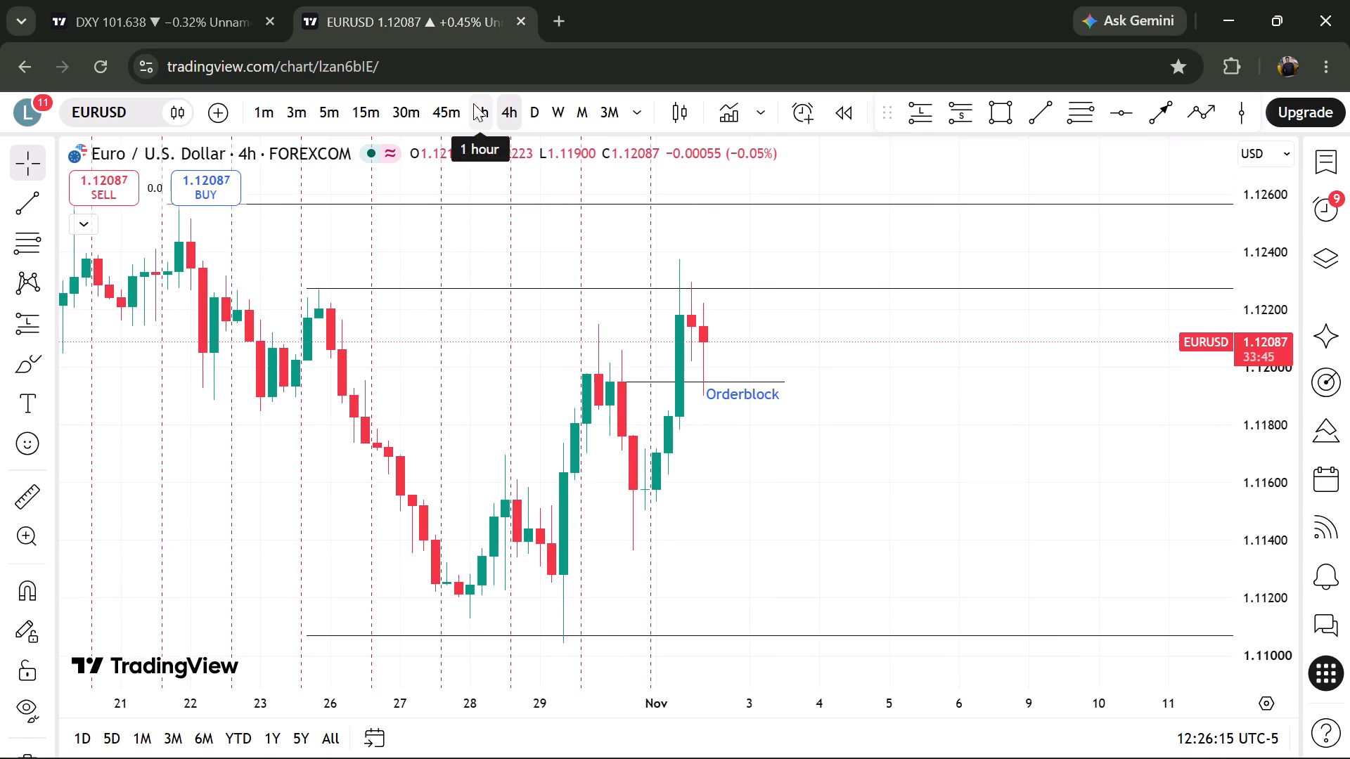
pyautogui.click(472, 104)
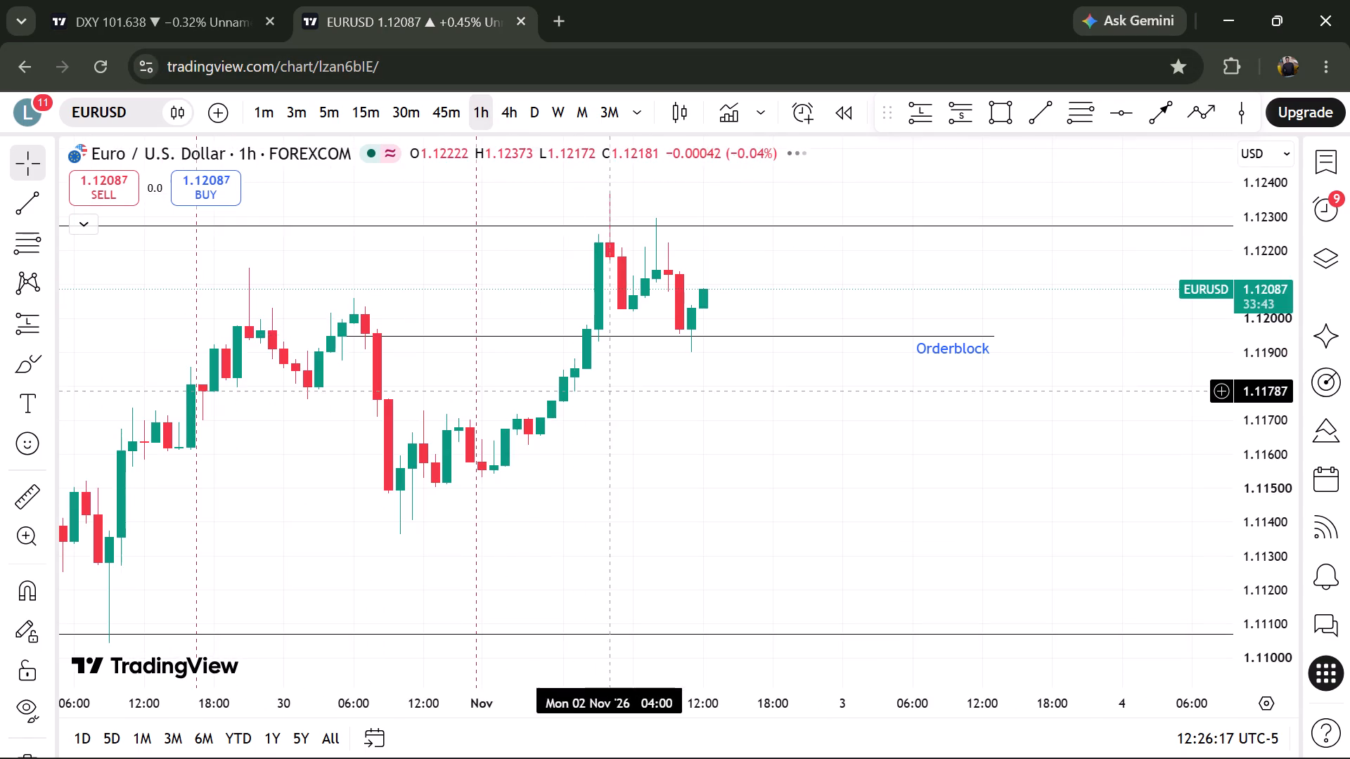
pyautogui.scroll(1, 614, 390)
pyautogui.scroll(-1, 614, 390)
pyautogui.hscroll(-1, 614, 390)
pyautogui.scroll(-1, 614, 390)
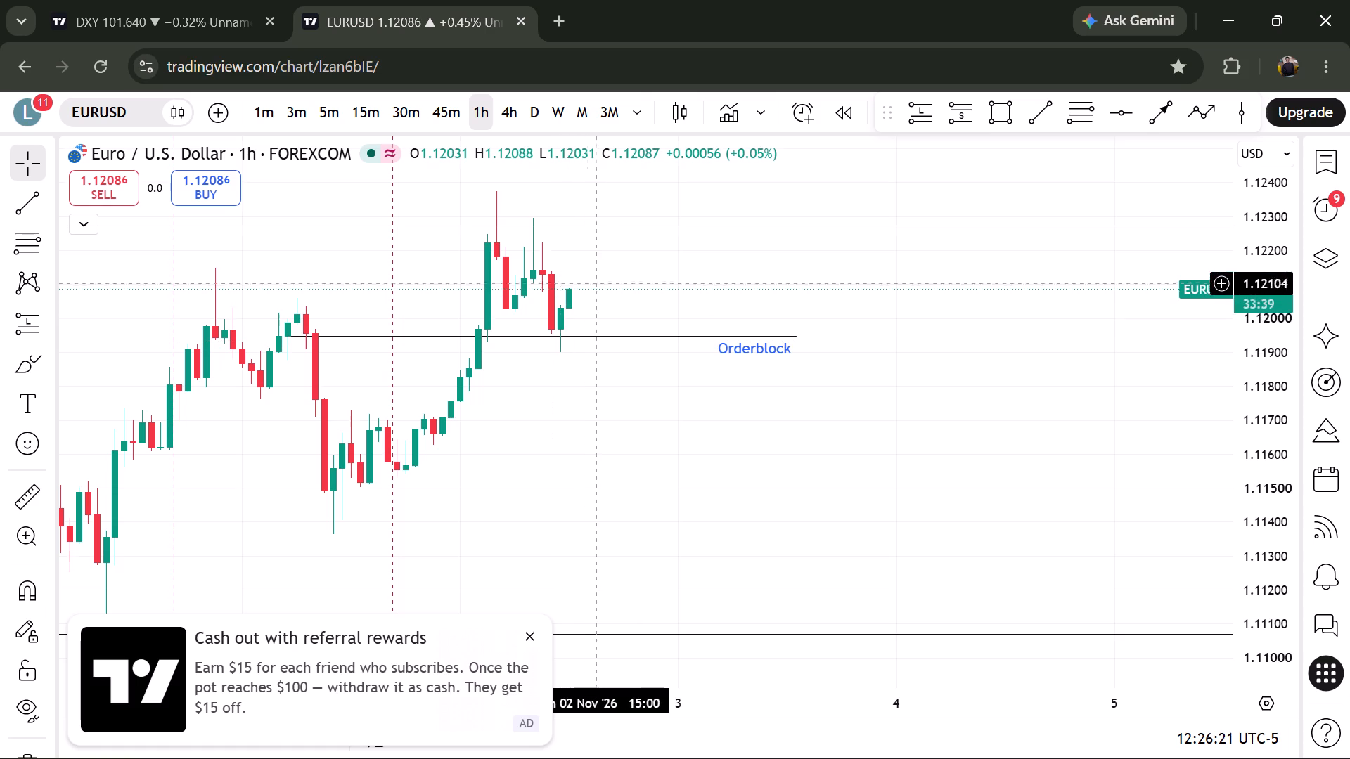
# Draw a EURUSD horizontal line at about 1.11625 from just below the small candles before the rally to 2 November 22:00.
pyautogui.click(1056, 112)
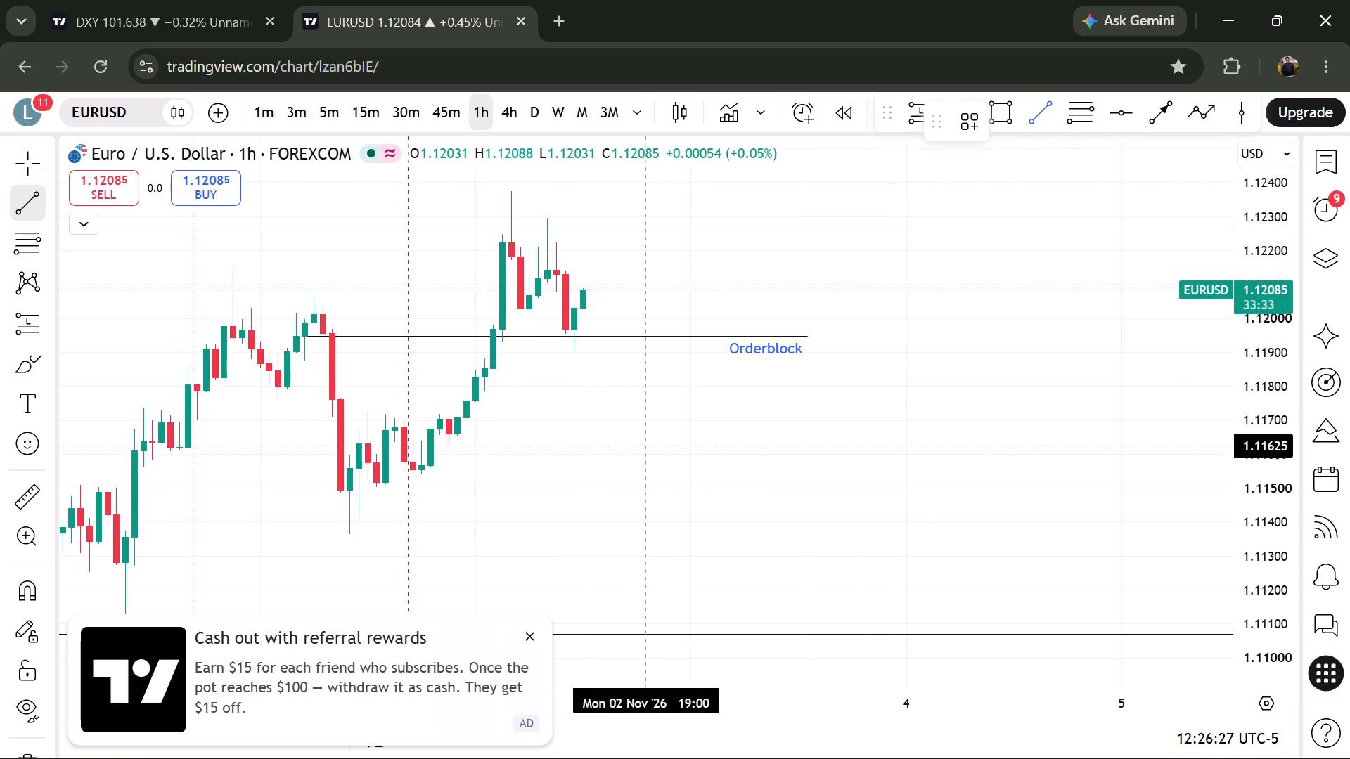
pyautogui.moveTo(673, 445); pyautogui.dragTo(454, 472)
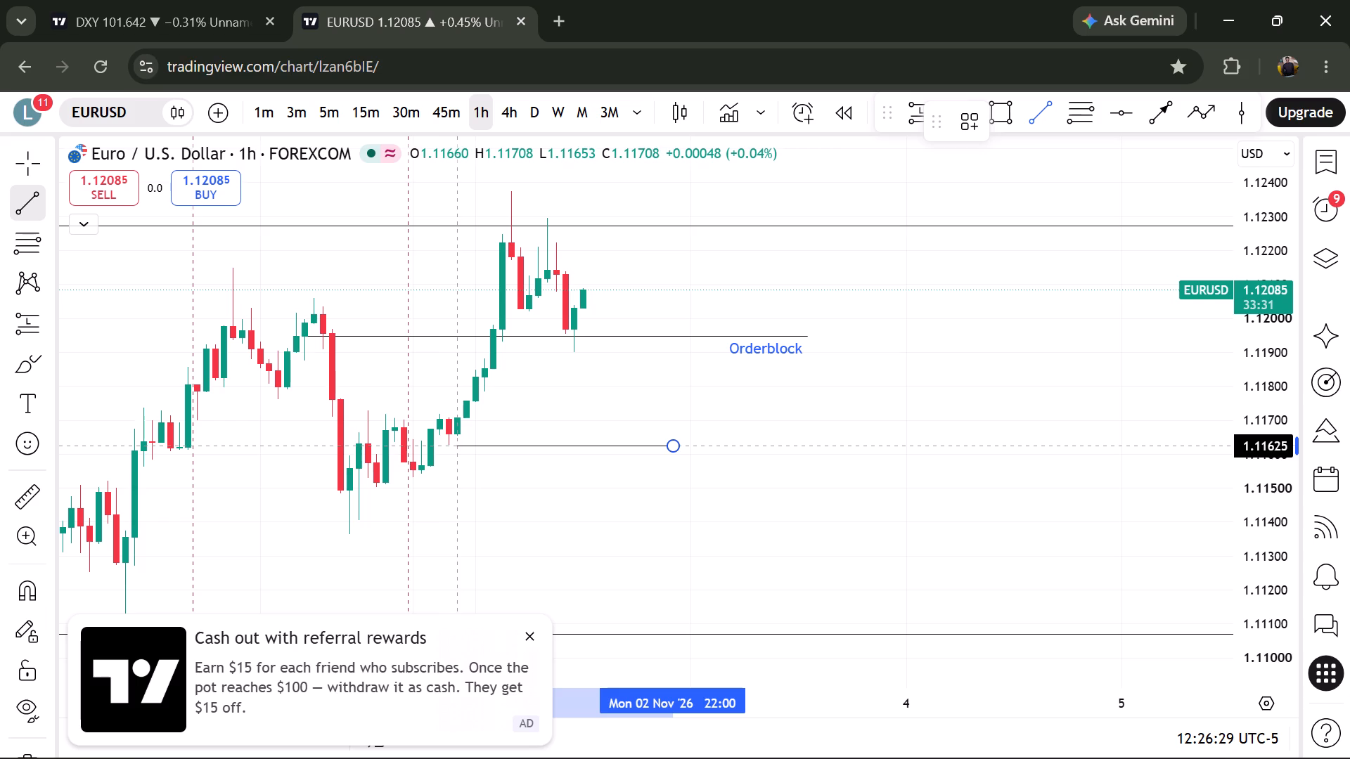
pyautogui.moveTo(454, 472); pyautogui.dragTo(451, 472)
pyautogui.keyDown('shift'); pyautogui.click(451, 472); pyautogui.keyUp('shift')
pyautogui.moveTo(559, 494); pyautogui.dragTo(570, 493)
# Add a text label beginning with "Should" to the EURUSD line at 1.11625.
pyautogui.click(657, 446)
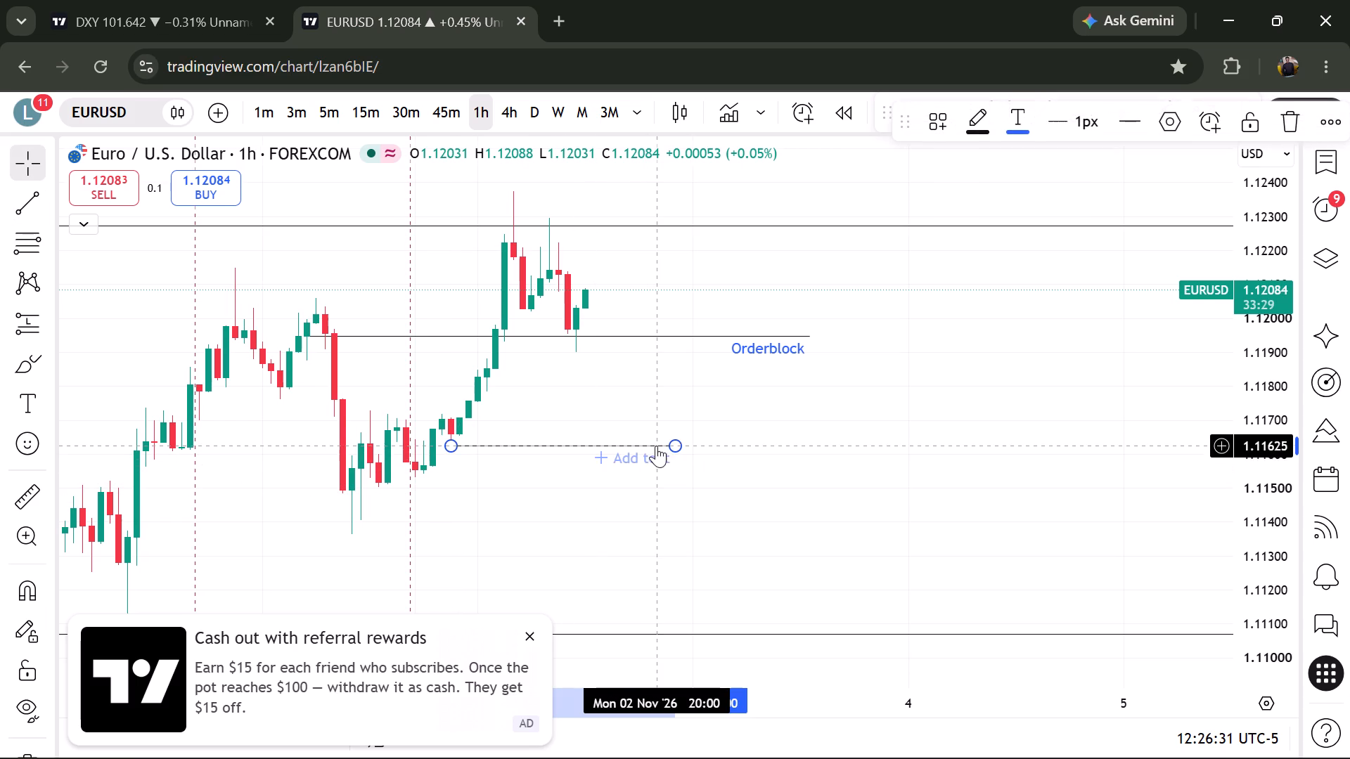
pyautogui.click(651, 451)
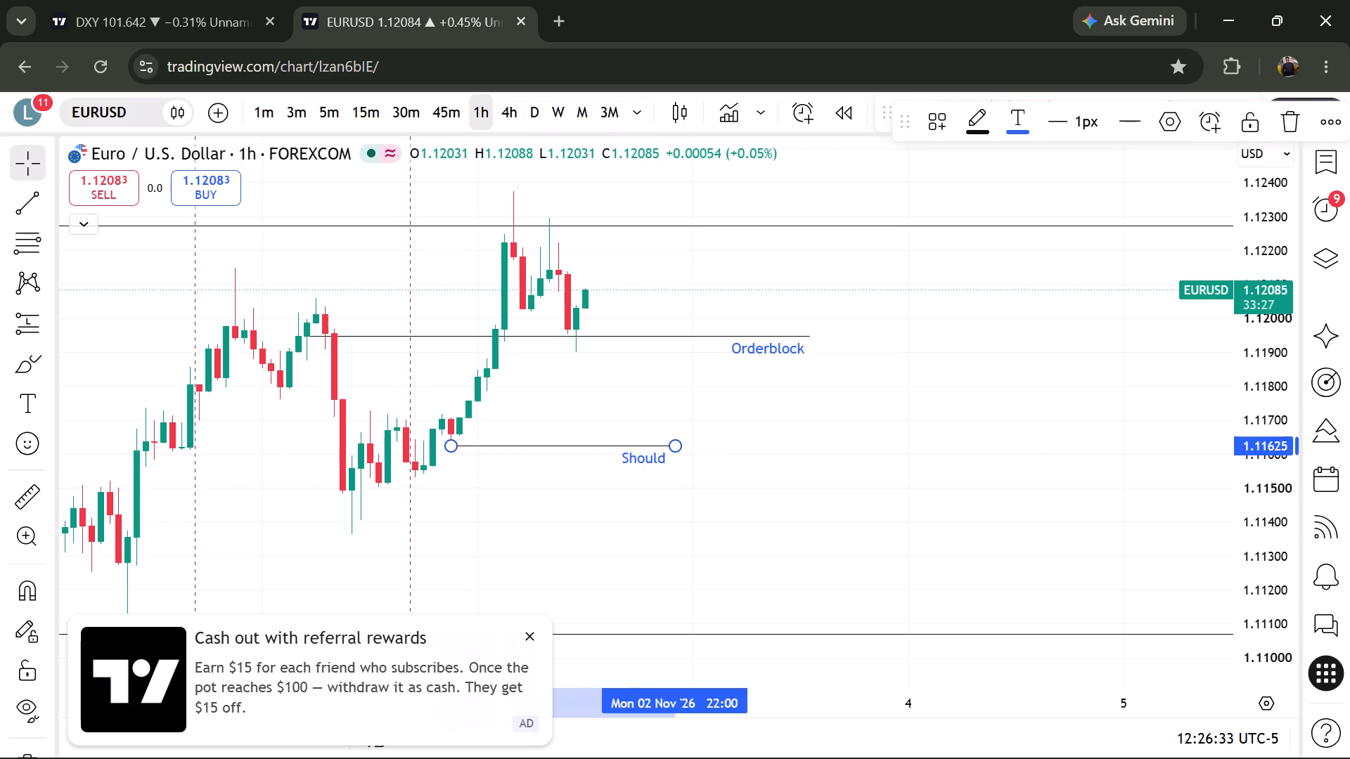
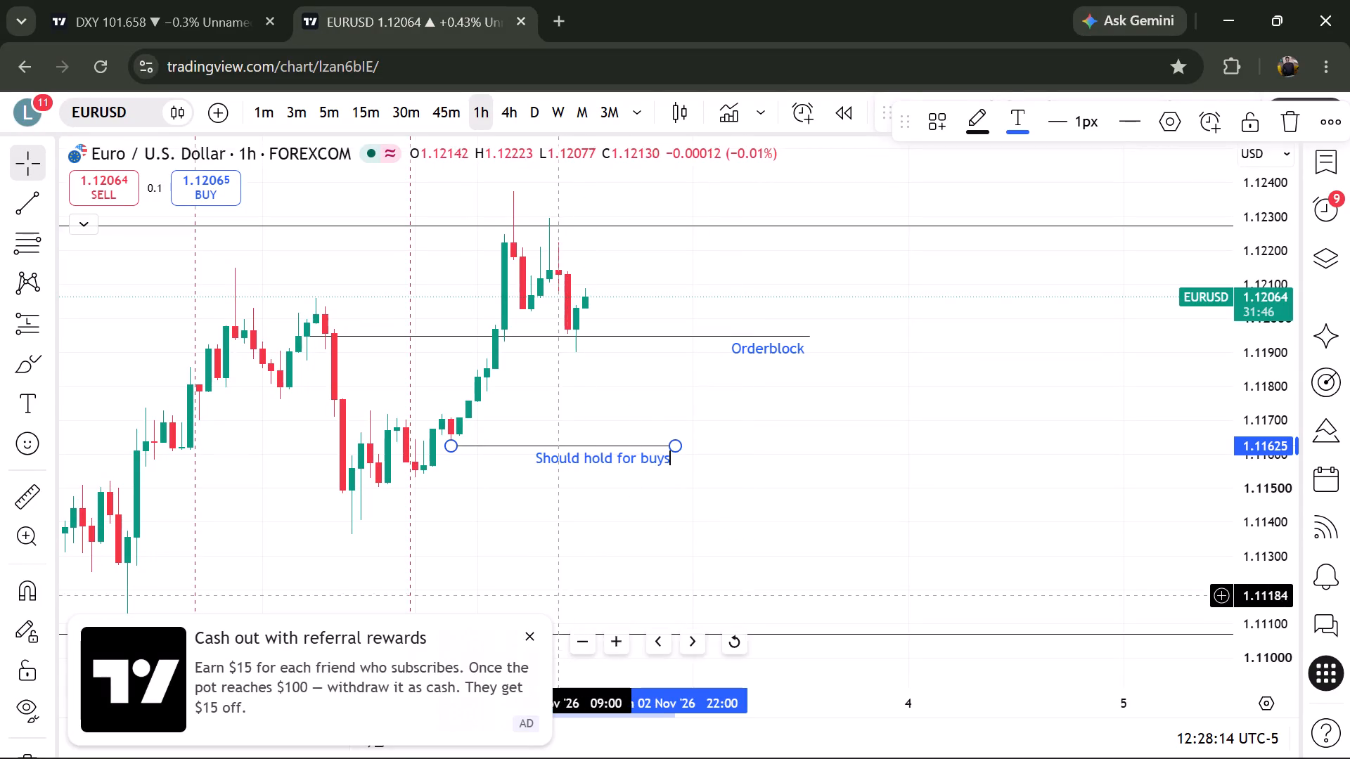
# Examine the EURUSD 1-hour chart back to mid-October against the marked levels and the "Should hold for buys" line.
pyautogui.click(534, 628)
pyautogui.scroll(-1, 762, 519)
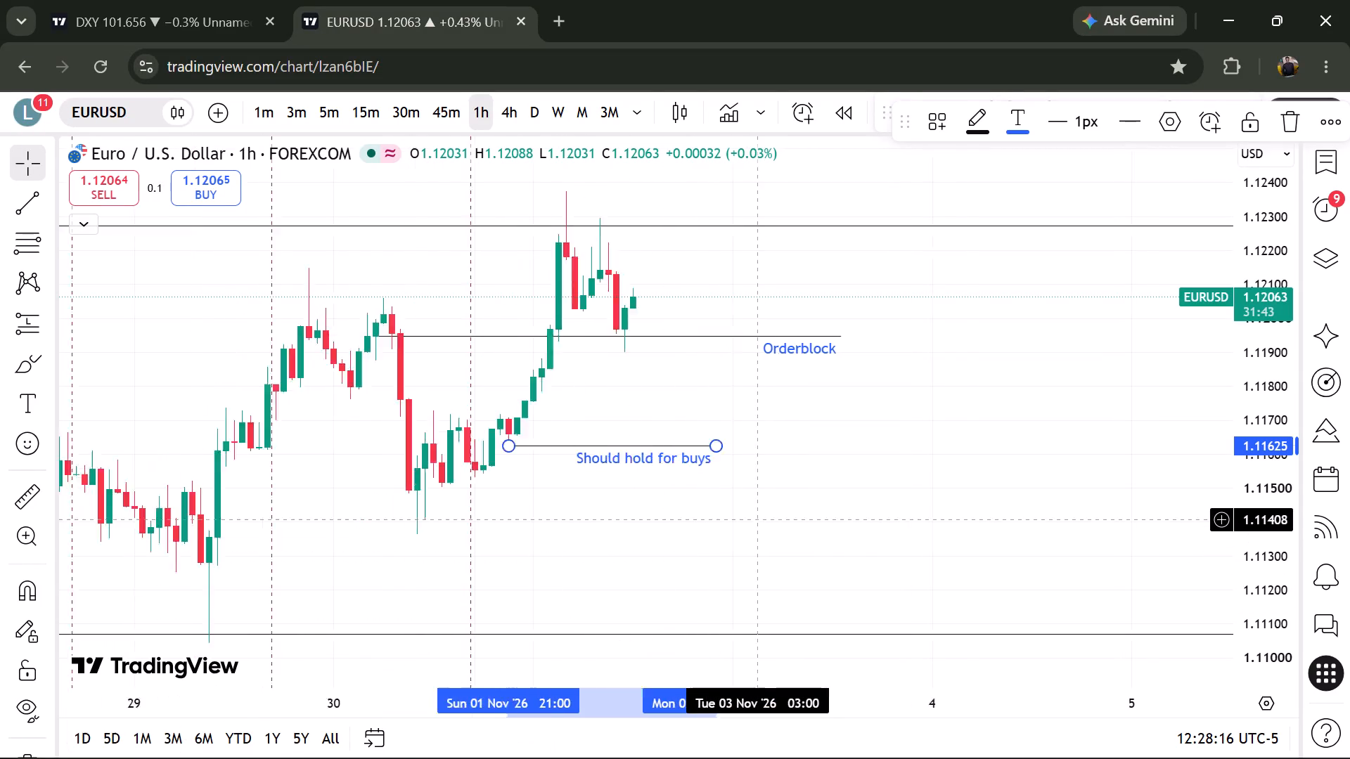
pyautogui.scroll(-5, 762, 519)
pyautogui.hscroll(-1, 762, 519)
pyautogui.scroll(-1, 762, 519)
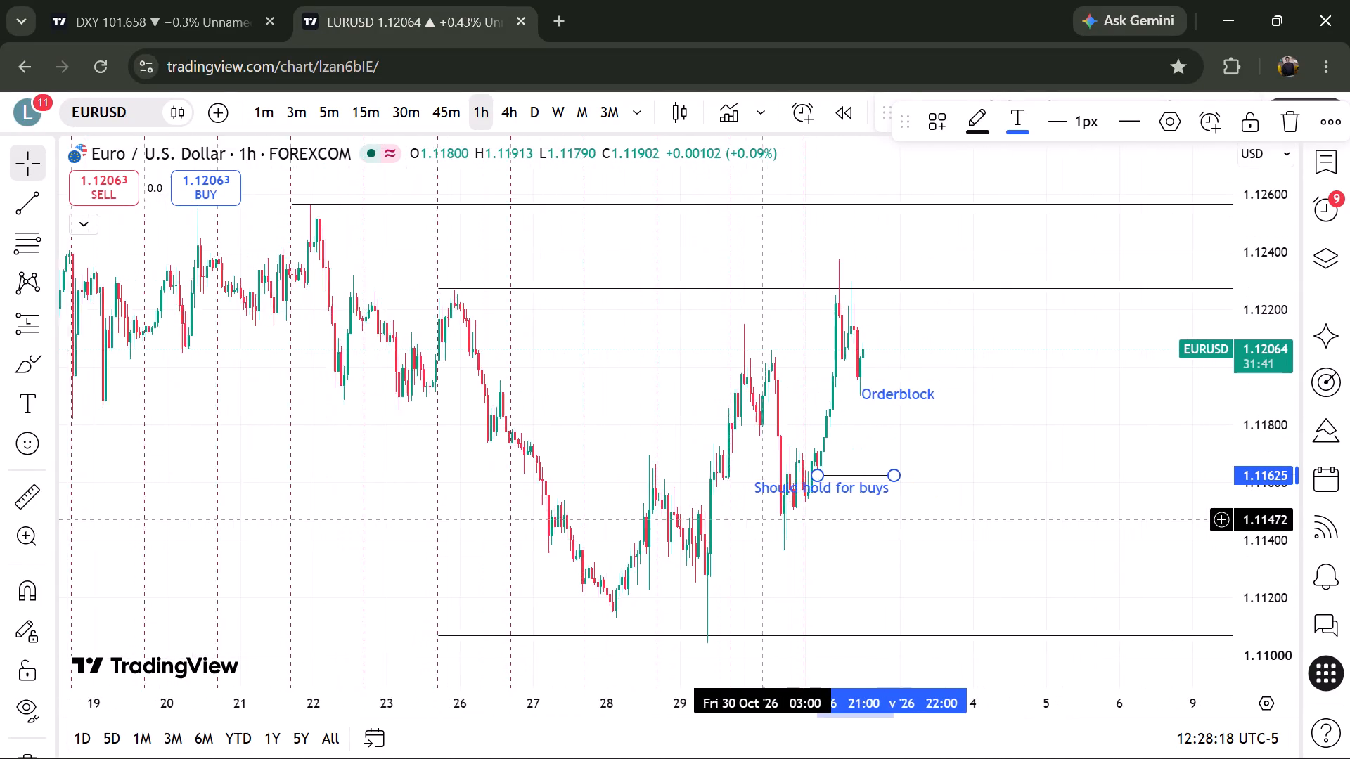
pyautogui.scroll(-1, 762, 519)
pyautogui.hscroll(-2, 762, 519)
pyautogui.click(846, 547)
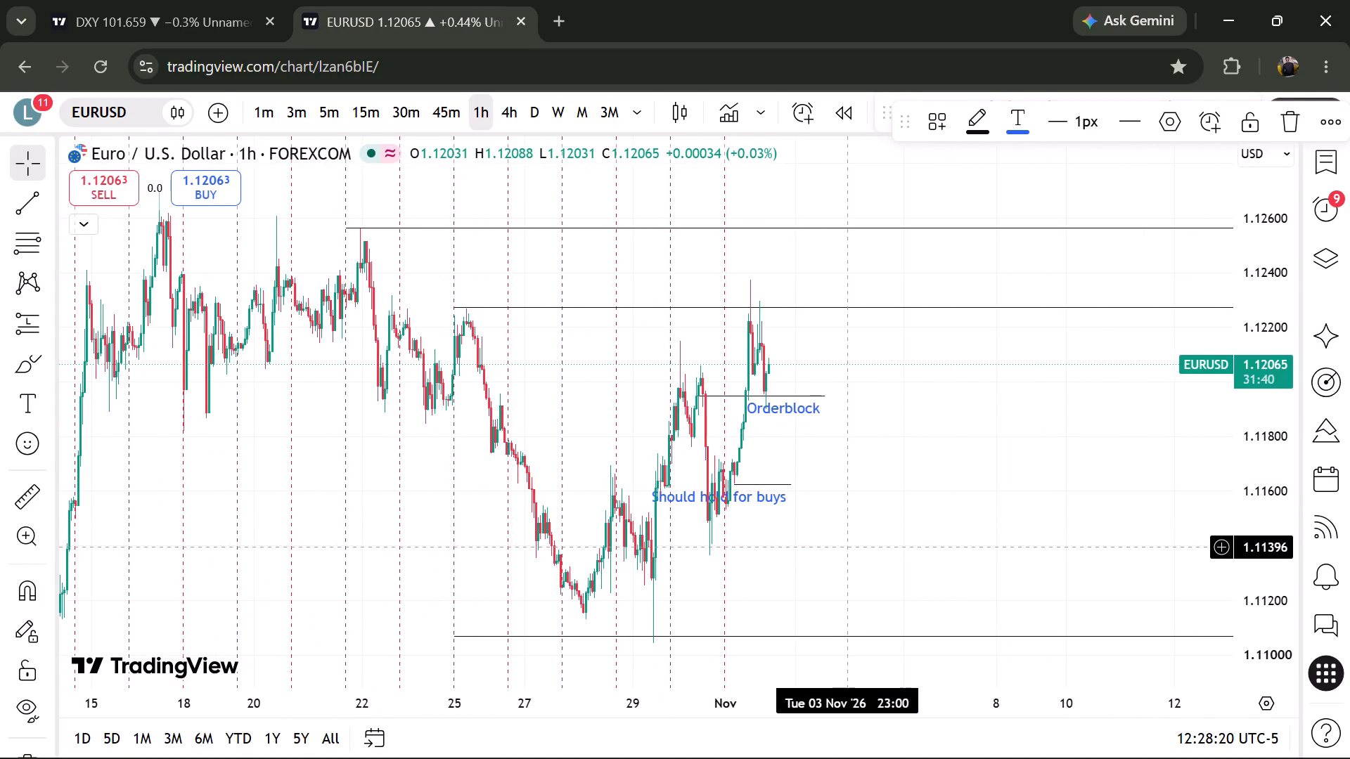
# Create a EURUSD price-crossing alert at 1.12296, at the second 2 November peak just above the nearby horizontal level.
pyautogui.scroll(3, 846, 547)
pyautogui.scroll(1, 694, 424)
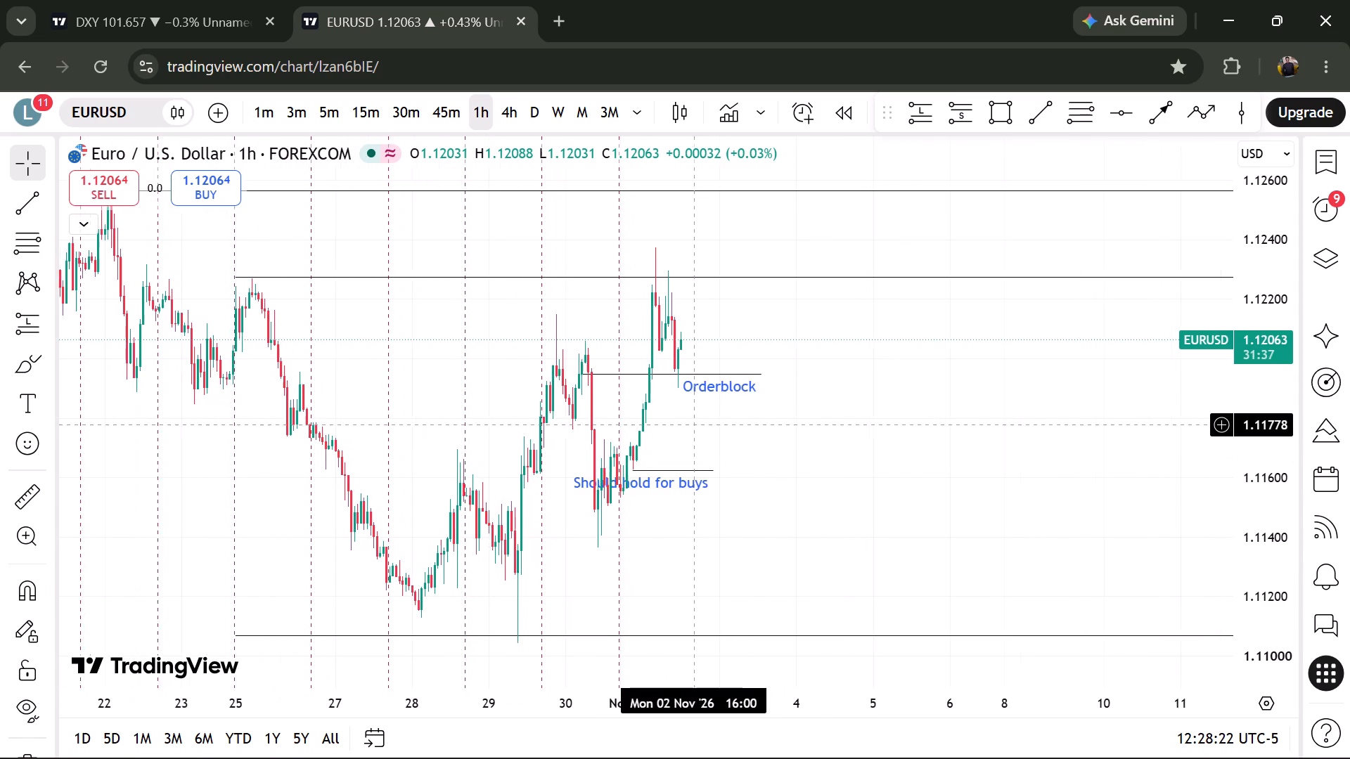
pyautogui.scroll(1, 694, 424)
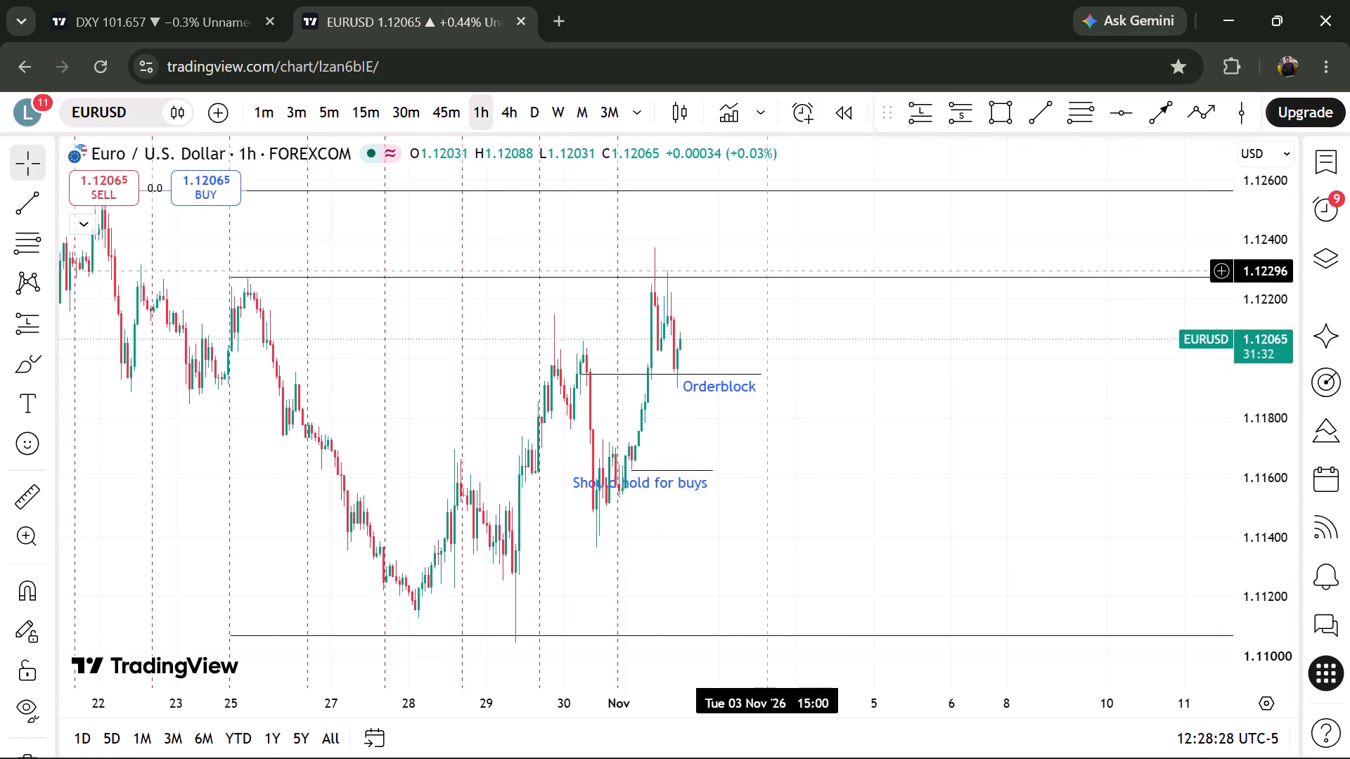
pyautogui.hotkey('alt', 'a')
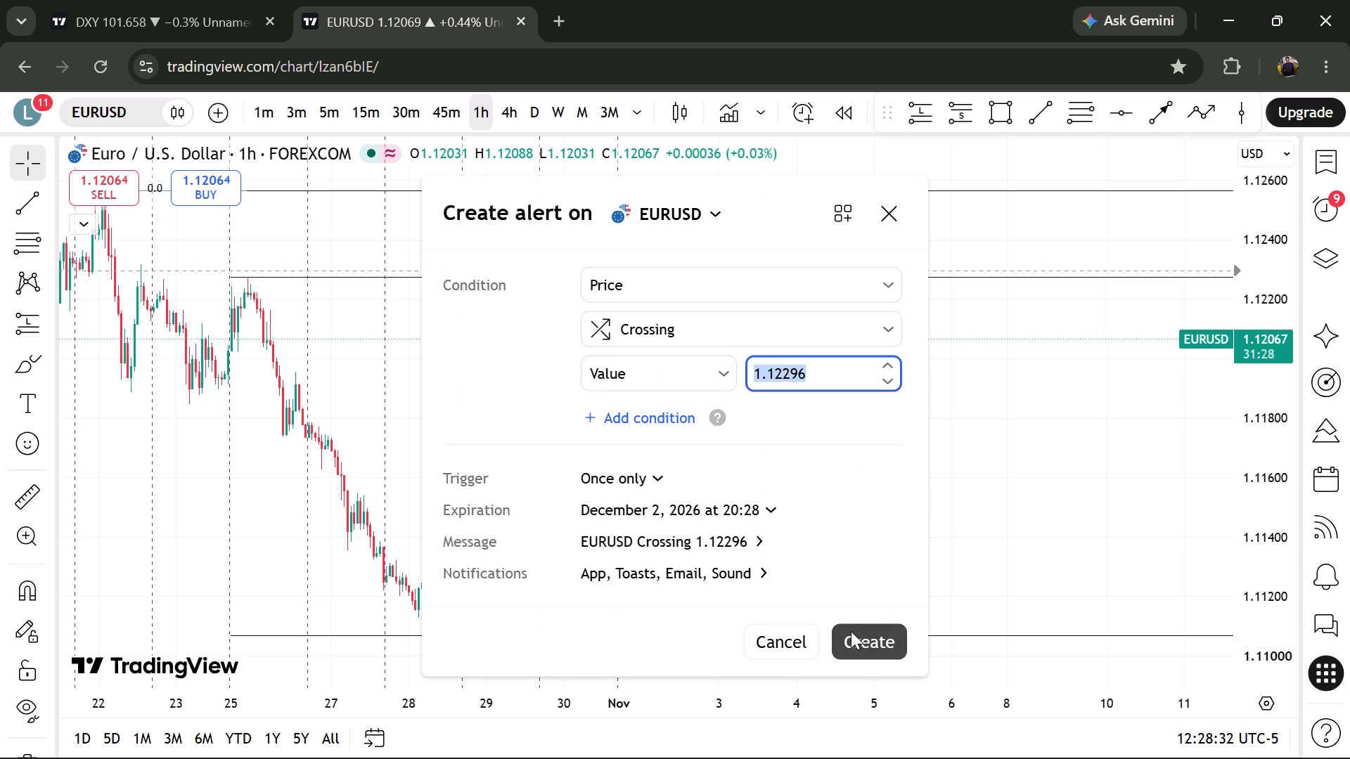
pyautogui.click(874, 648)
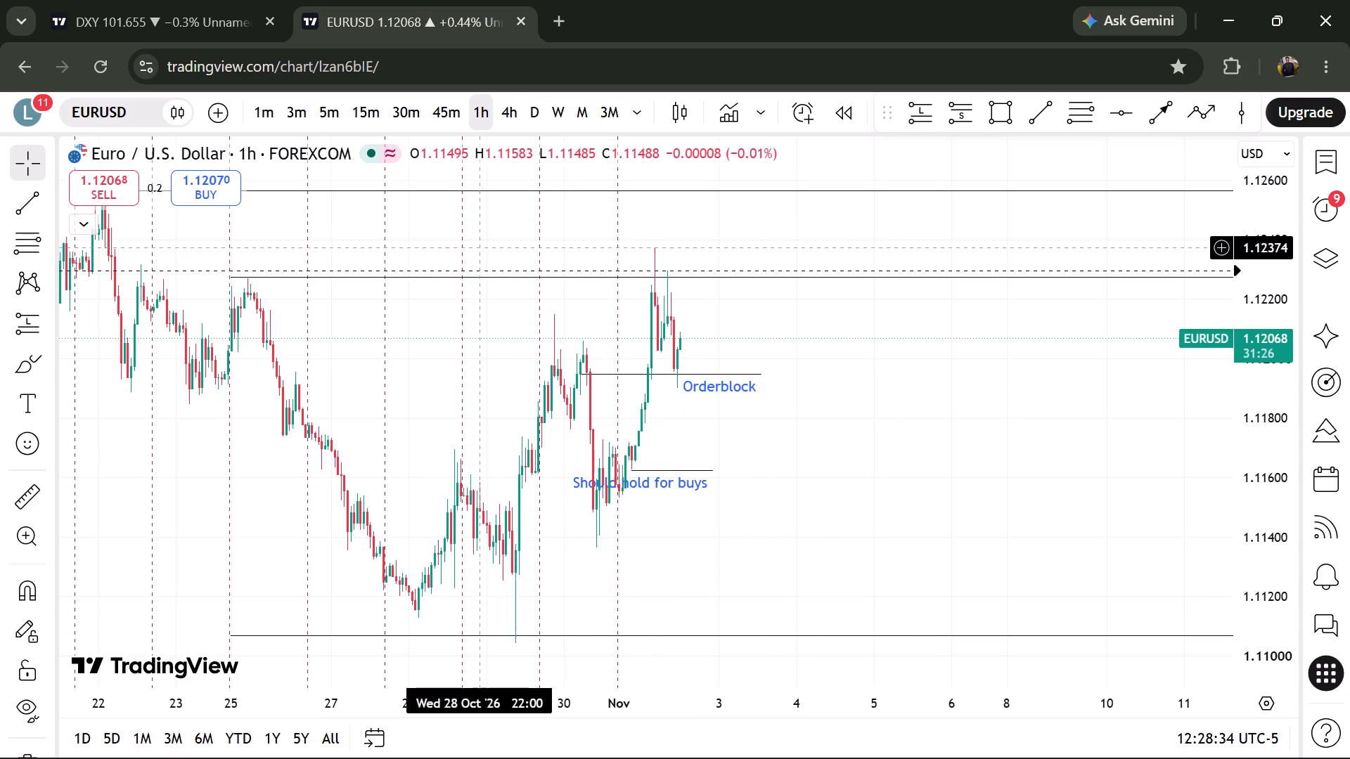
# Set the U.S. Dollar Index chart to 1-hour and create a price-crossing alert at about 101.42, just below the 2 November low.
pyautogui.click(105, 0)
pyautogui.click(485, 112)
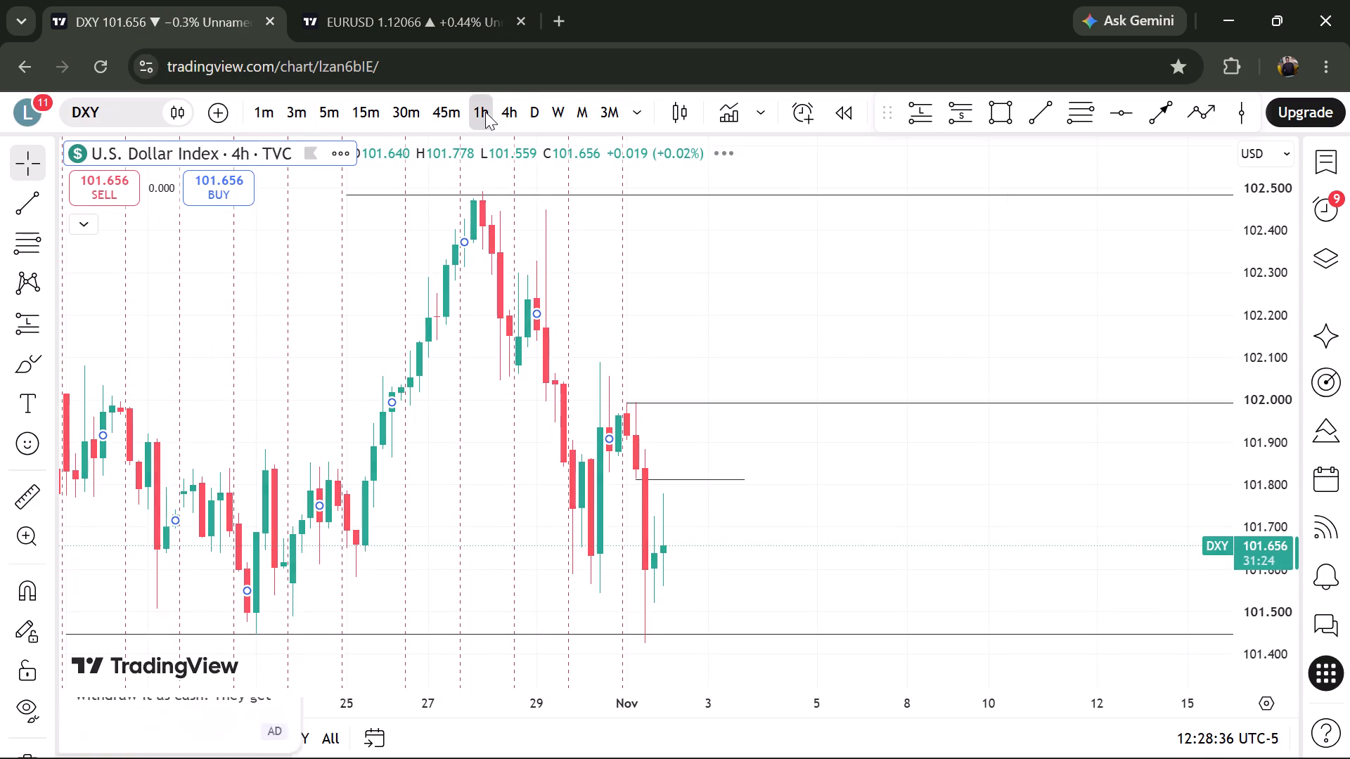
pyautogui.scroll(-5, 679, 560)
pyautogui.scroll(1, 679, 560)
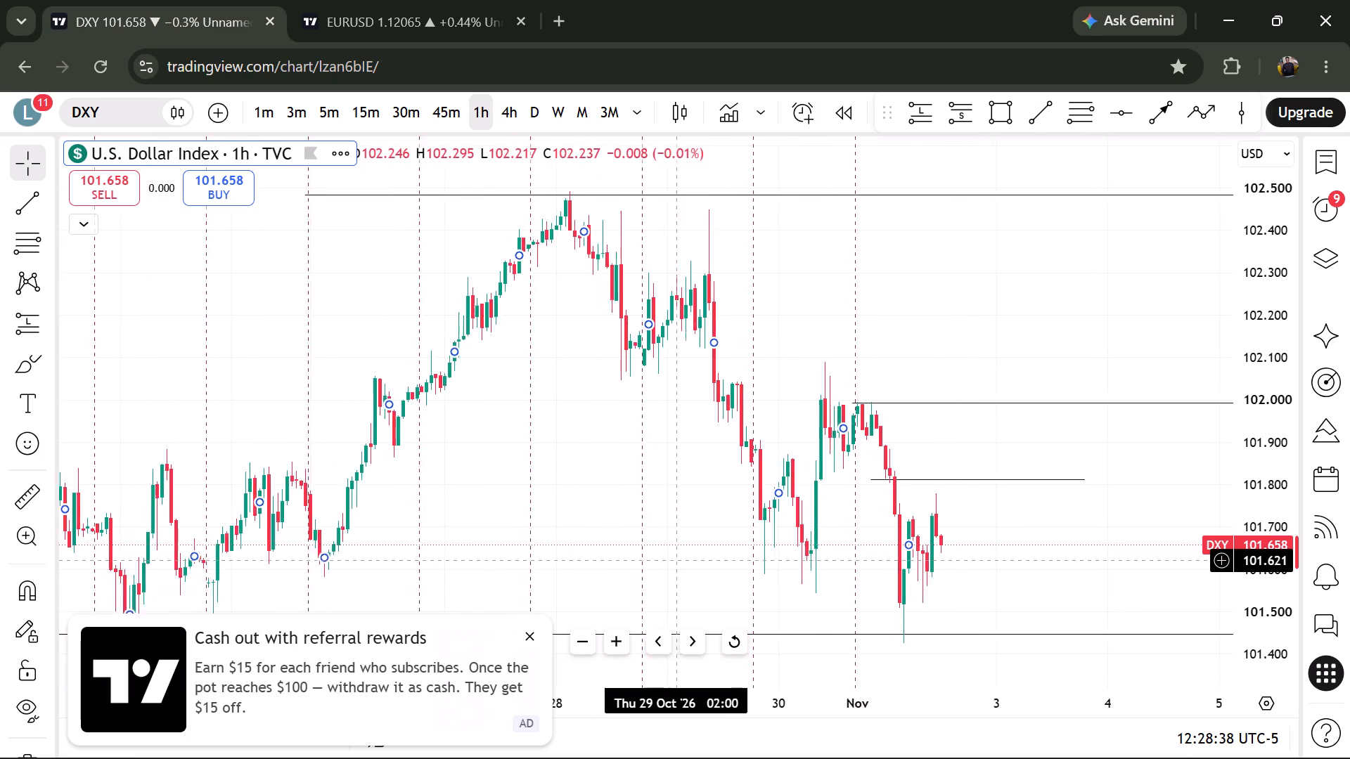
pyautogui.scroll(1, 679, 560)
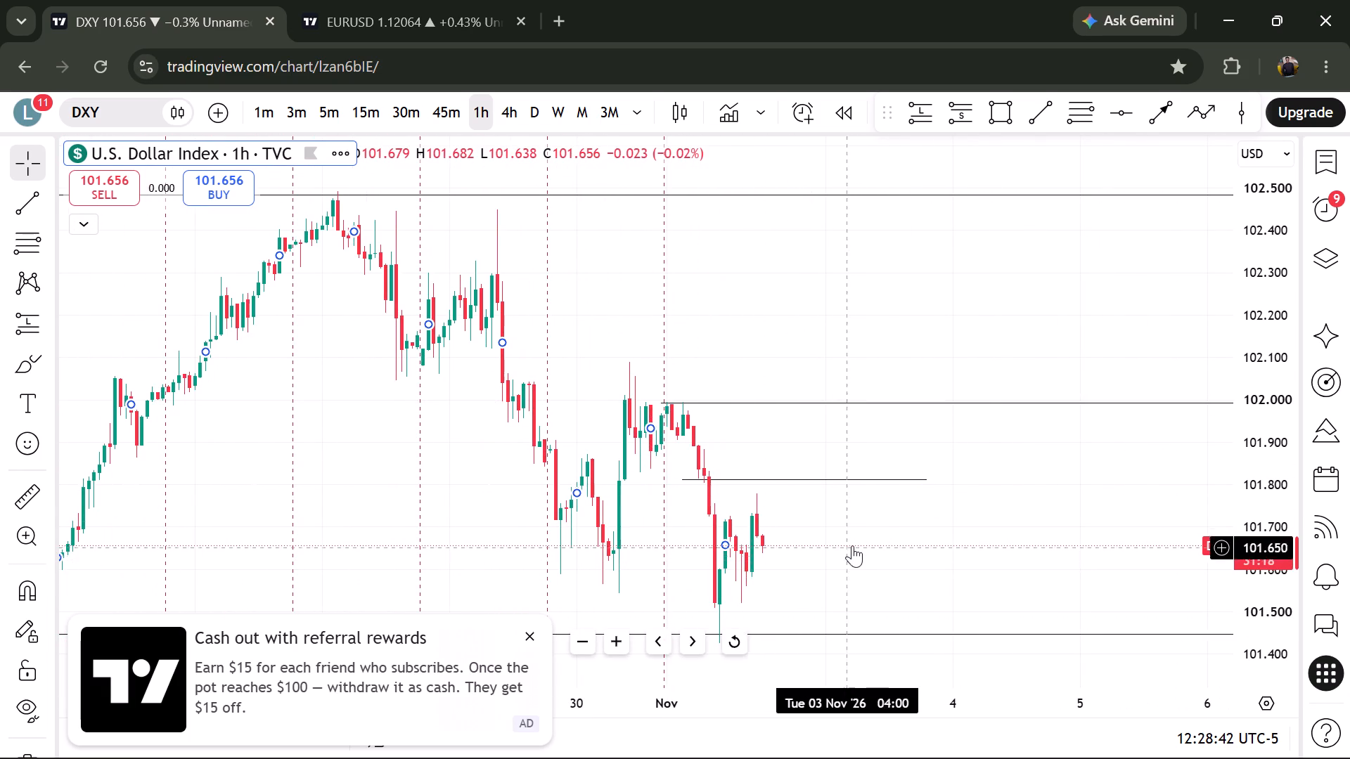
pyautogui.scroll(-1, 852, 545)
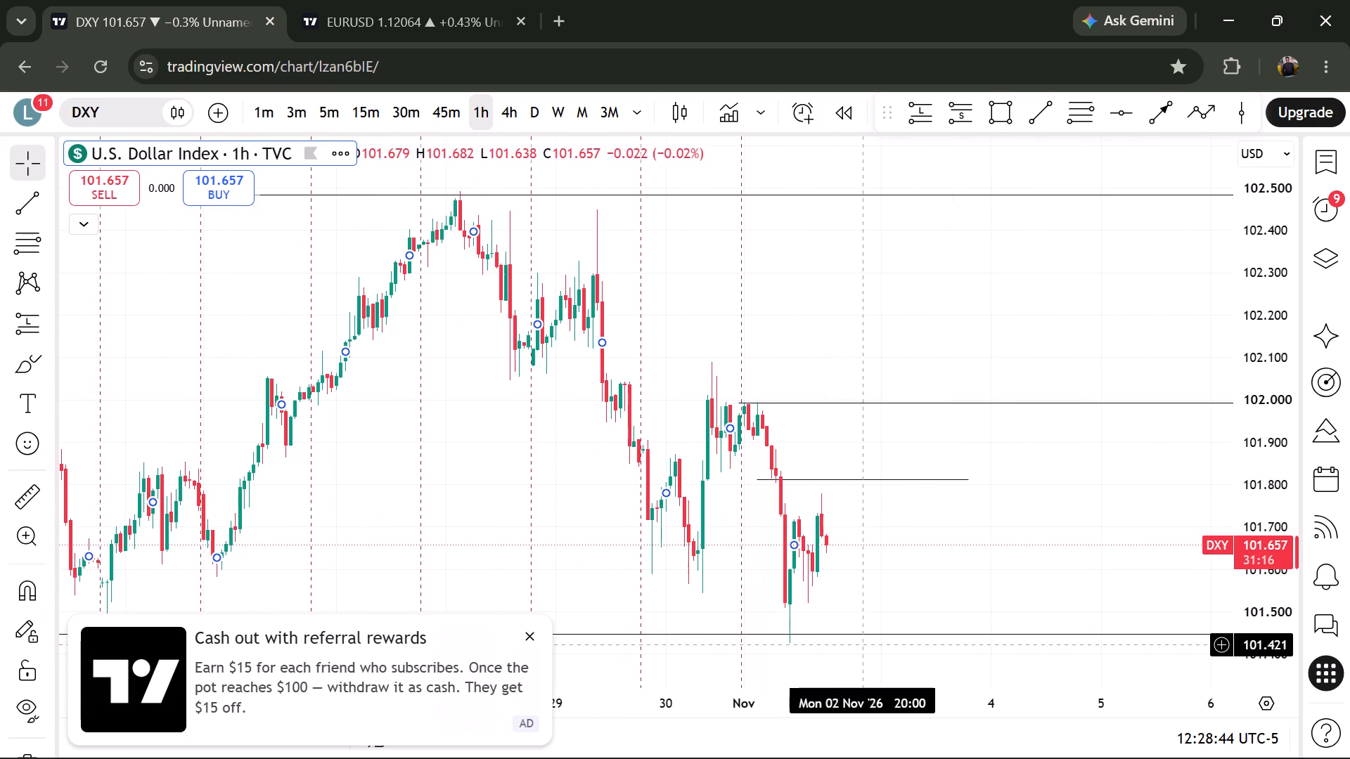
pyautogui.hotkey('alt', 'a')
pyautogui.click(856, 643)
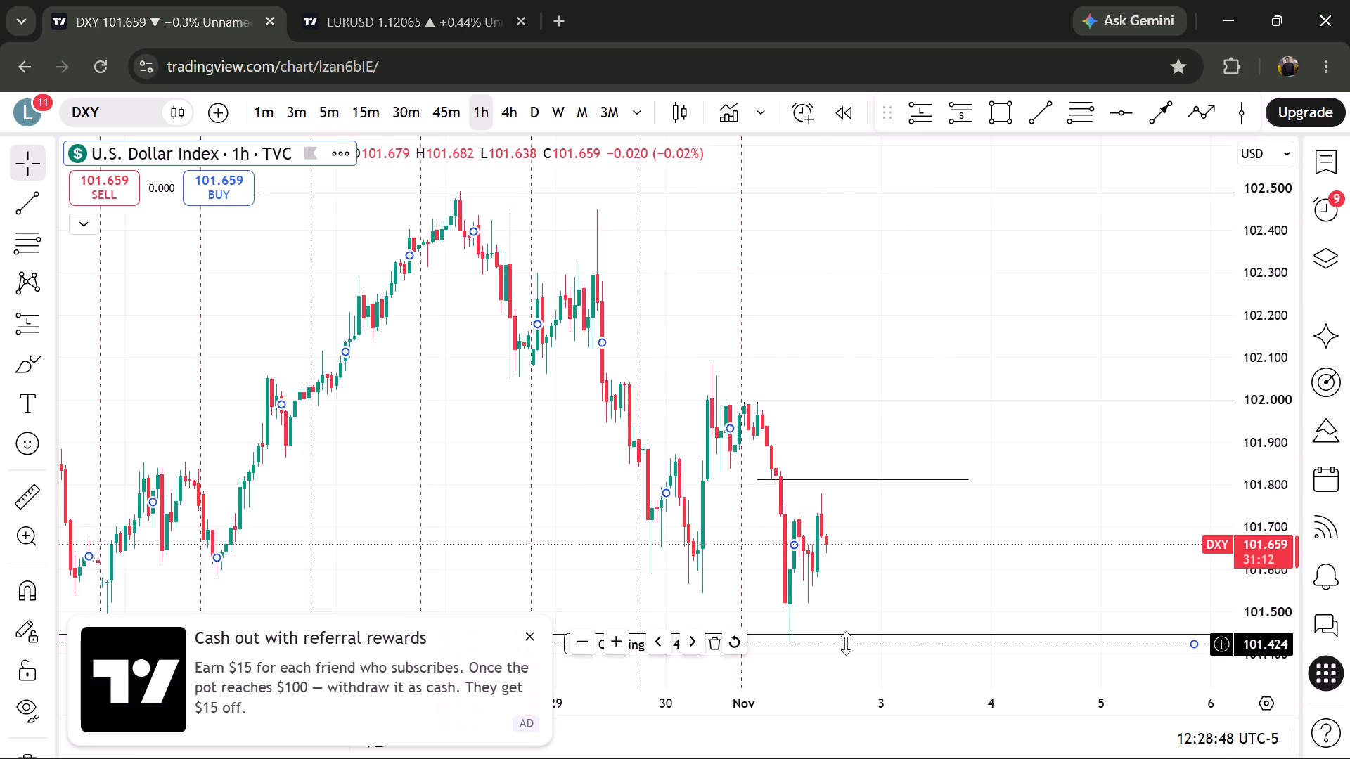
# Move the U.S. Dollar Index crossing alert up to 101.521, at the more recent higher low.
pyautogui.moveTo(846, 643); pyautogui.dragTo(846, 641)
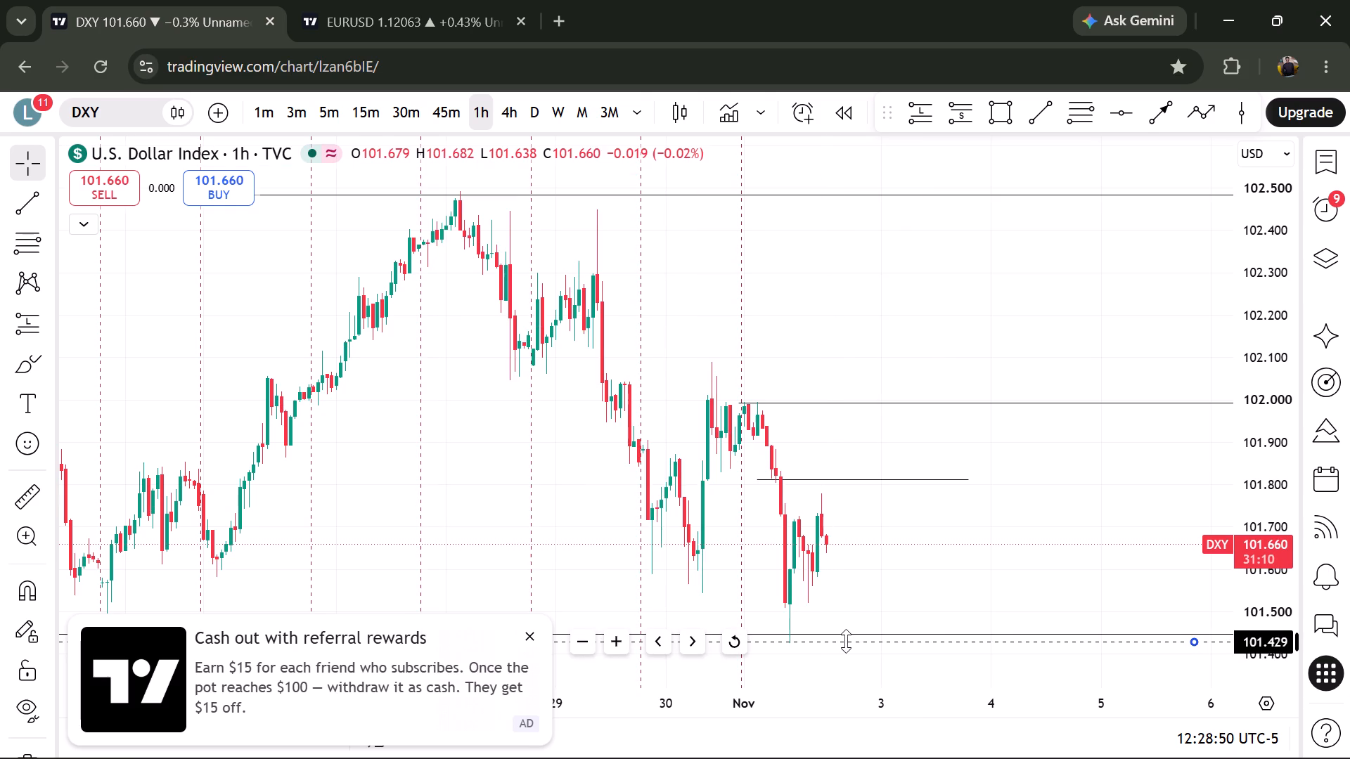
pyautogui.moveTo(846, 641); pyautogui.dragTo(863, 602)
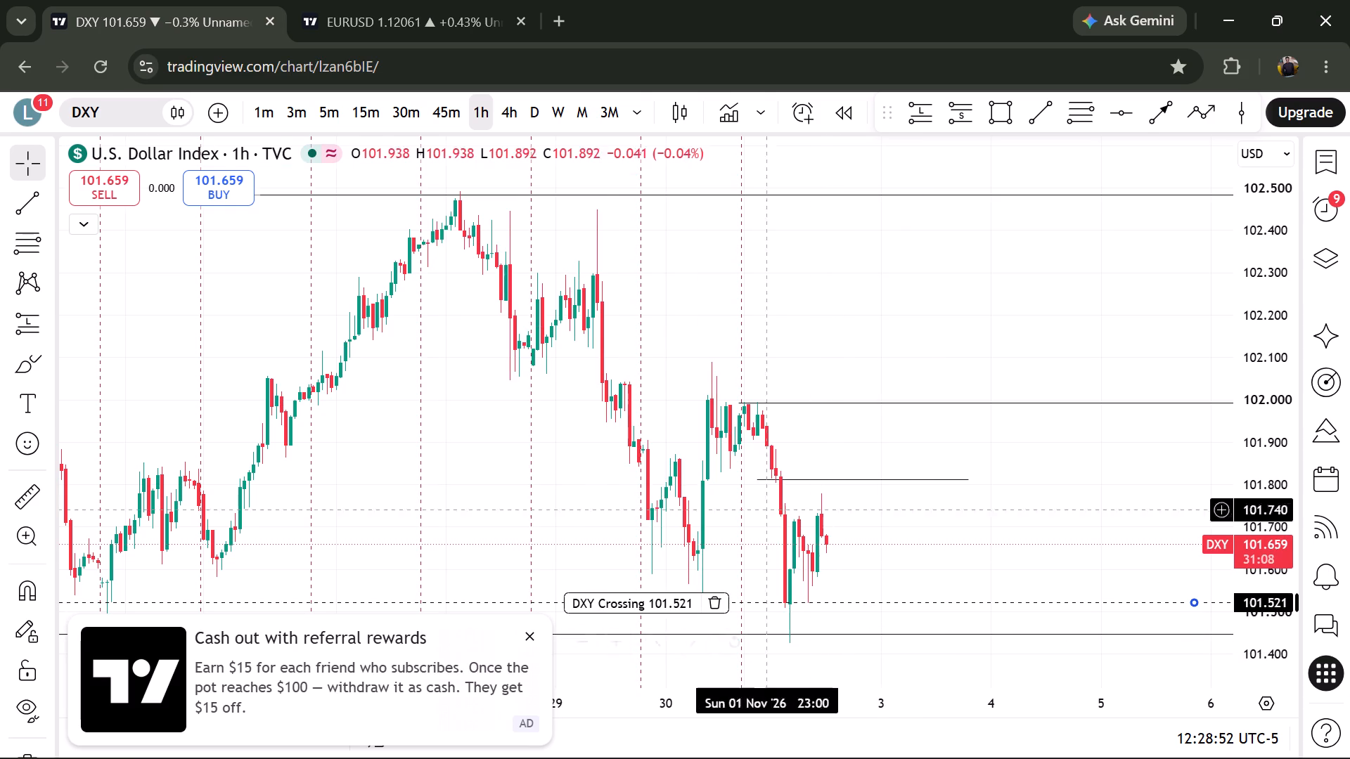
pyautogui.click(595, 319)
# On the GBPUSD 1-hour chart, create a price-crossing alert on the short horizontal line just above 1.34300.
pyautogui.hotkey('alt', 'Tab')
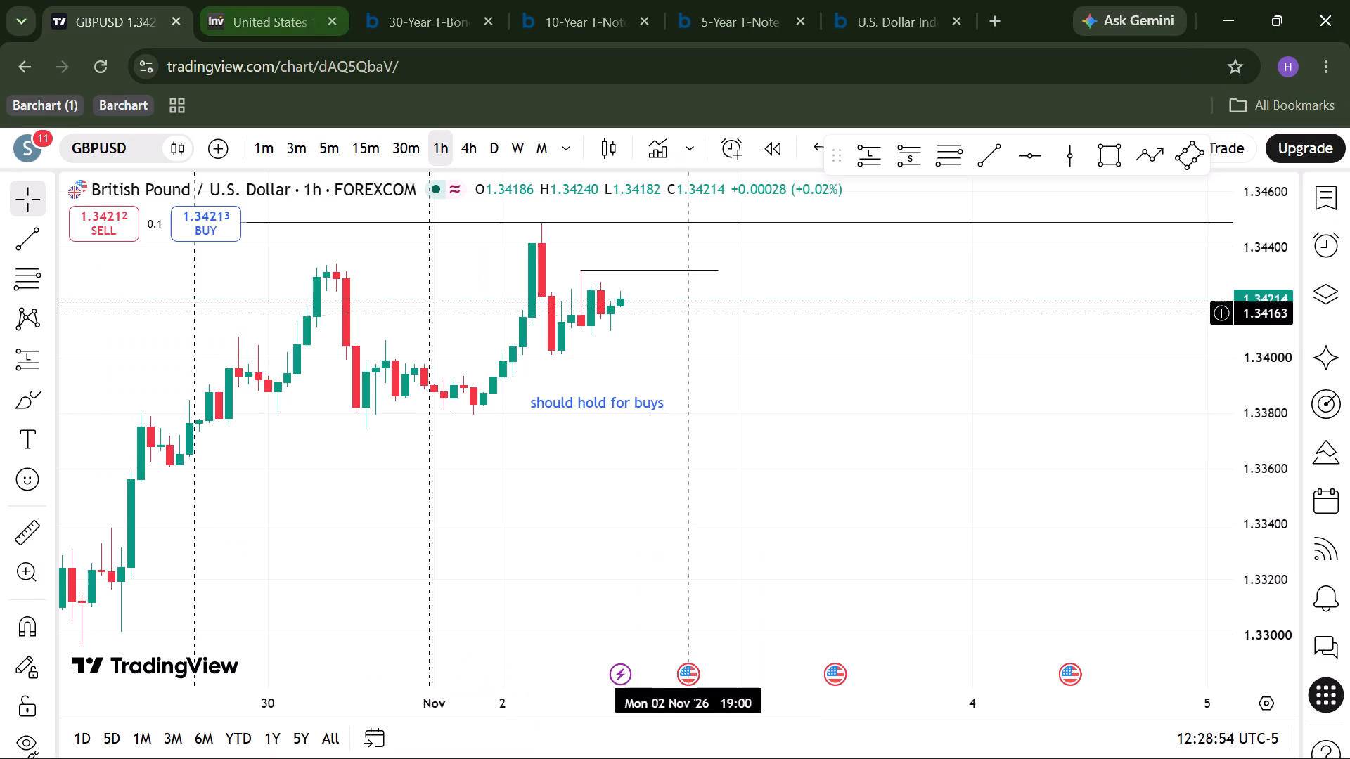
pyautogui.scroll(1, 553, 405)
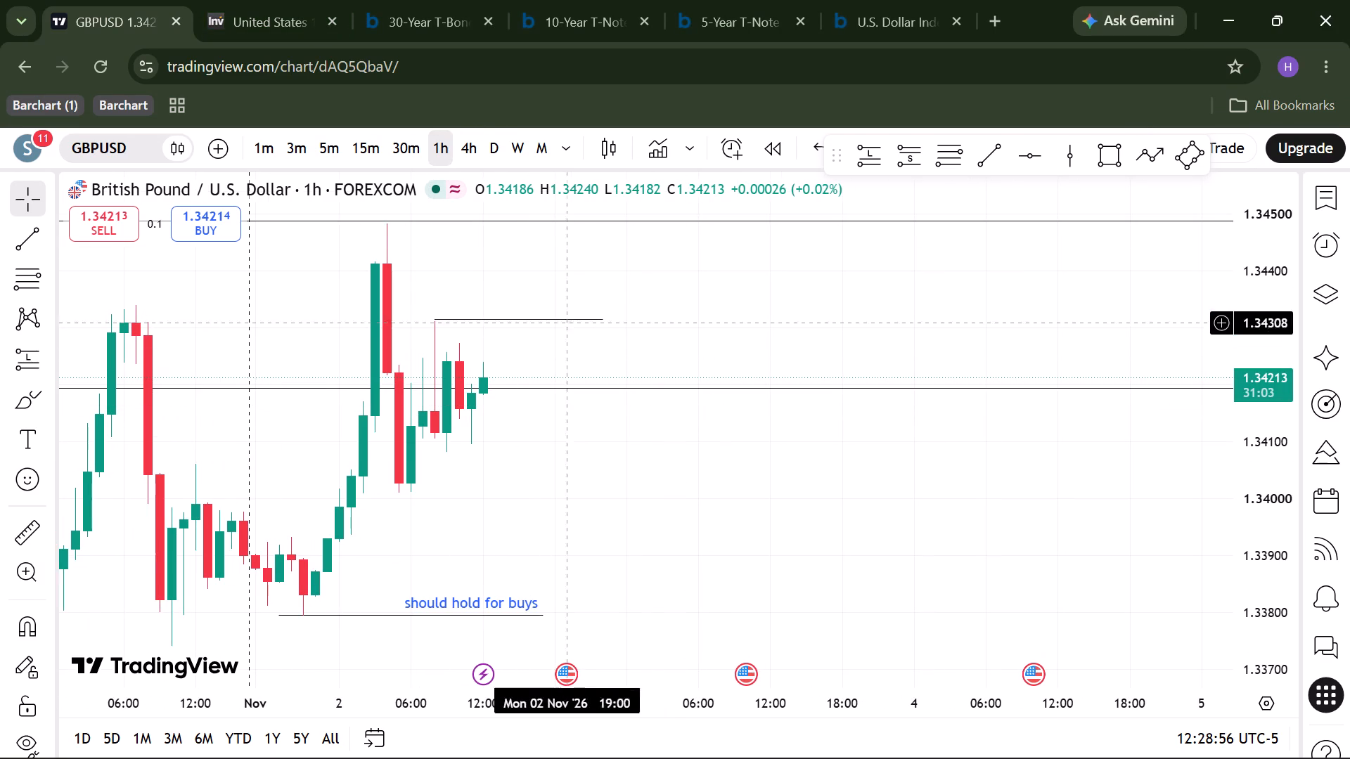
pyautogui.hotkey('alt', 'a')
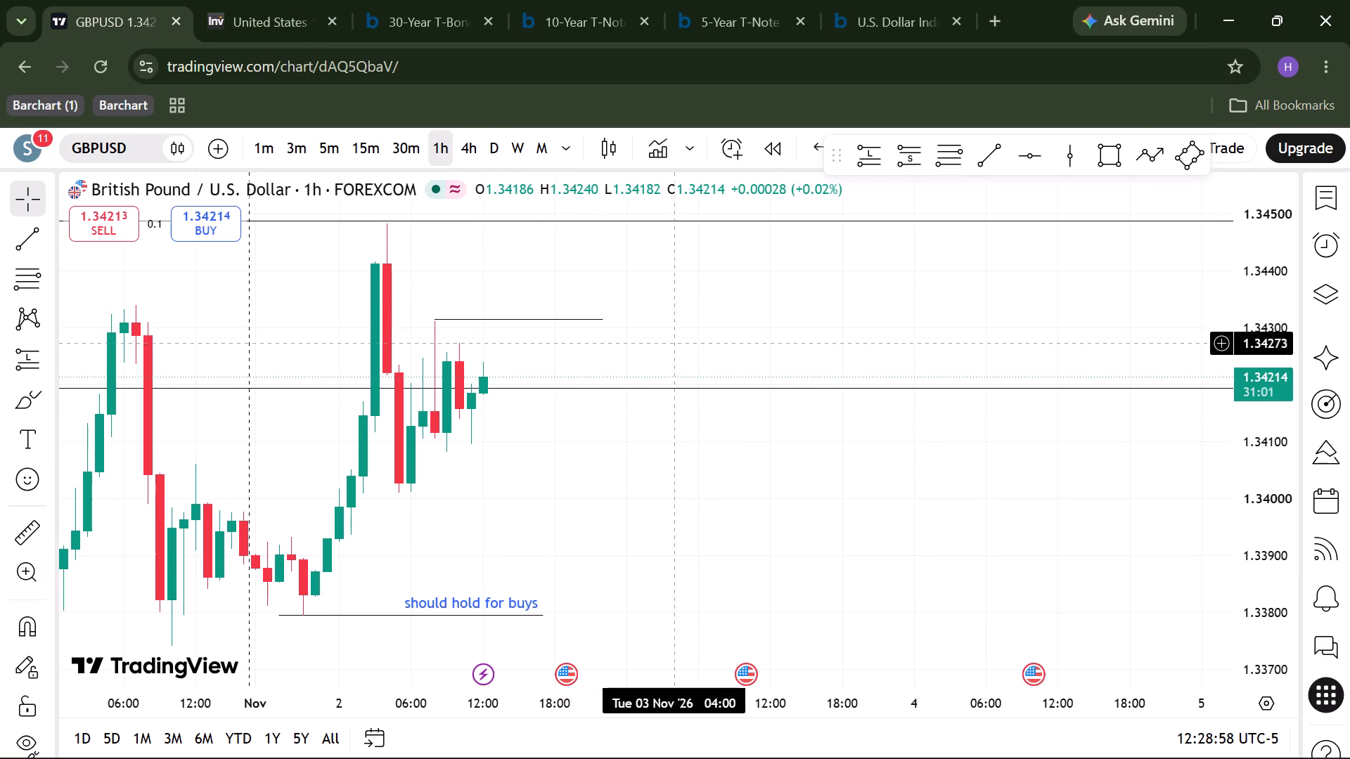
pyautogui.click(860, 657)
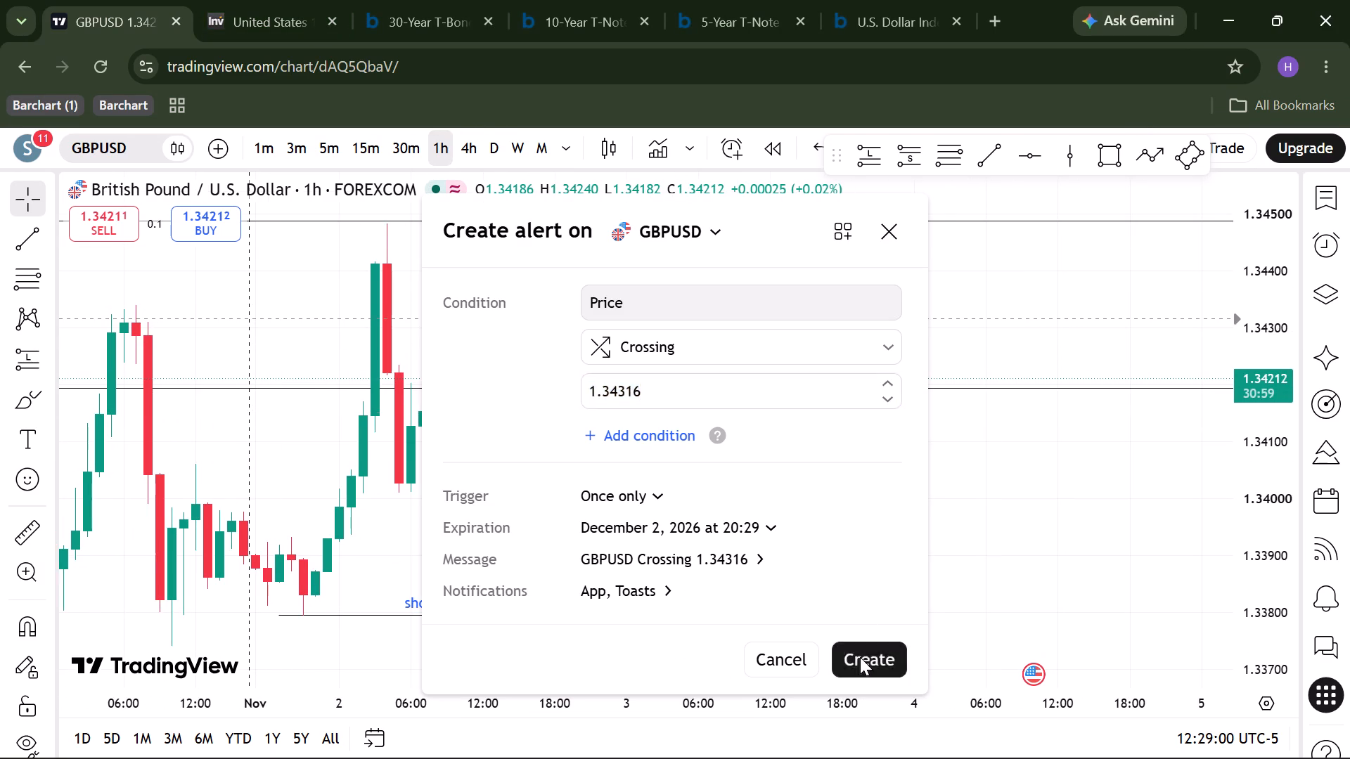
# Check GBPUSD on the 15-minute timeframe, then set the chart to 30 minutes and look over its recent price action.
pyautogui.click(377, 138)
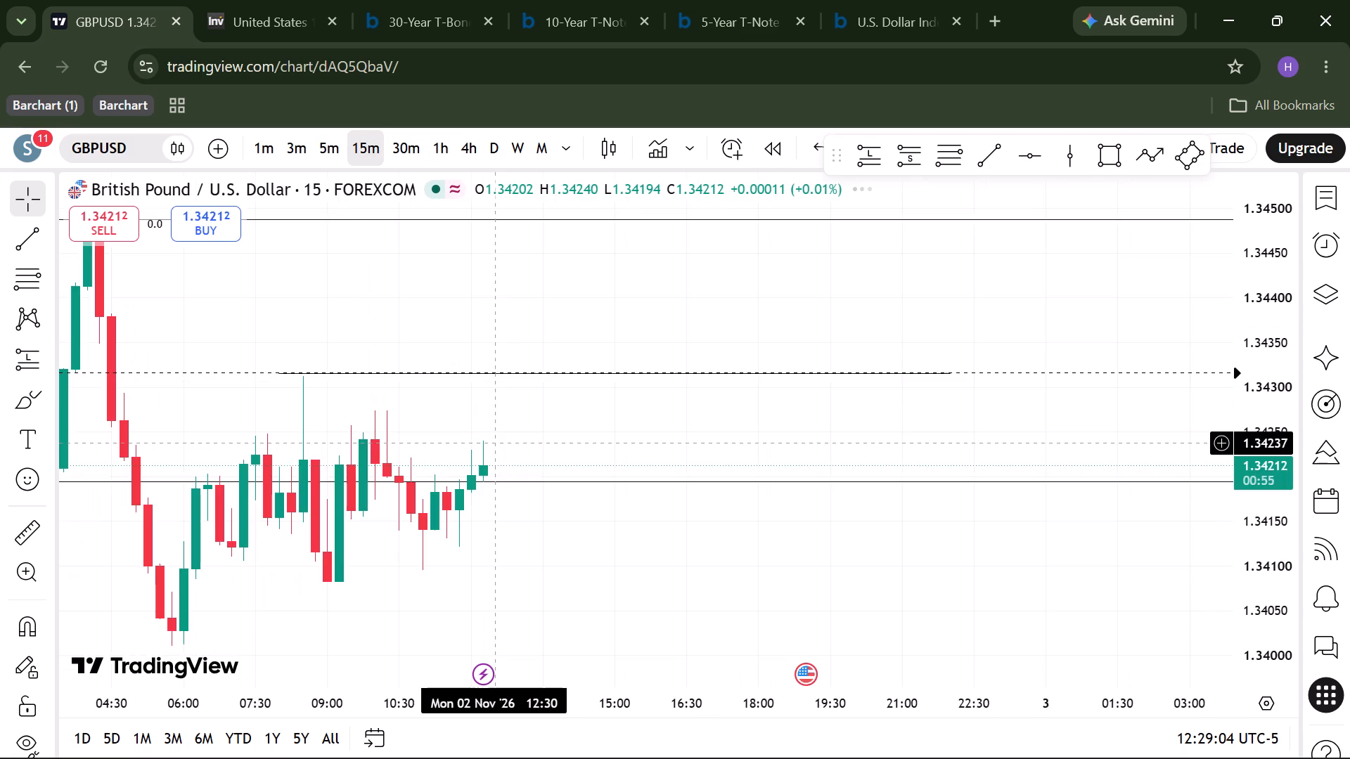
pyautogui.scroll(-5, 499, 443)
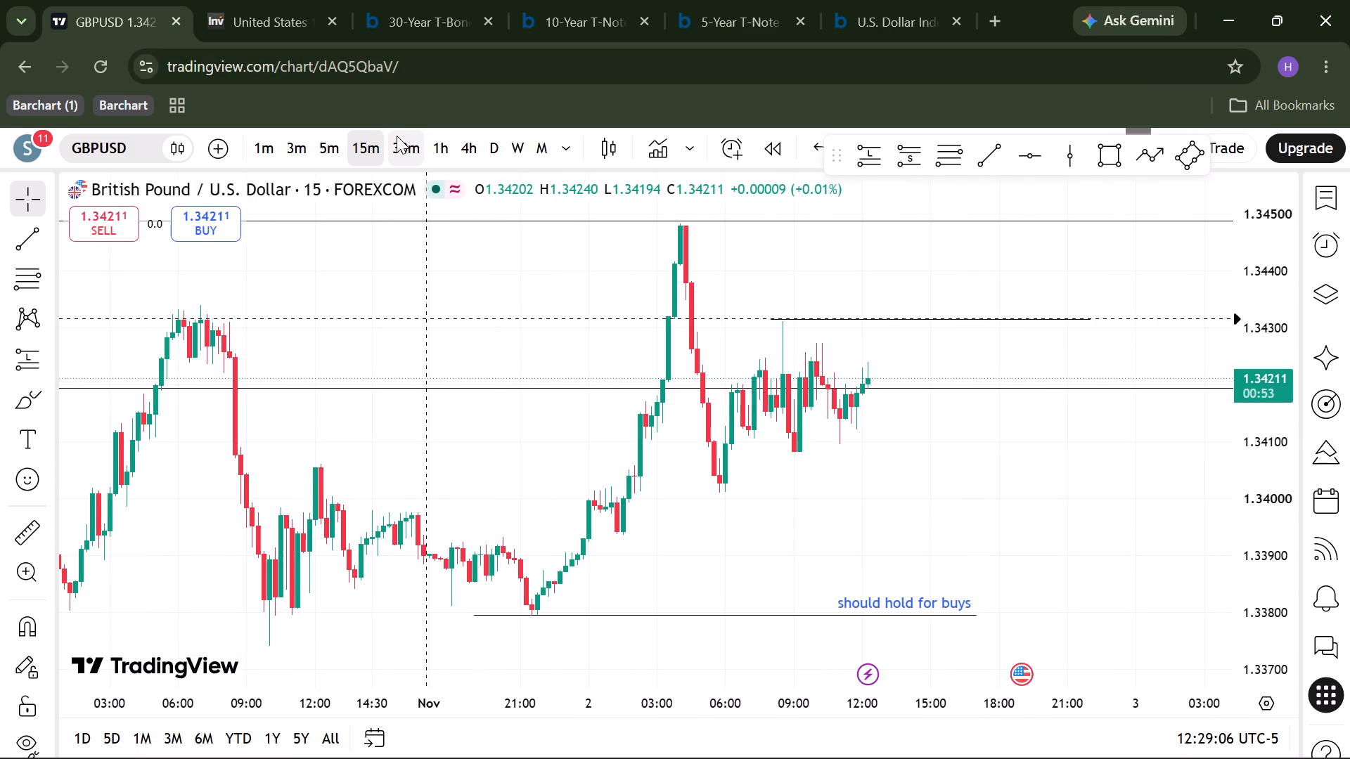
pyautogui.click(397, 136)
pyautogui.scroll(1, 423, 406)
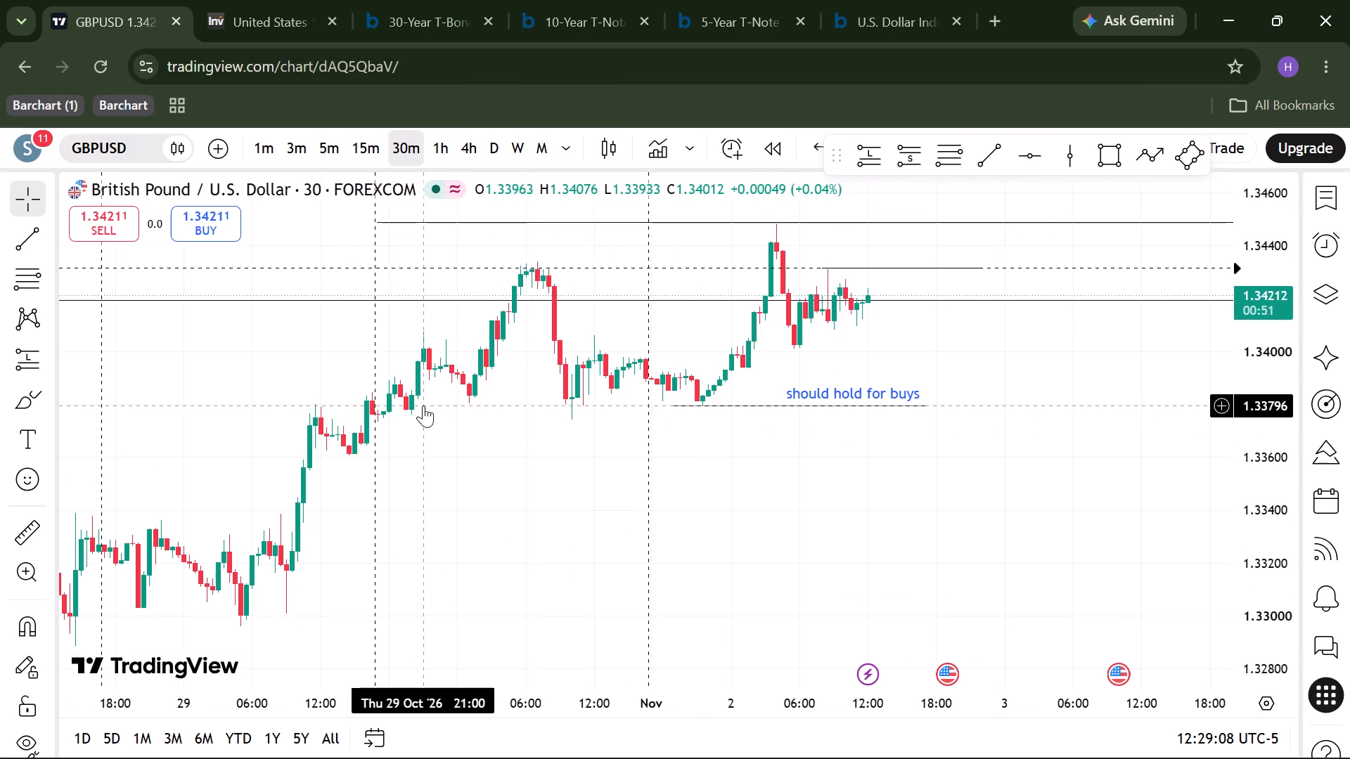
pyautogui.scroll(1, 423, 406)
# Set the U.S. Dollar Index chart to the 30-minute timeframe and view its recent candles.
pyautogui.hotkey('alt', 'Tab')
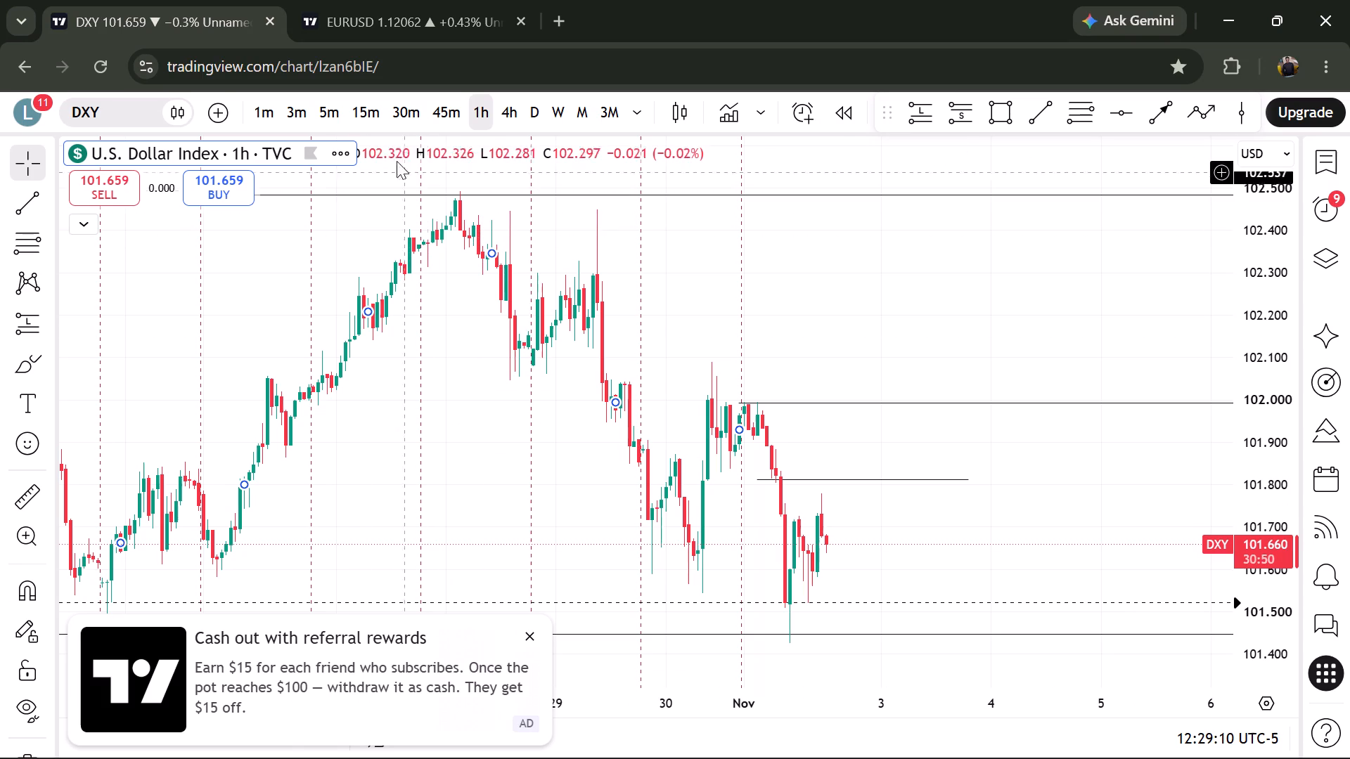
pyautogui.click(406, 114)
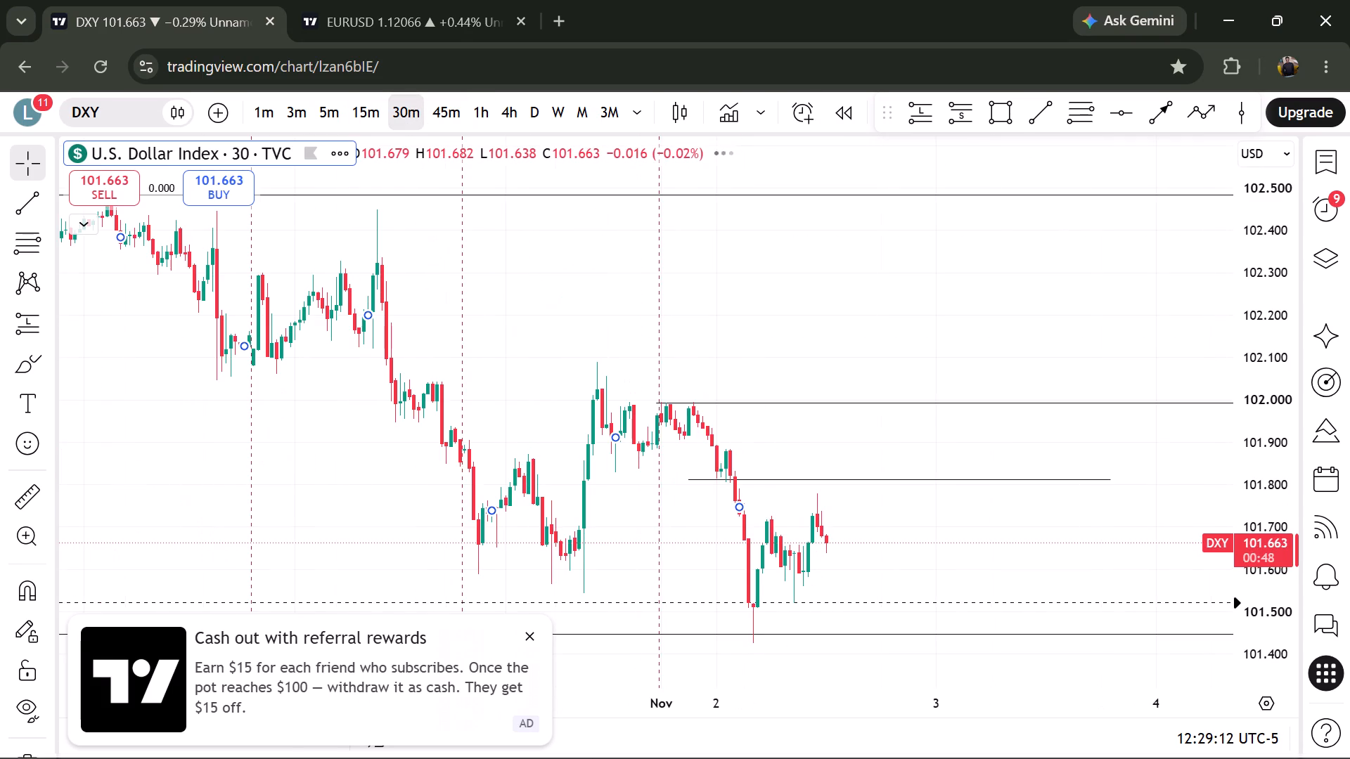
pyautogui.click(522, 634)
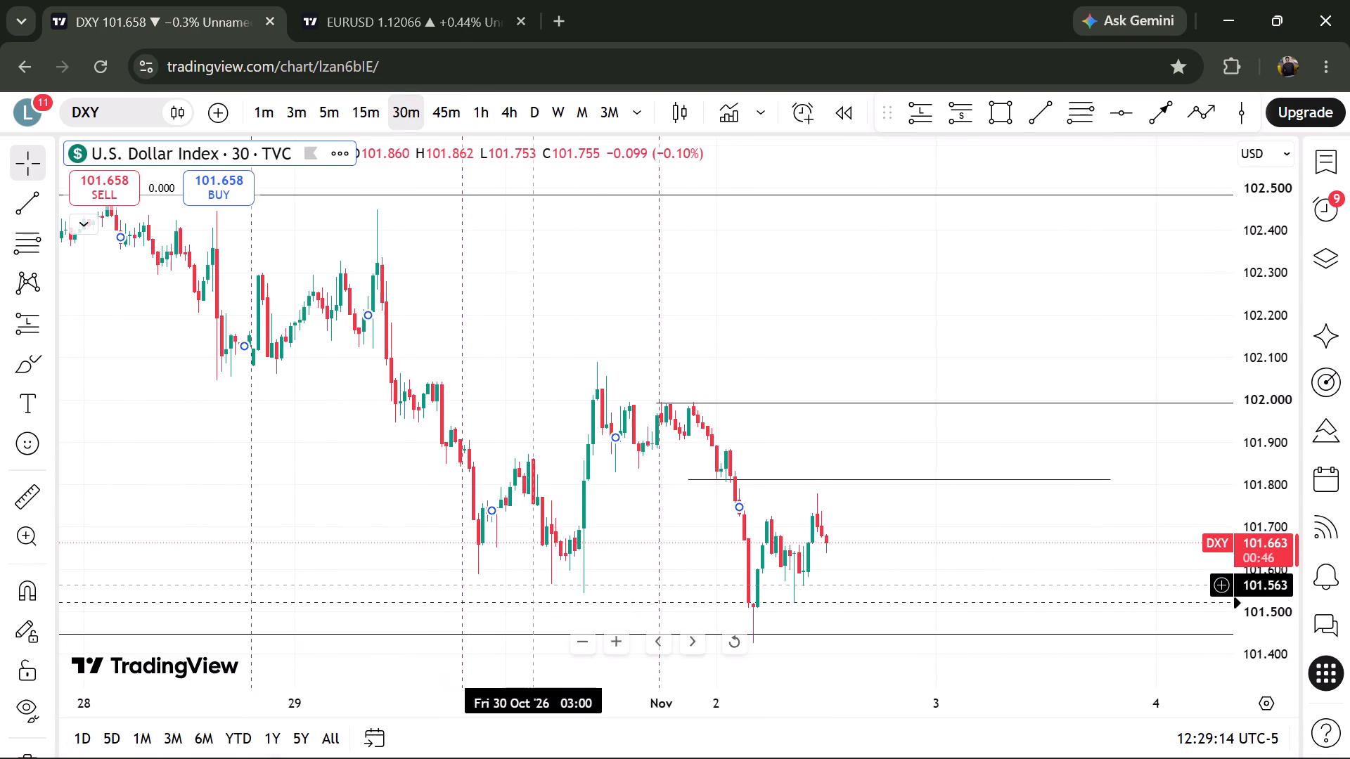
pyautogui.scroll(-2, 534, 584)
pyautogui.click(399, 590)
pyautogui.scroll(2, 399, 590)
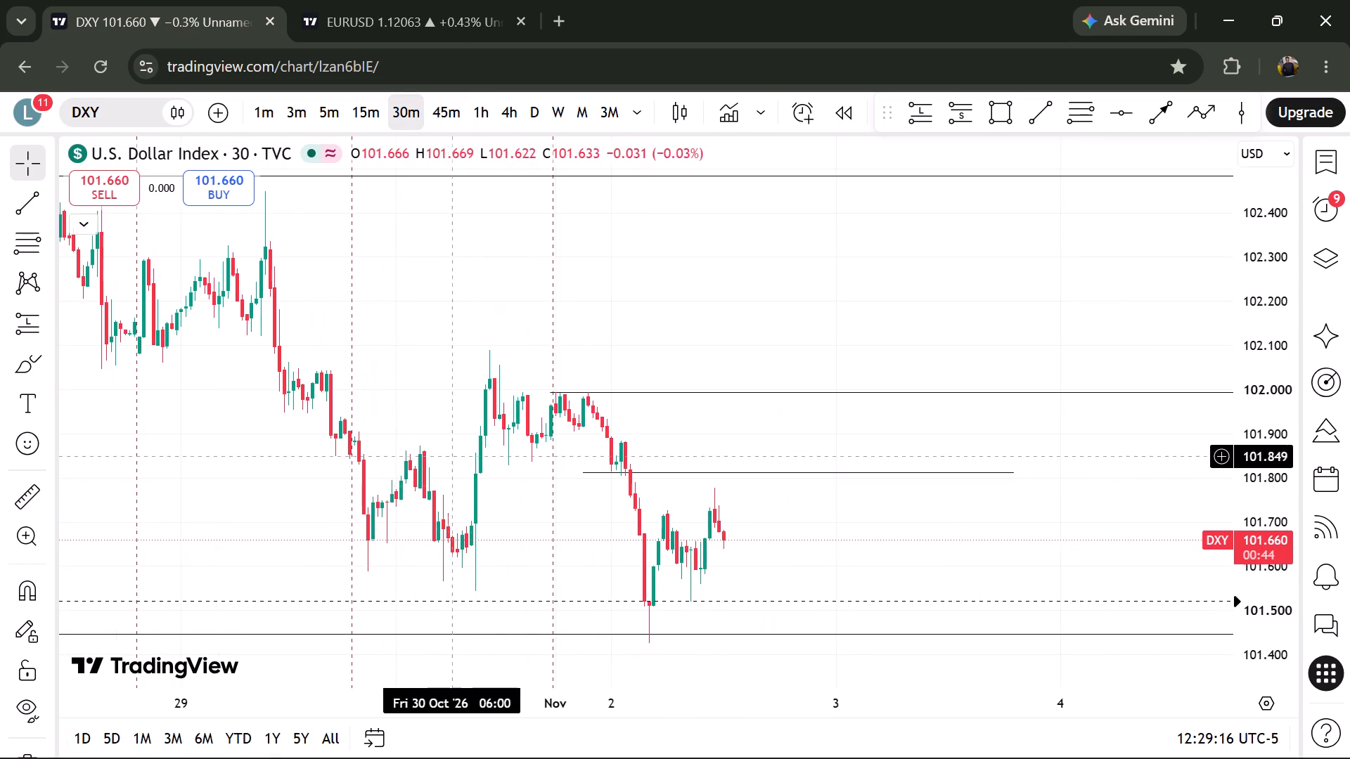
# Set the EURUSD chart to the 30-minute timeframe and view its price action since late October.
pyautogui.click(433, 0)
pyautogui.click(395, 101)
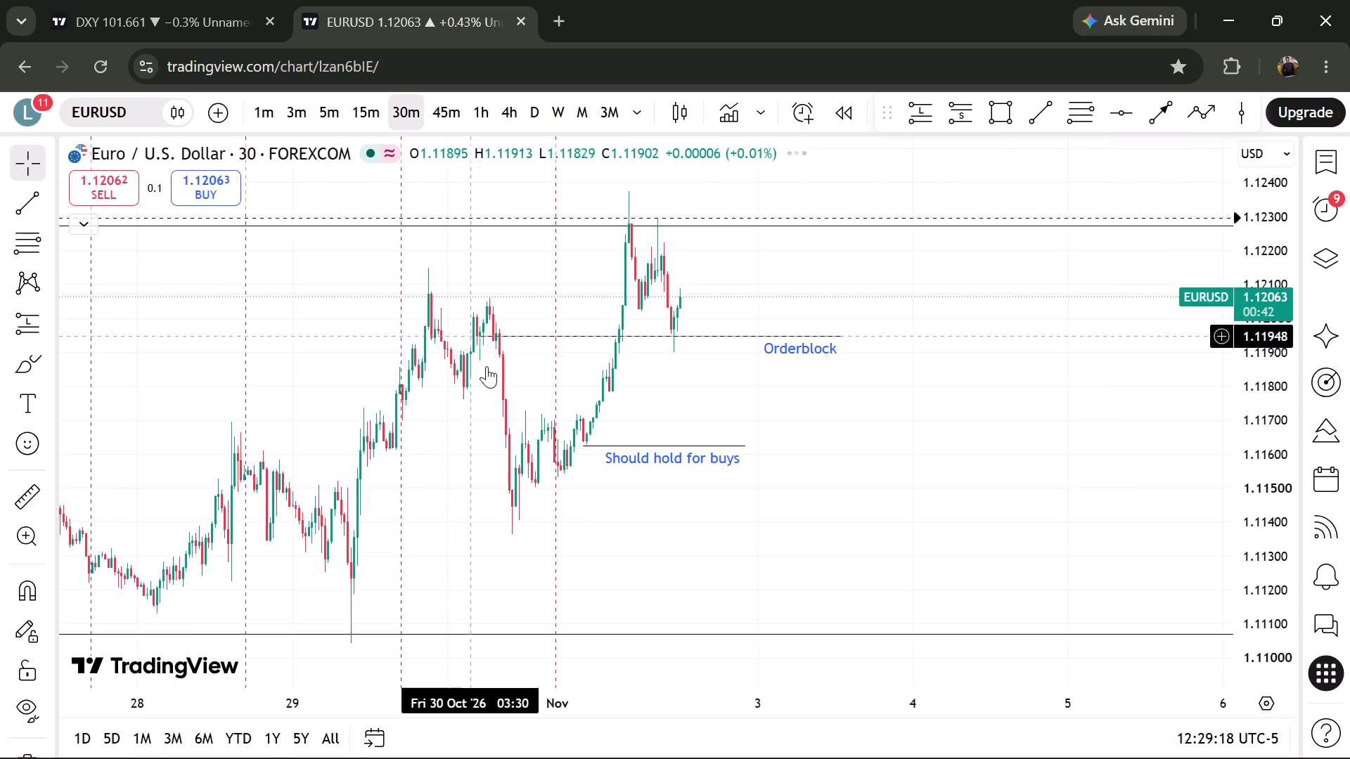
pyautogui.scroll(1, 496, 382)
pyautogui.scroll(-1, 496, 382)
pyautogui.hscroll(-1, 496, 382)
pyautogui.click(676, 553)
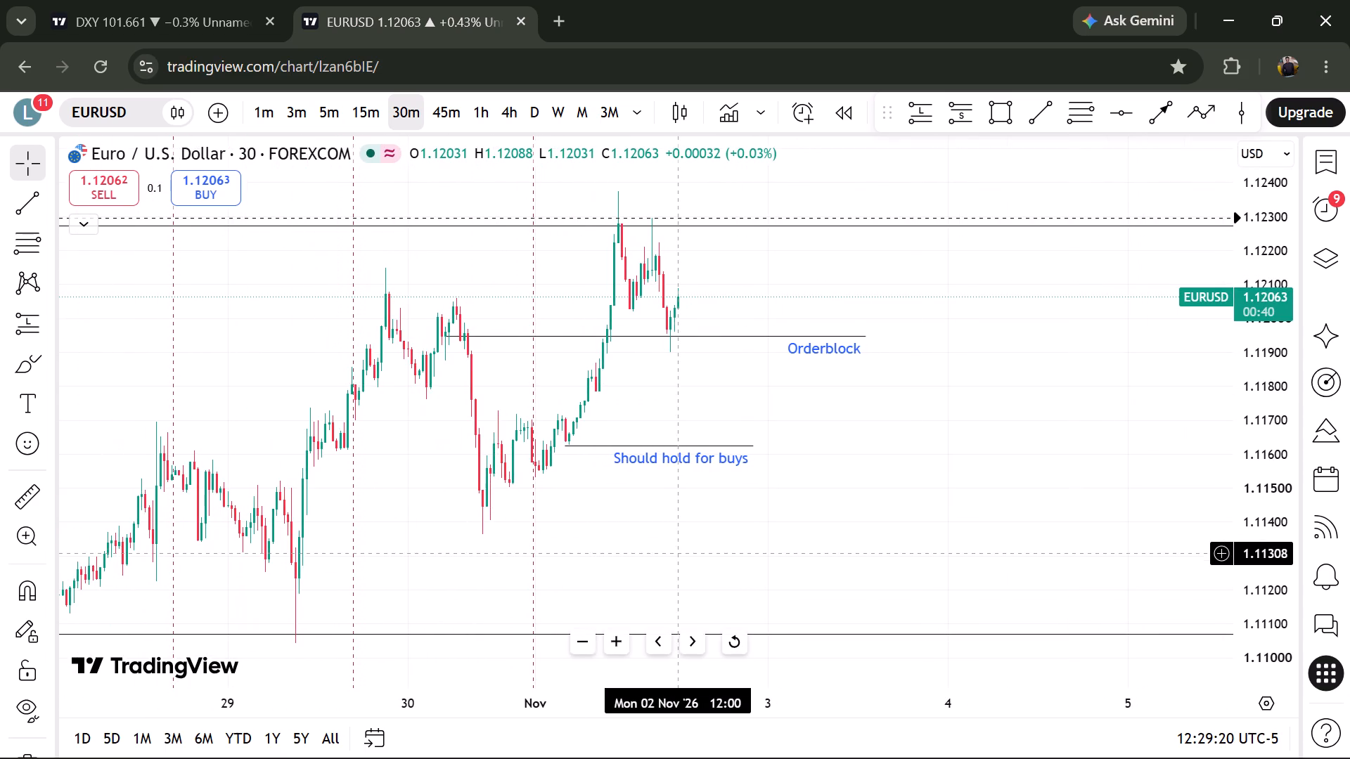
# Switch to the Barchart 30-Year T-Bond Dec '26 chart and set it to Intraday Nearby with a 30-minute interval.
pyautogui.hotkey('alt', 'Tab')
pyautogui.click(438, 0)
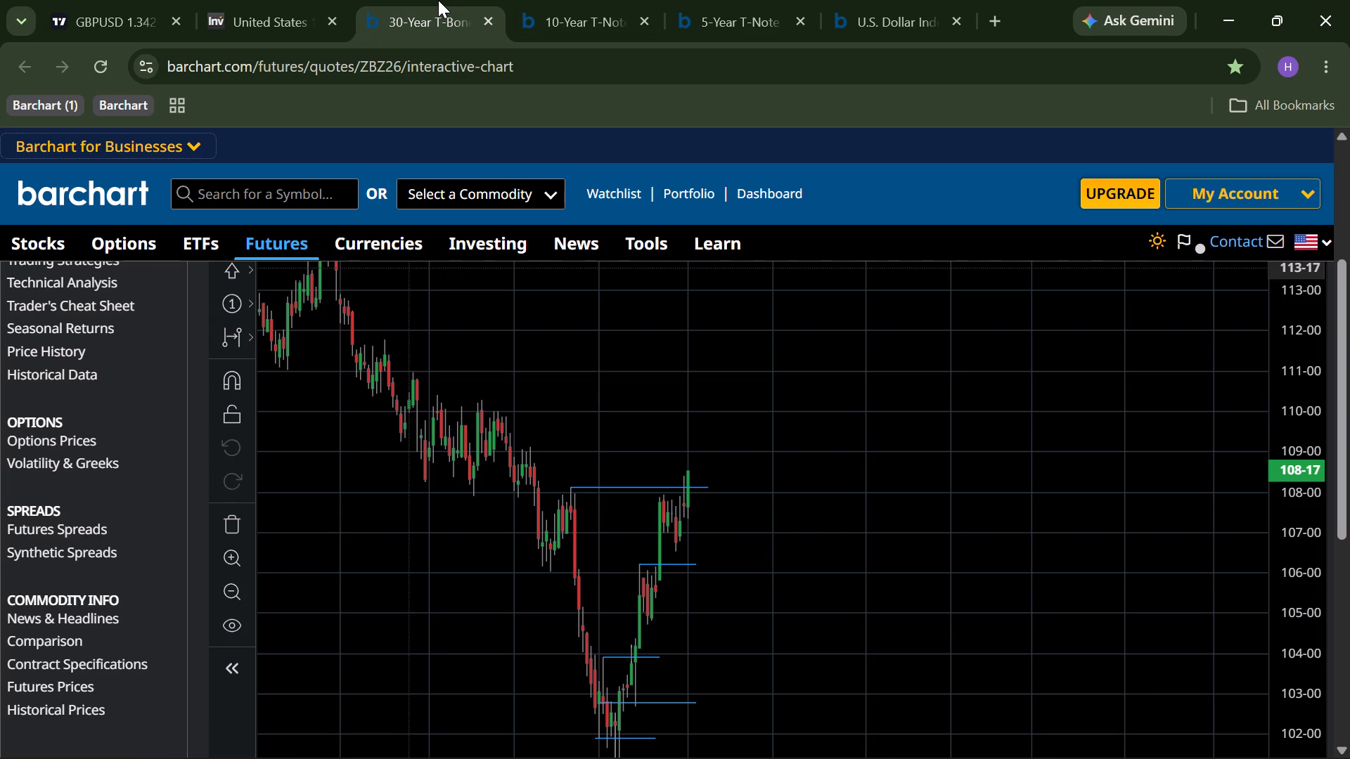
pyautogui.scroll(3, 403, 327)
pyautogui.click(510, 382)
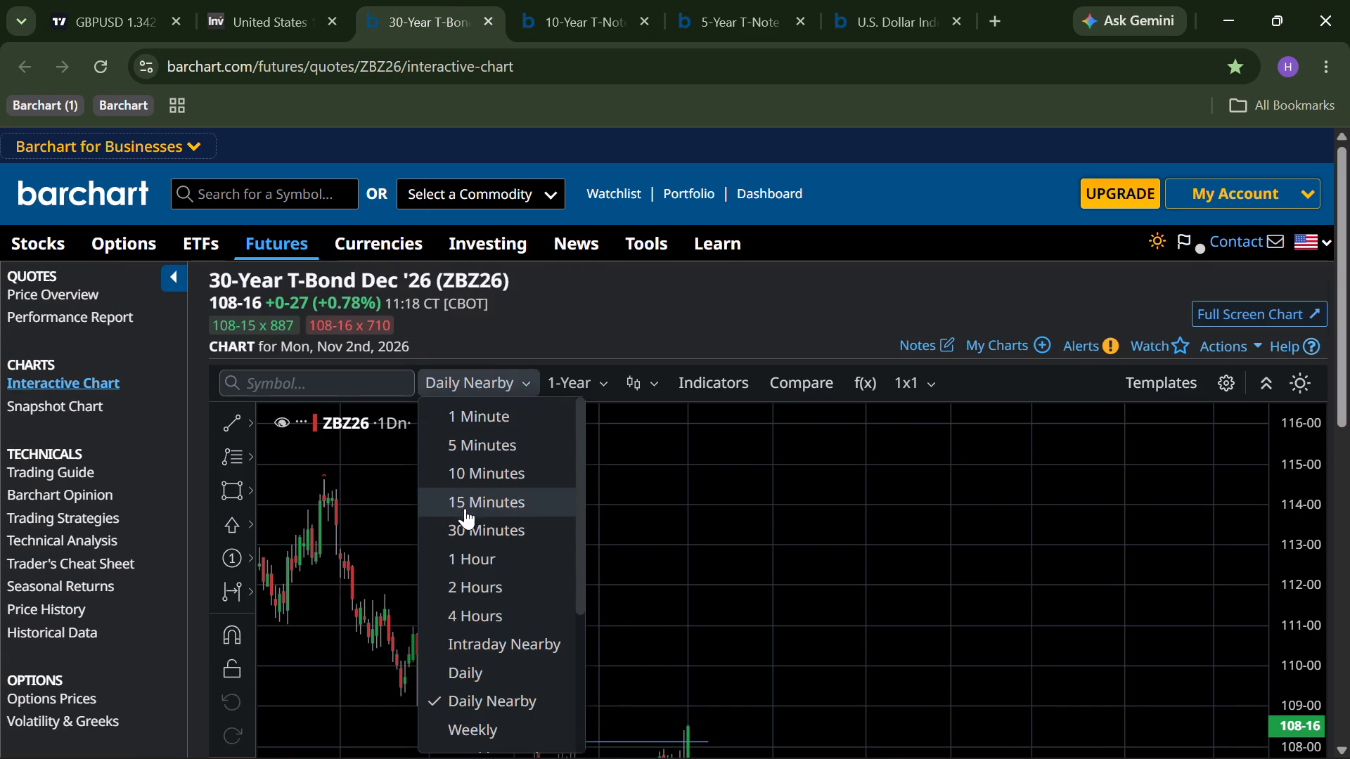
pyautogui.click(493, 630)
pyautogui.write('30')
pyautogui.press('Return')
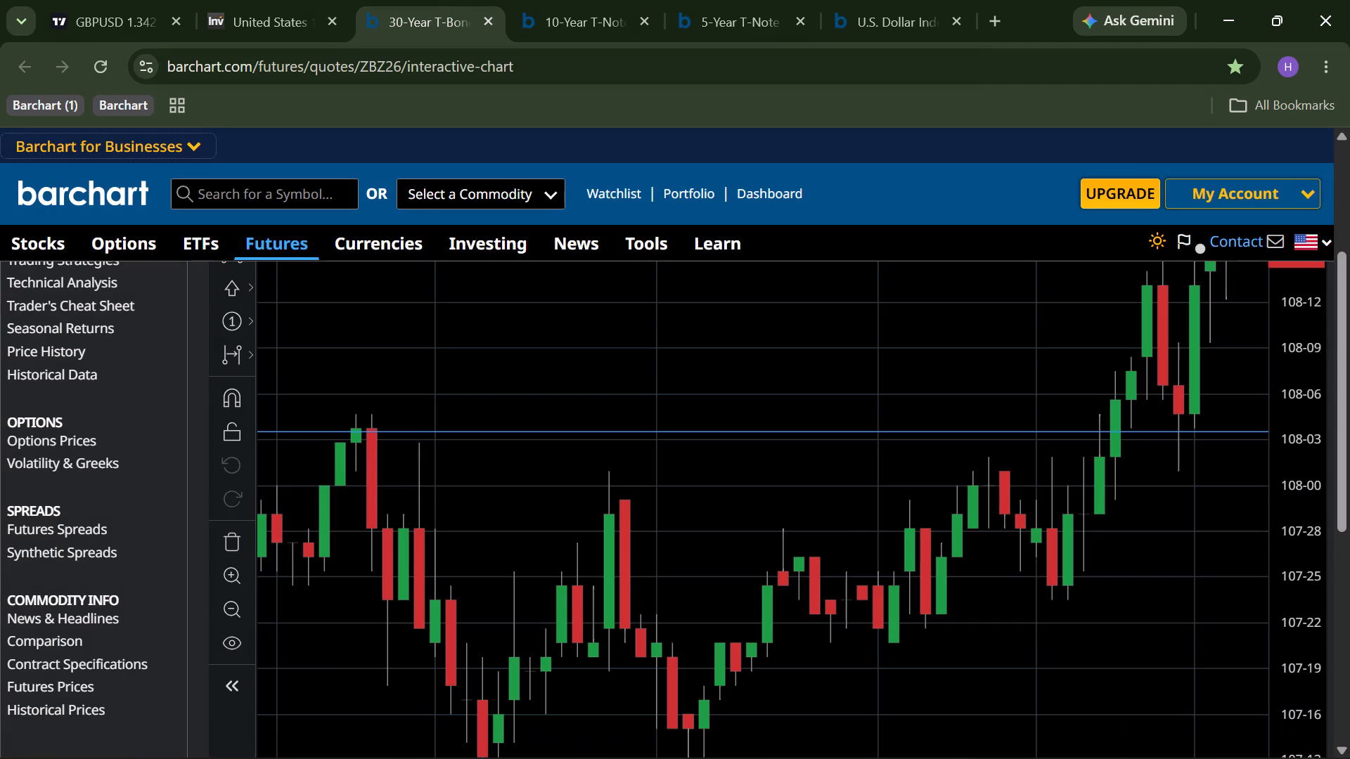
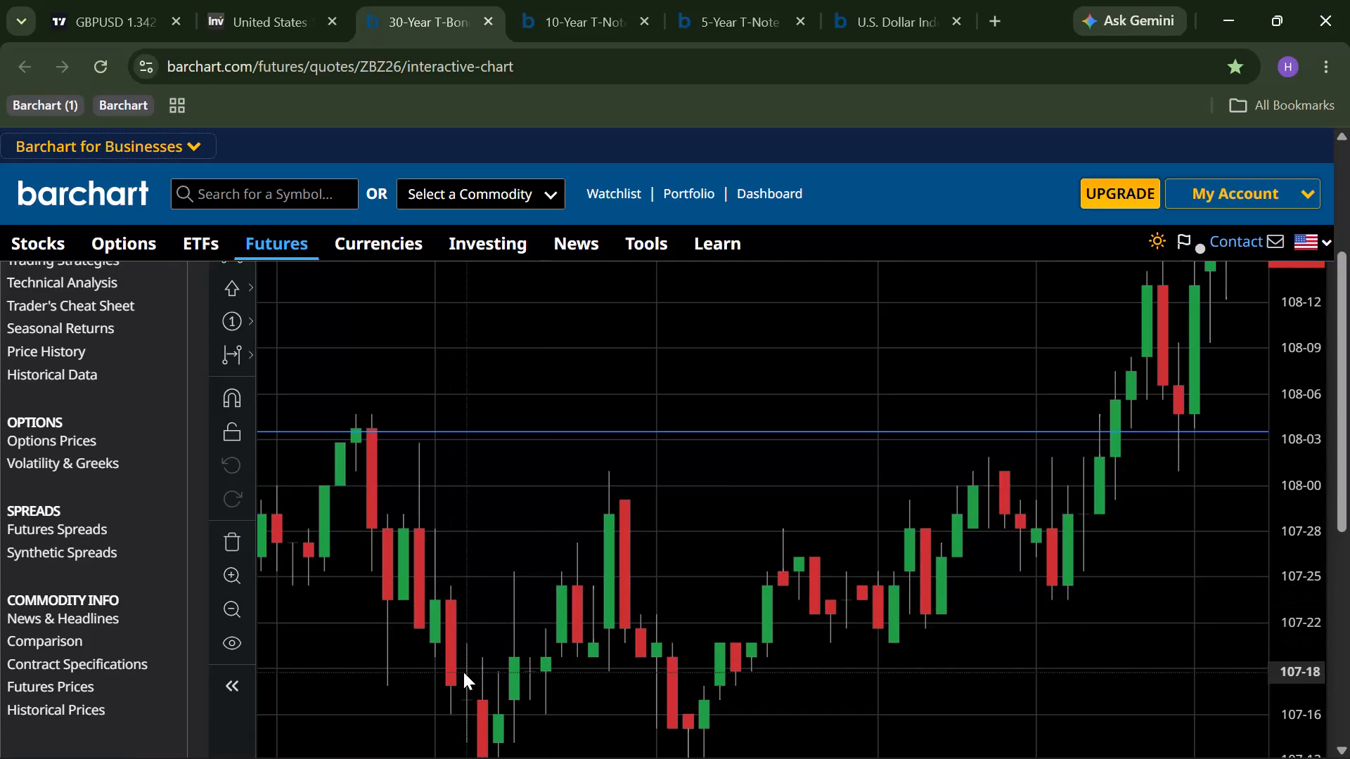
# Set the 30-Year T-Bond chart's range to 5-Day and bring its latest candles into view.
pyautogui.scroll(2, 529, 509)
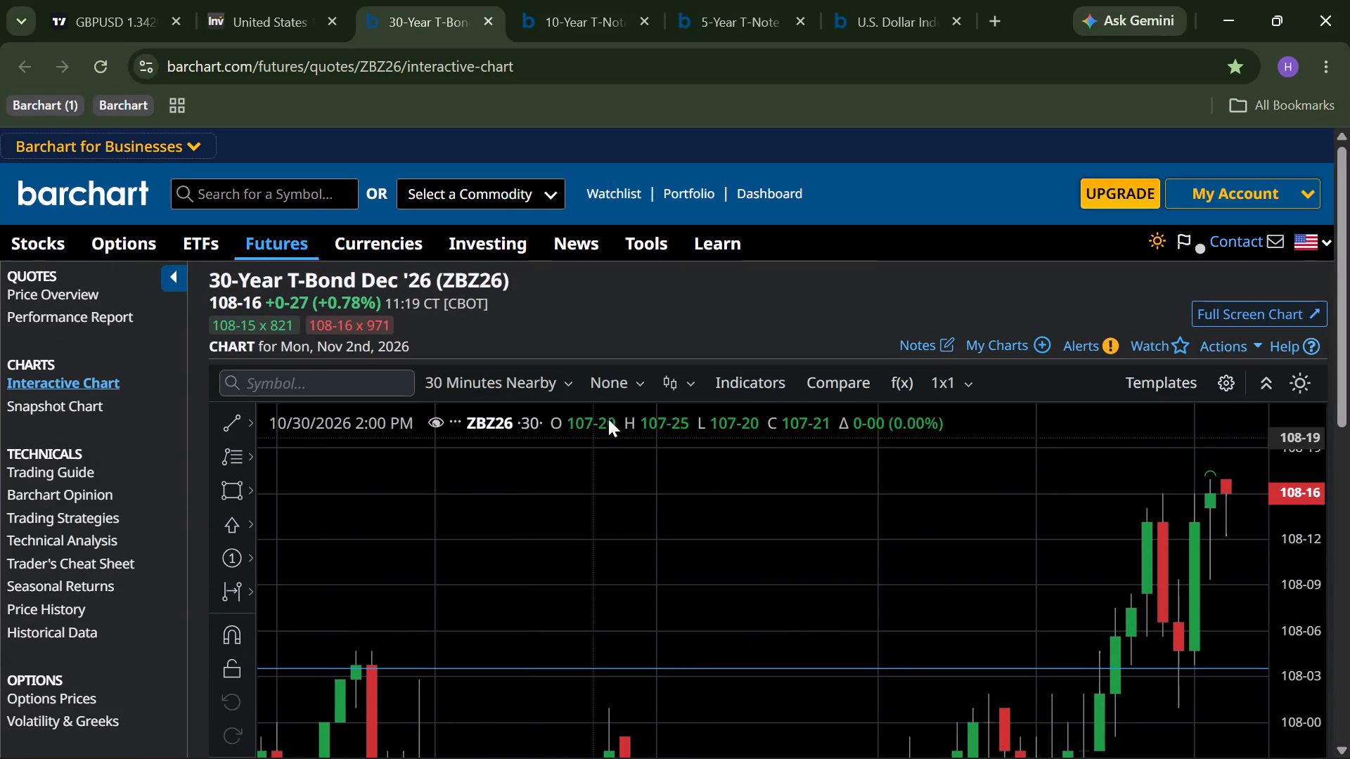
pyautogui.click(617, 391)
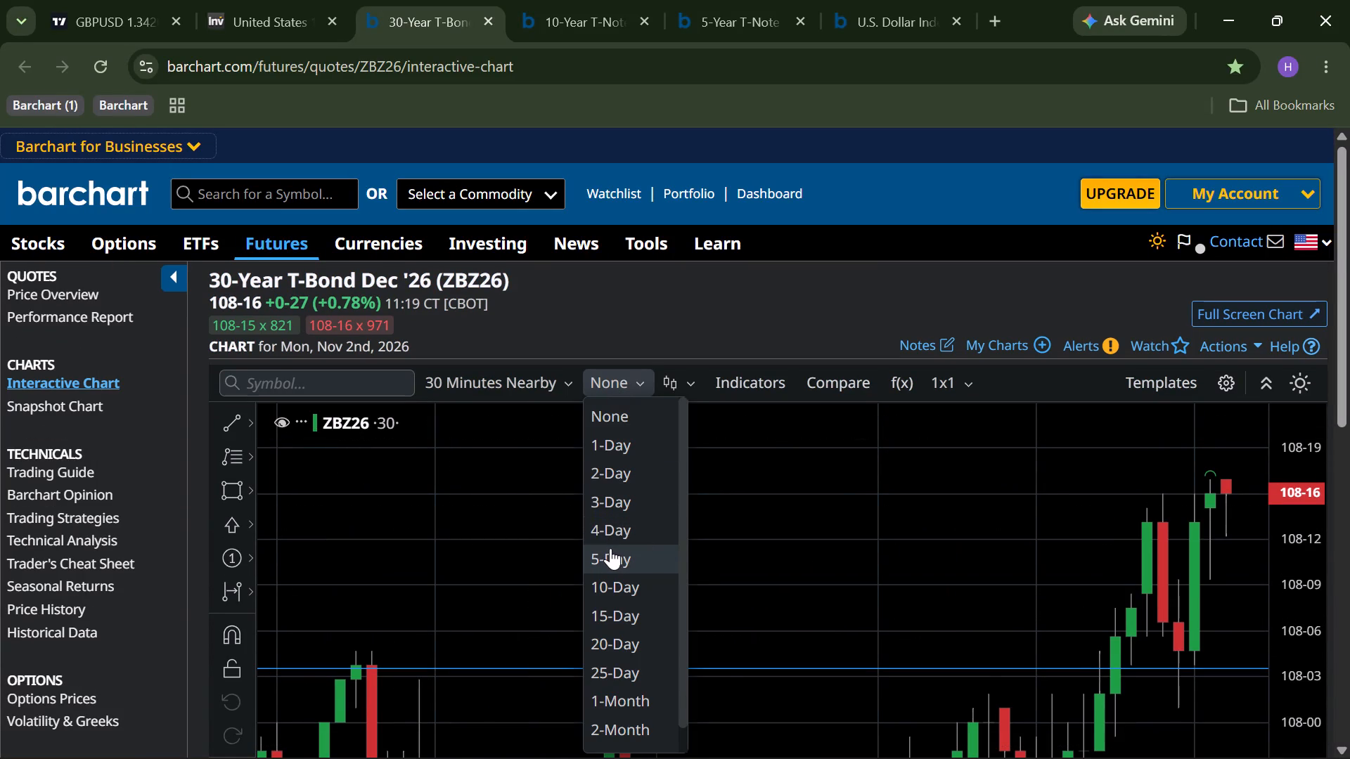
pyautogui.click(610, 550)
pyautogui.scroll(-1, 624, 568)
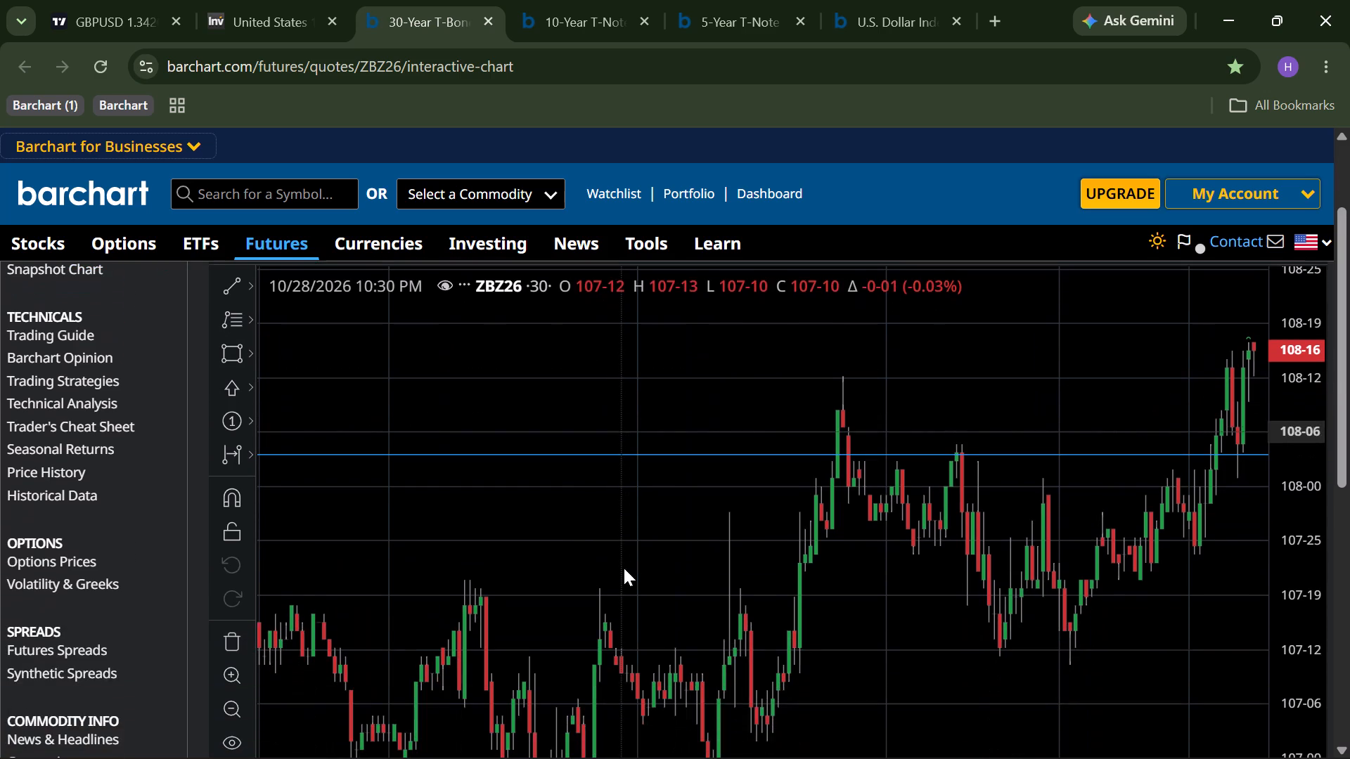
pyautogui.moveTo(624, 568); pyautogui.dragTo(458, 543)
pyautogui.scroll(1, 560, 555)
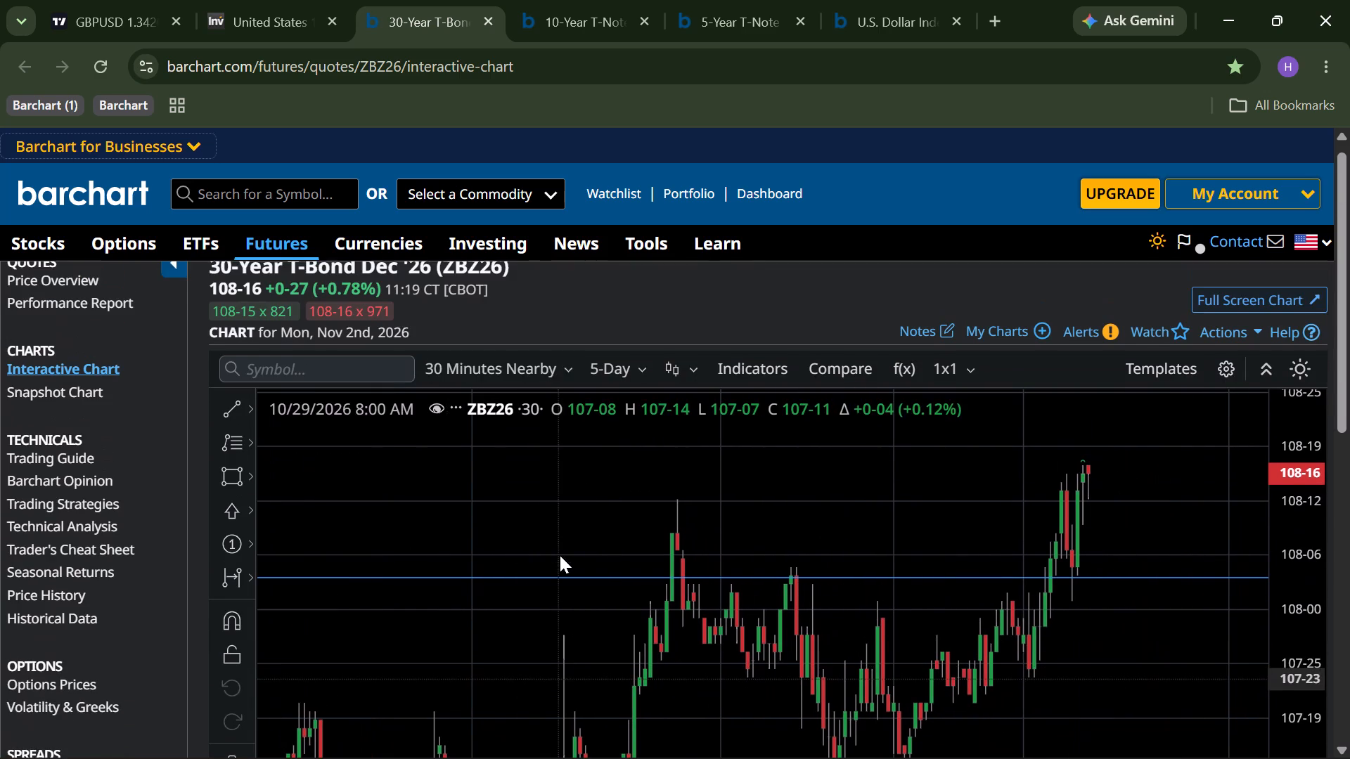
# Switch to the 10-Year T-Note Dec '26 chart and set it to Intraday Nearby with 30 minutes per bar.
pyautogui.click(563, 31)
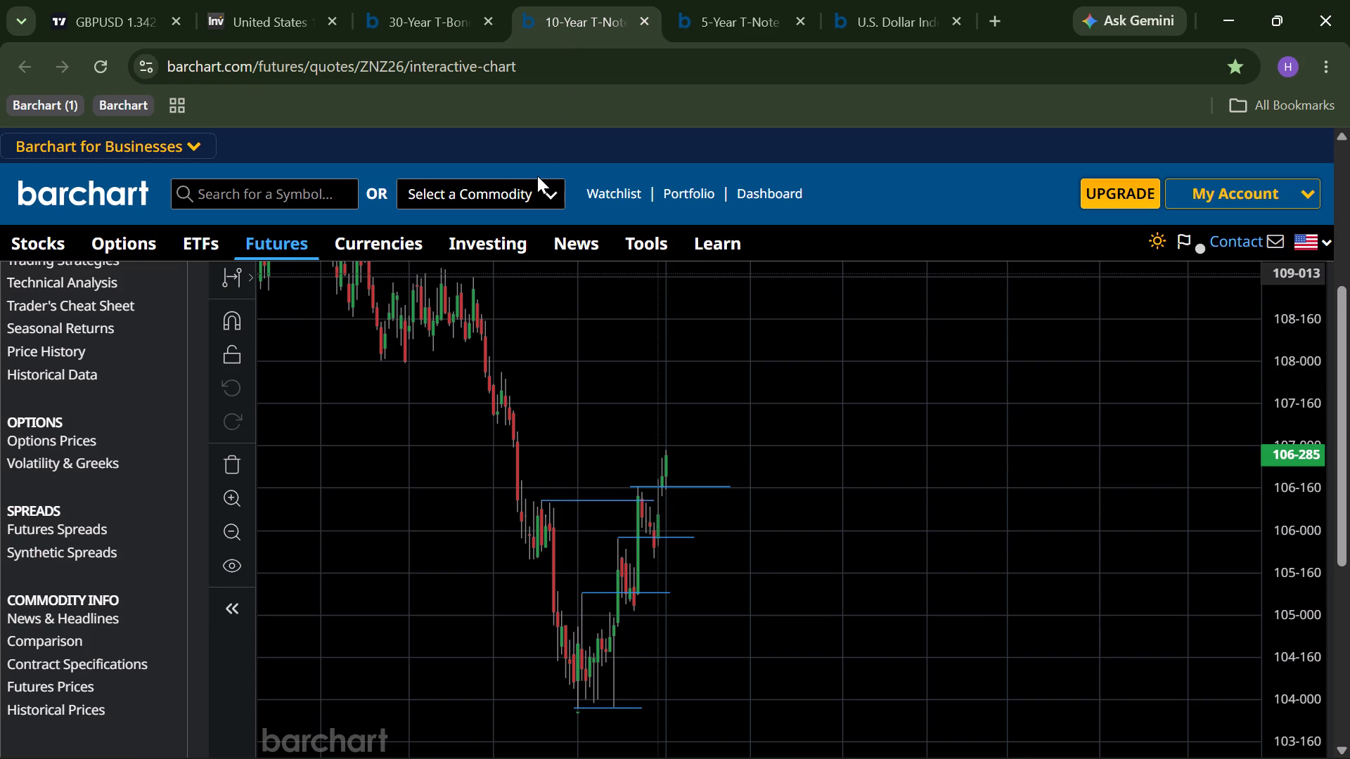
pyautogui.scroll(1, 537, 176)
pyautogui.scroll(2, 509, 414)
pyautogui.click(493, 391)
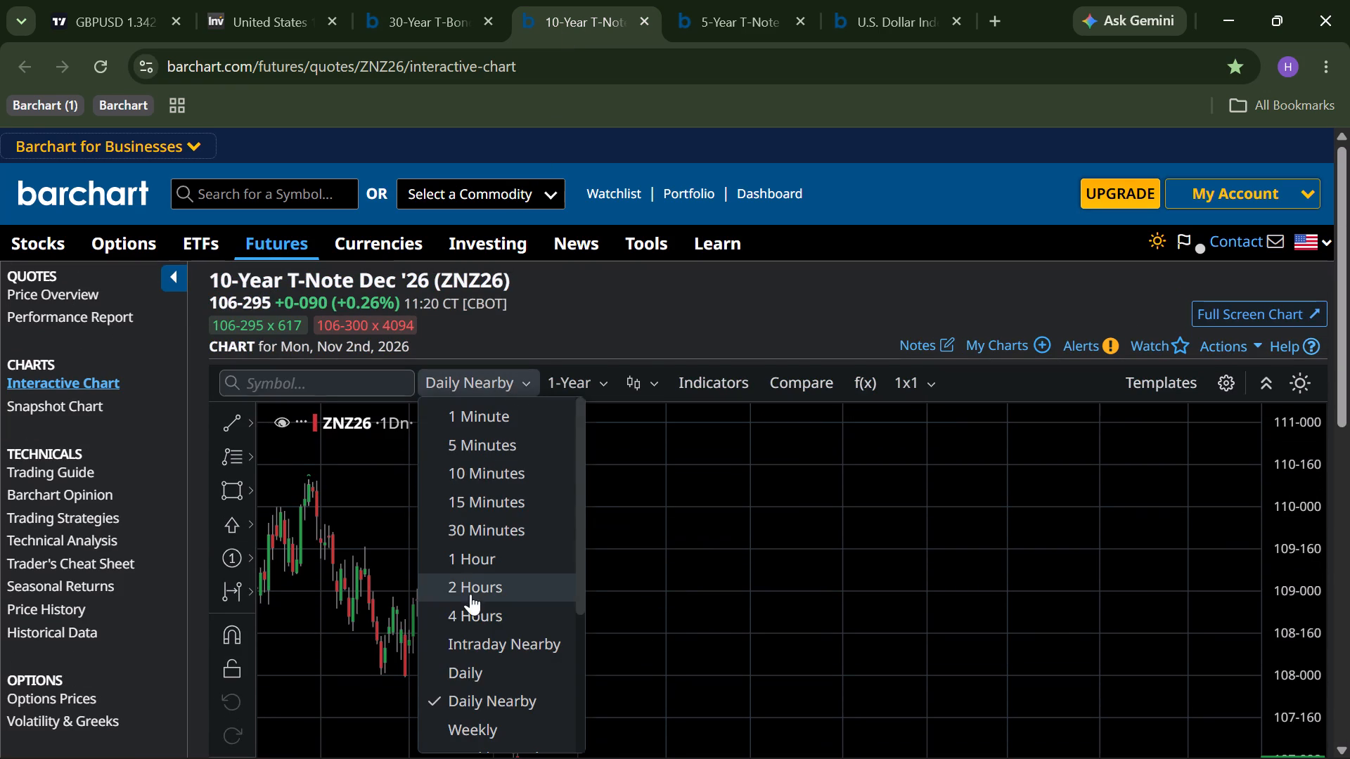
pyautogui.click(505, 643)
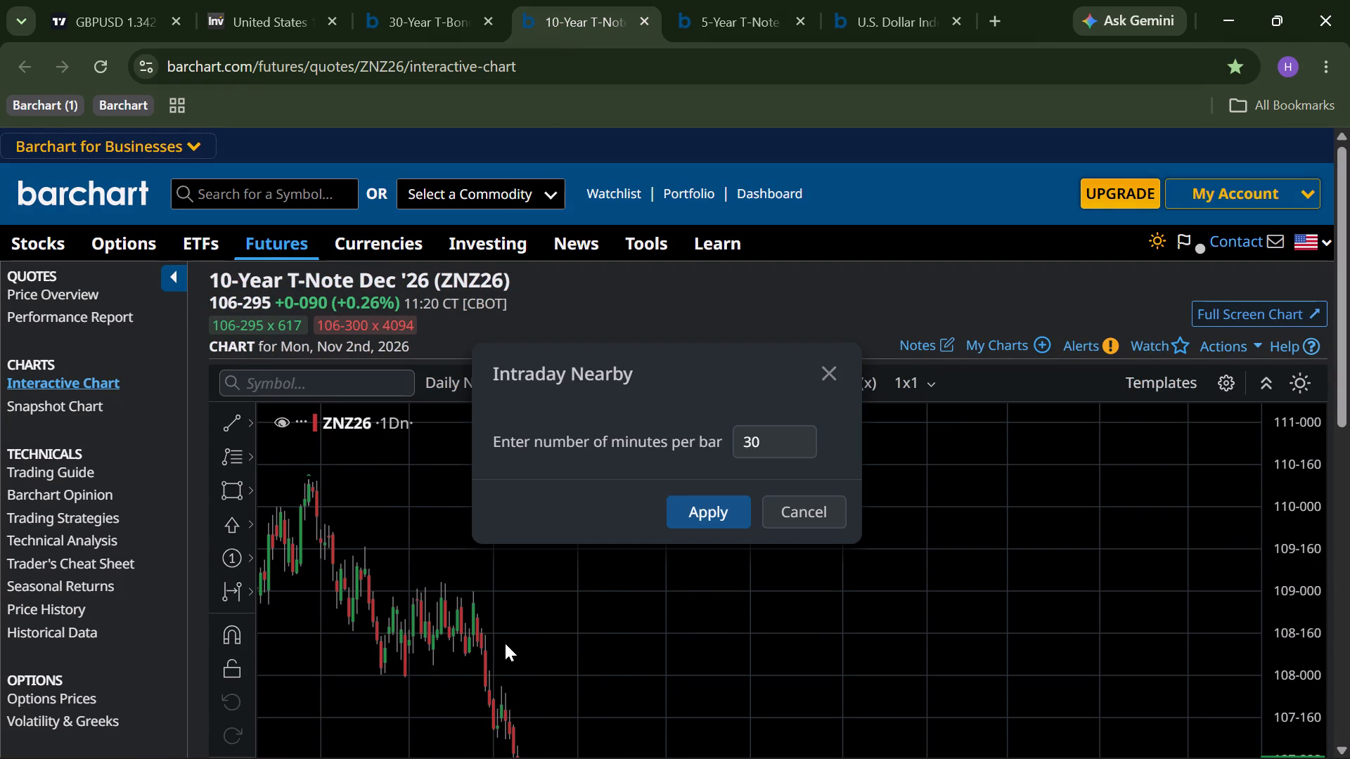
pyautogui.press('Return')
pyautogui.scroll(5, 527, 616)
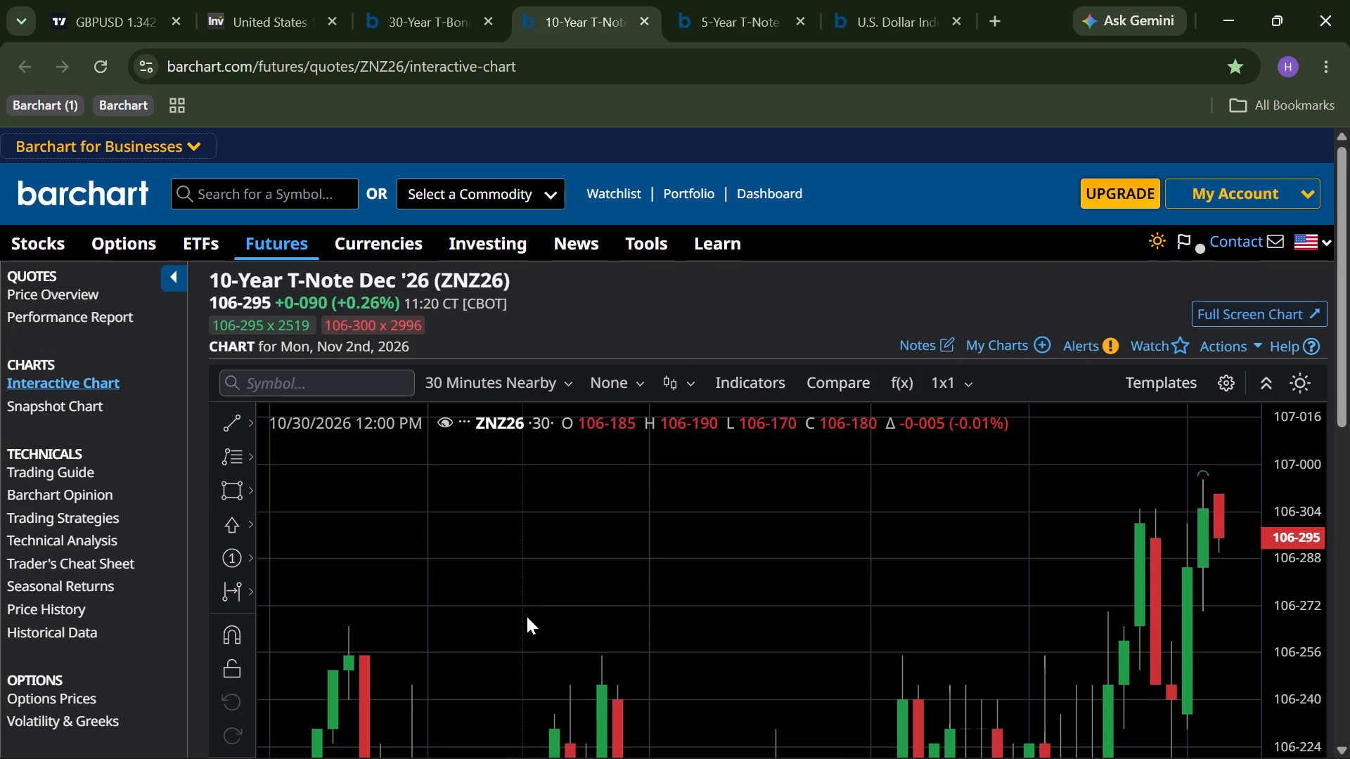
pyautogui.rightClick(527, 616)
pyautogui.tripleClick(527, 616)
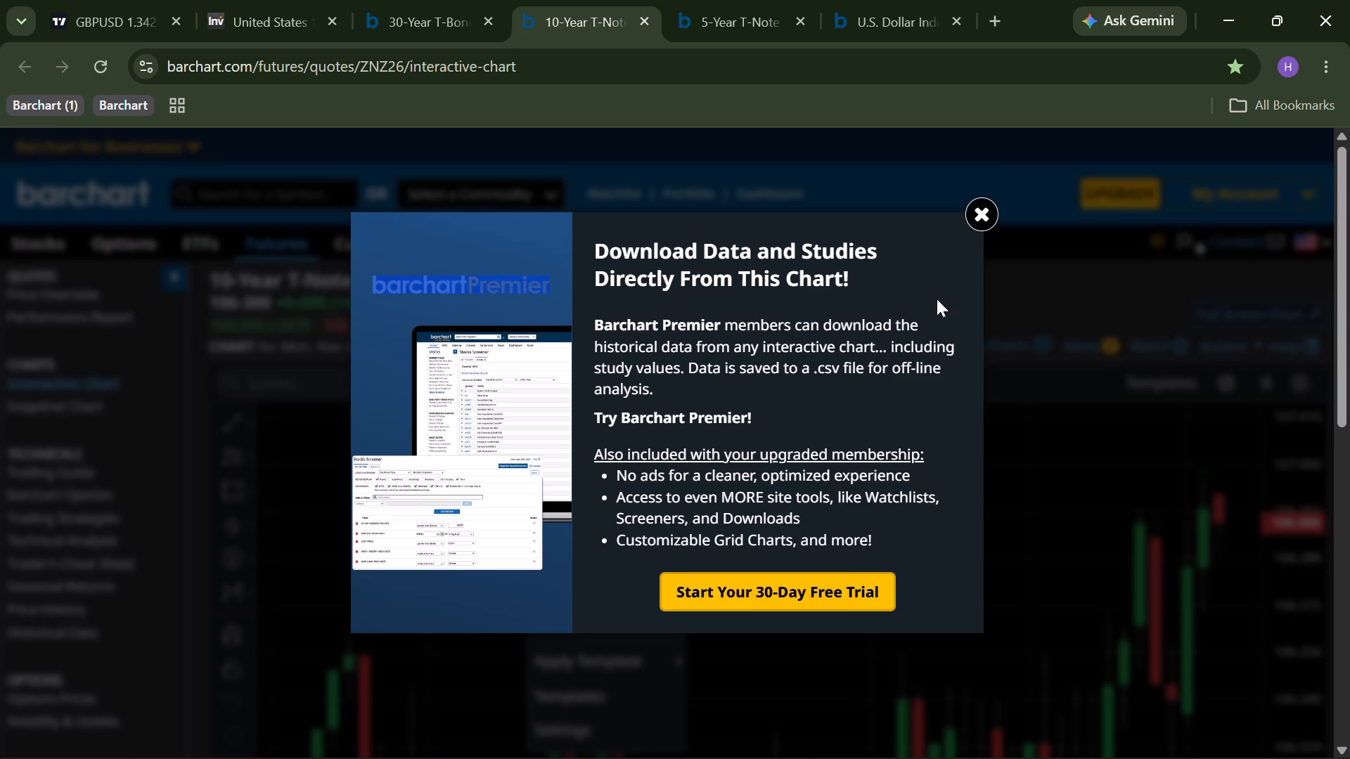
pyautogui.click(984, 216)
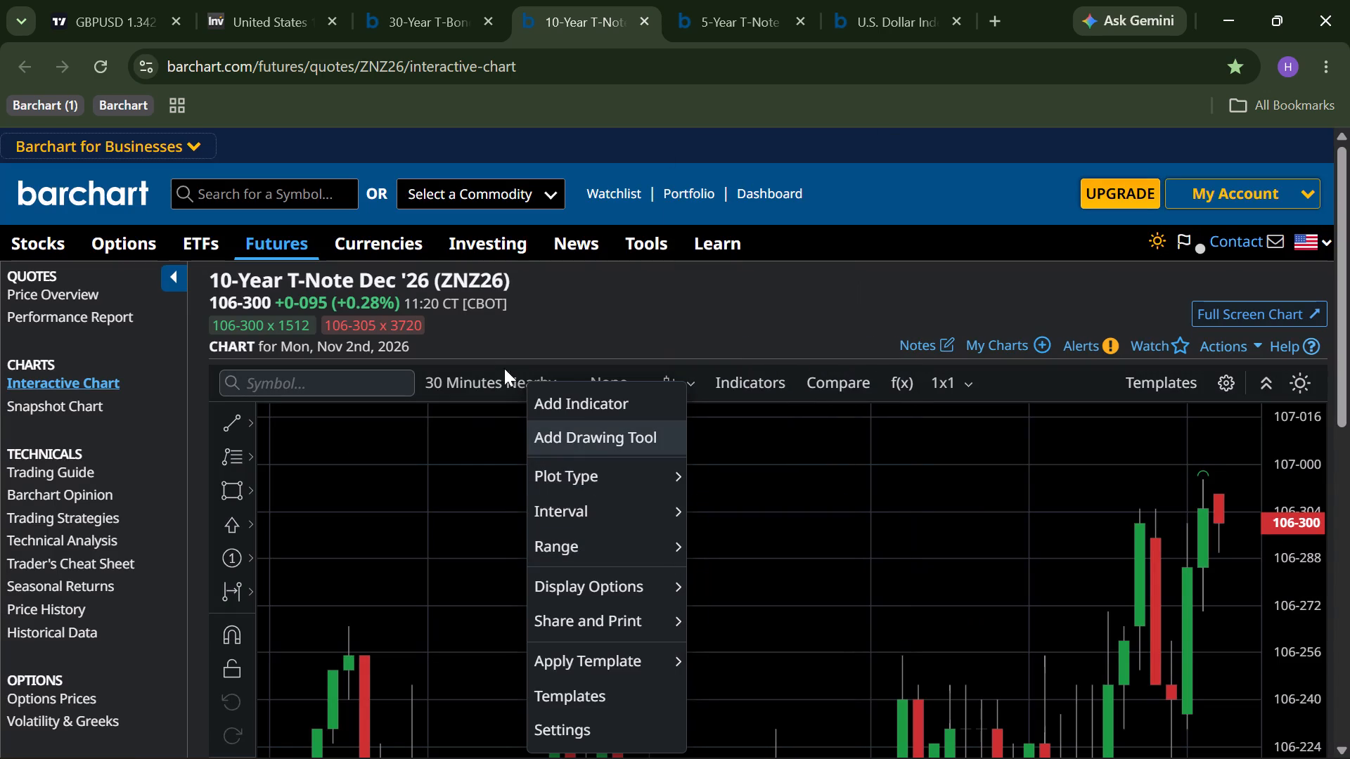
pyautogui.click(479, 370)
# Set the 10-Year T-Note chart's range to 5-Day and bring its latest candles into view.
pyautogui.click(598, 370)
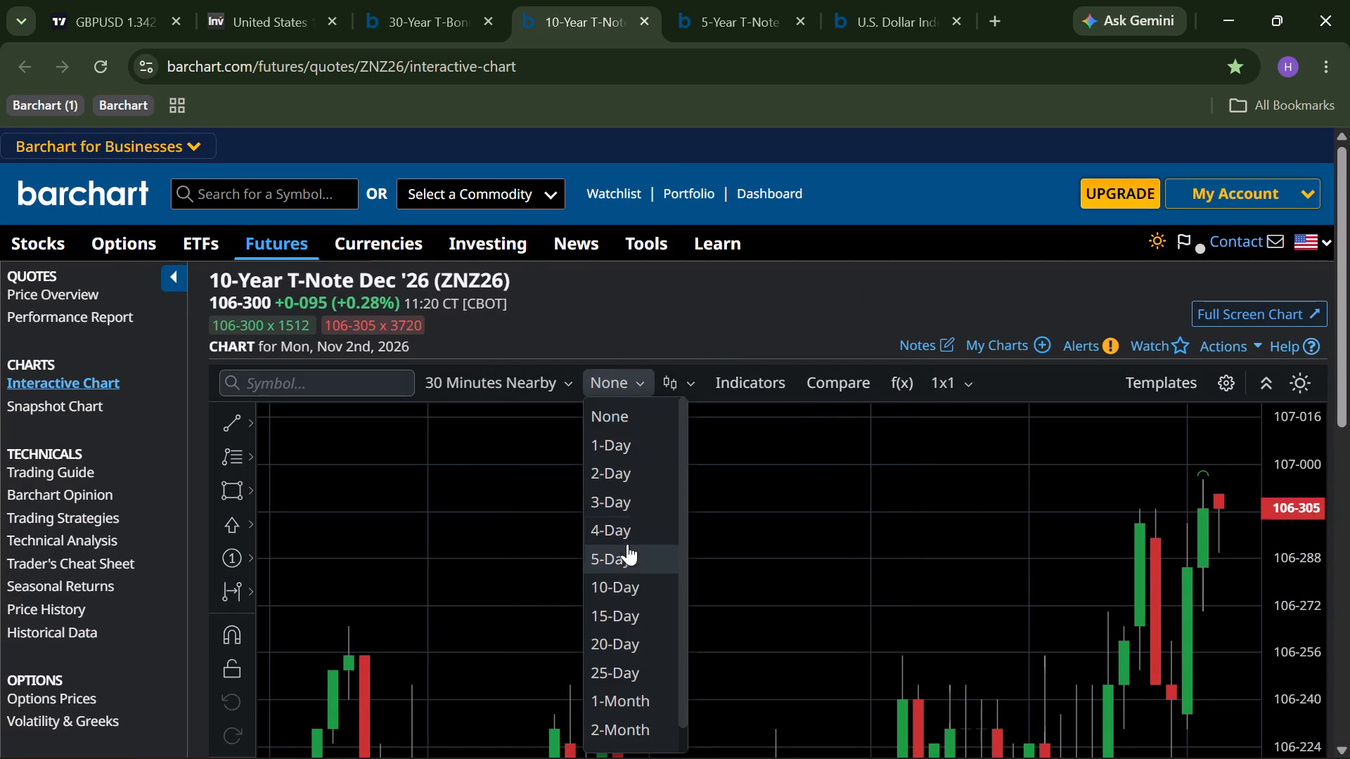
pyautogui.click(627, 562)
pyautogui.scroll(-1, 627, 562)
pyautogui.moveTo(627, 562); pyautogui.dragTo(544, 568)
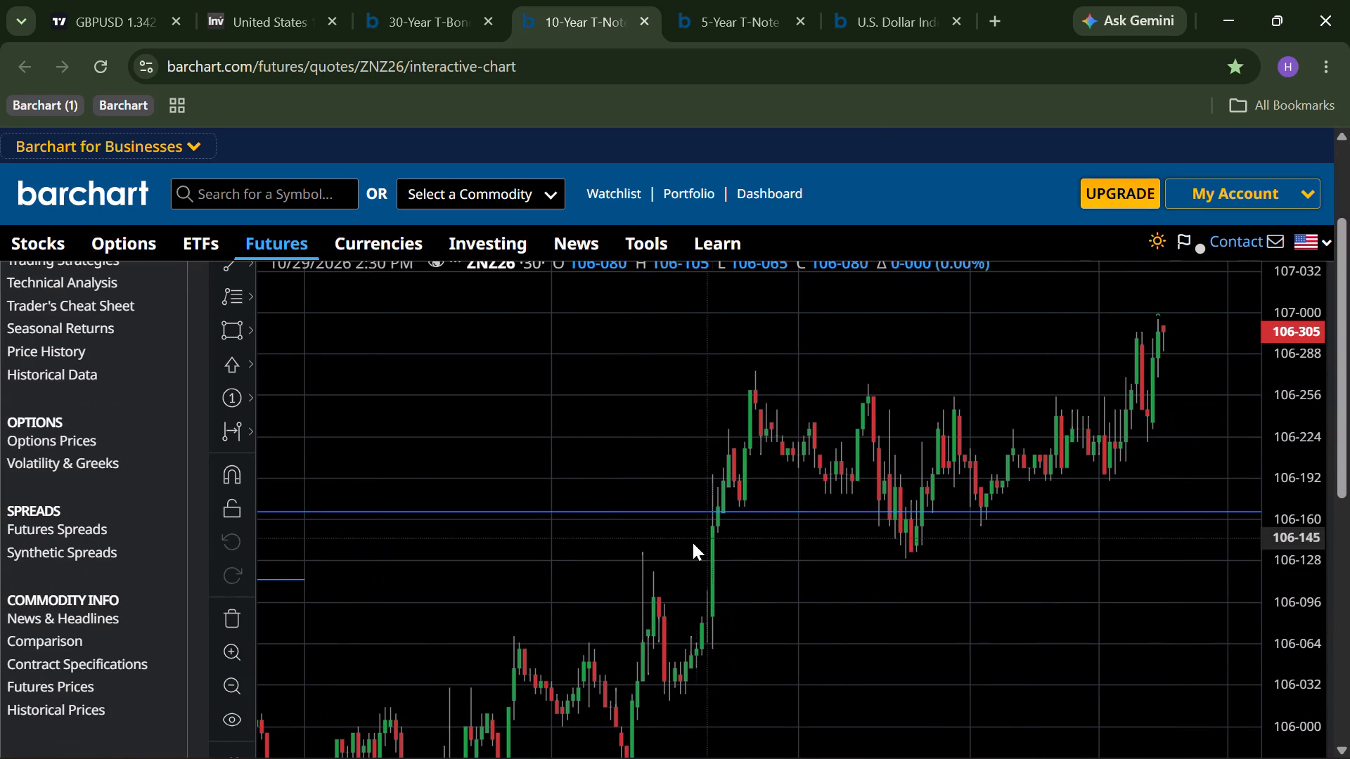
pyautogui.moveTo(637, 560); pyautogui.dragTo(494, 552)
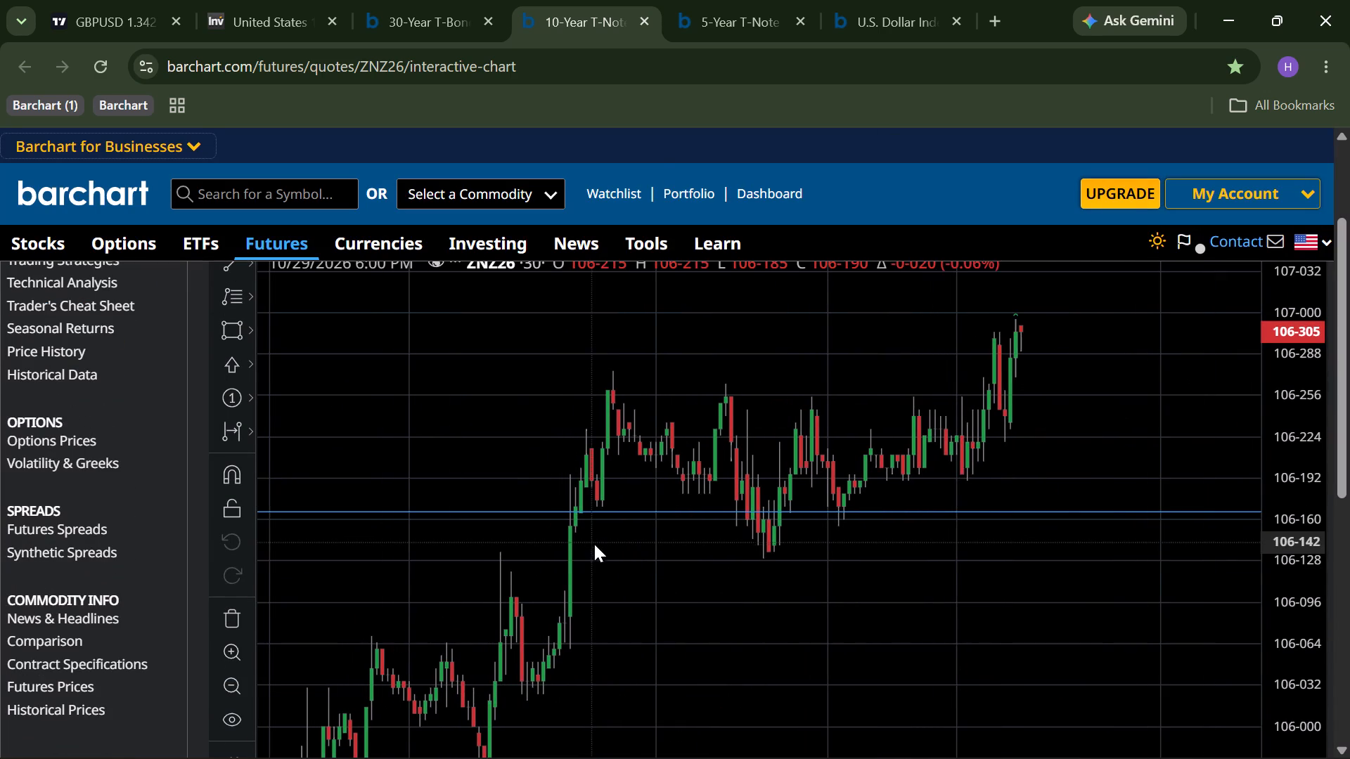
# Examine the 10-Year T-Note's recent price action around its horizontal levels and compare it with the 30-Year T-Bond chart.
pyautogui.scroll(1, 628, 592)
pyautogui.scroll(-1, 726, 552)
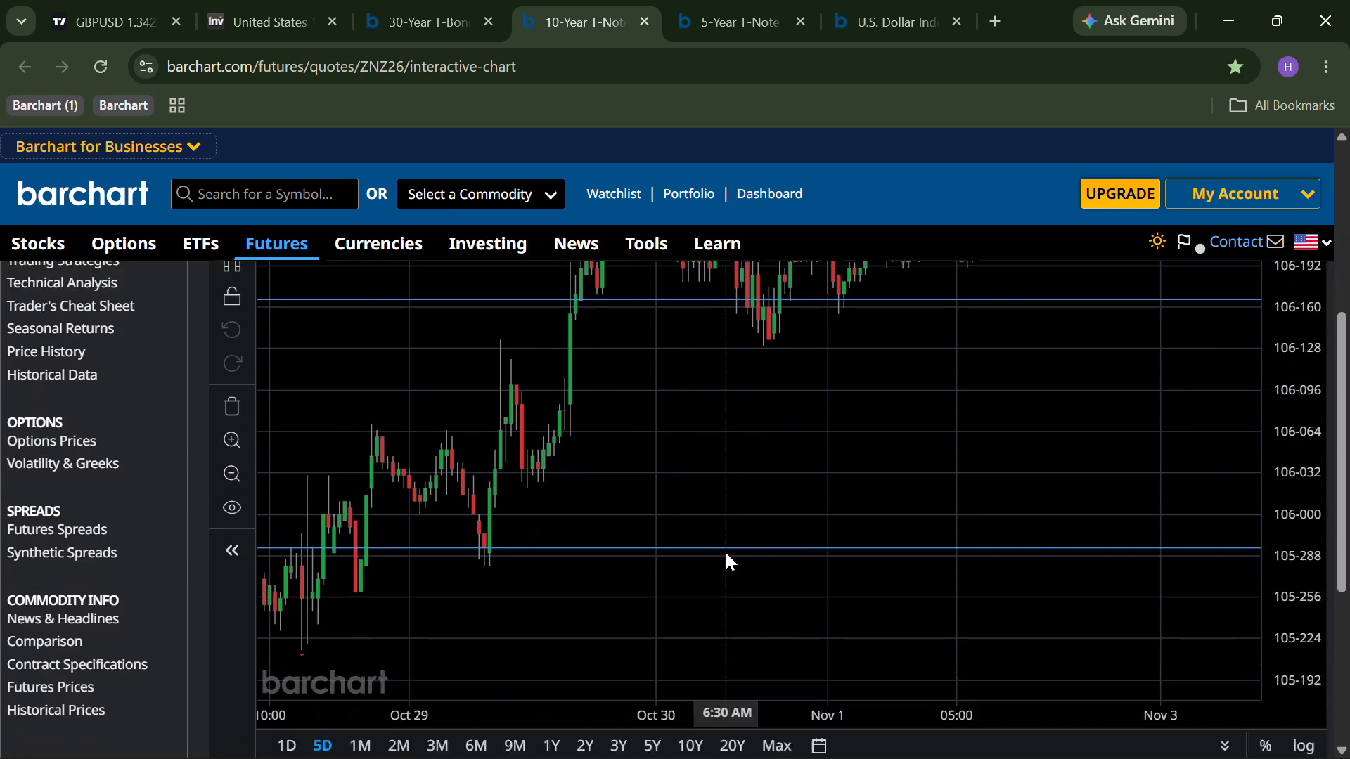
pyautogui.scroll(-3, 726, 552)
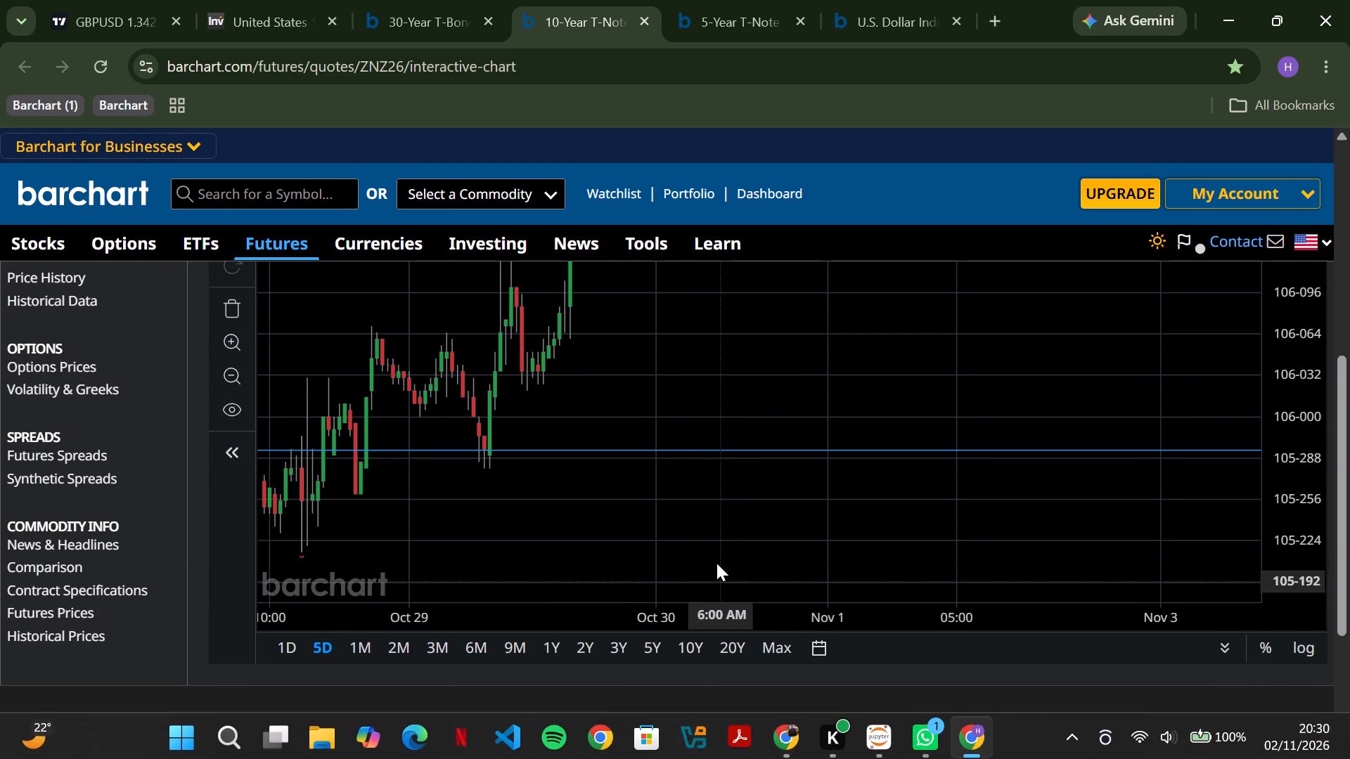
pyautogui.scroll(3, 716, 563)
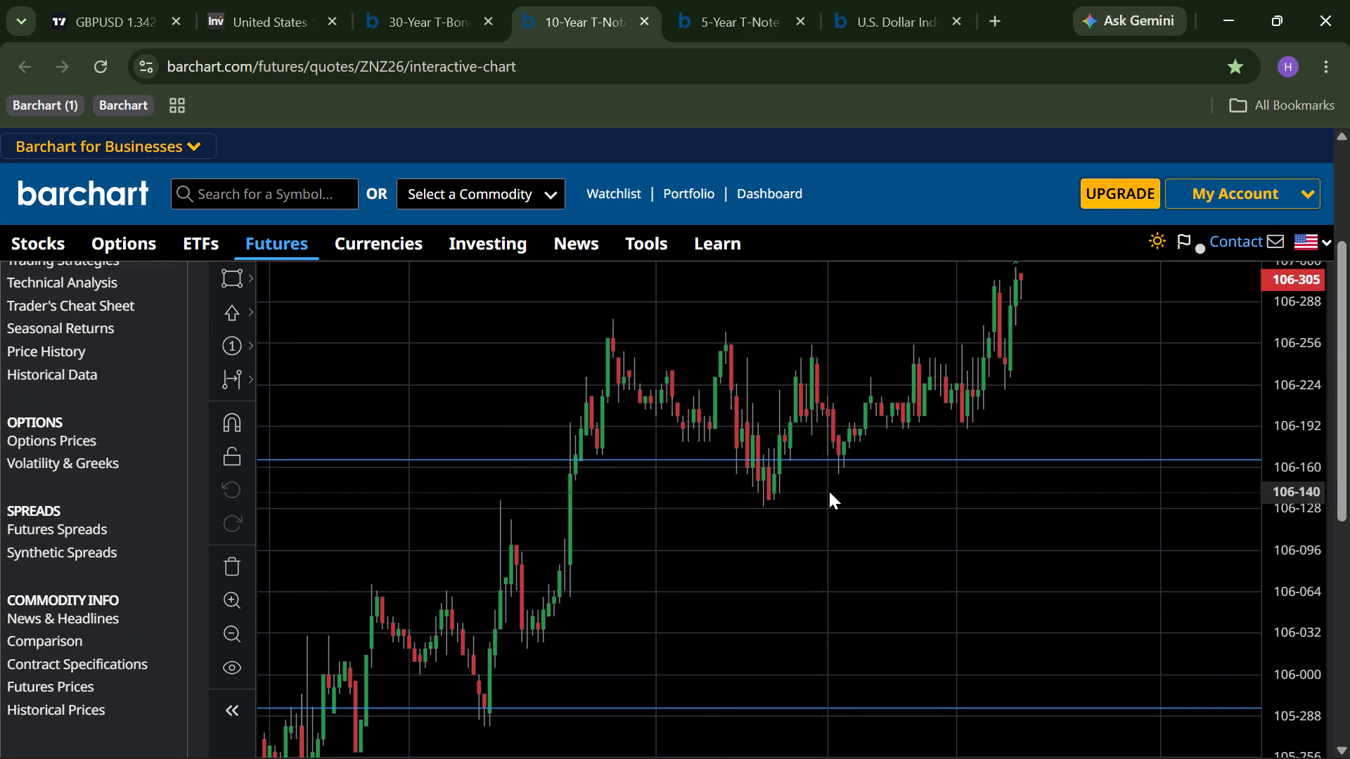
pyautogui.scroll(1, 889, 475)
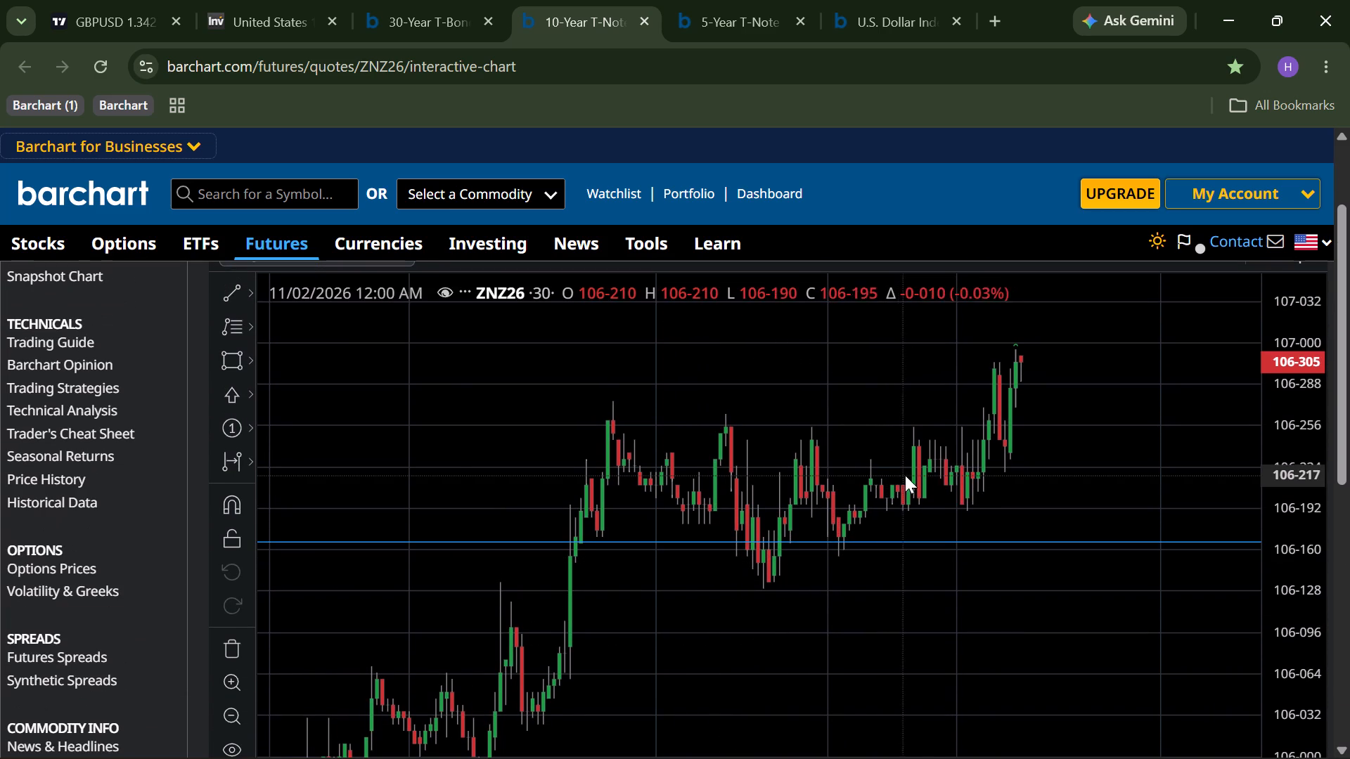
pyautogui.moveTo(911, 488); pyautogui.dragTo(794, 517)
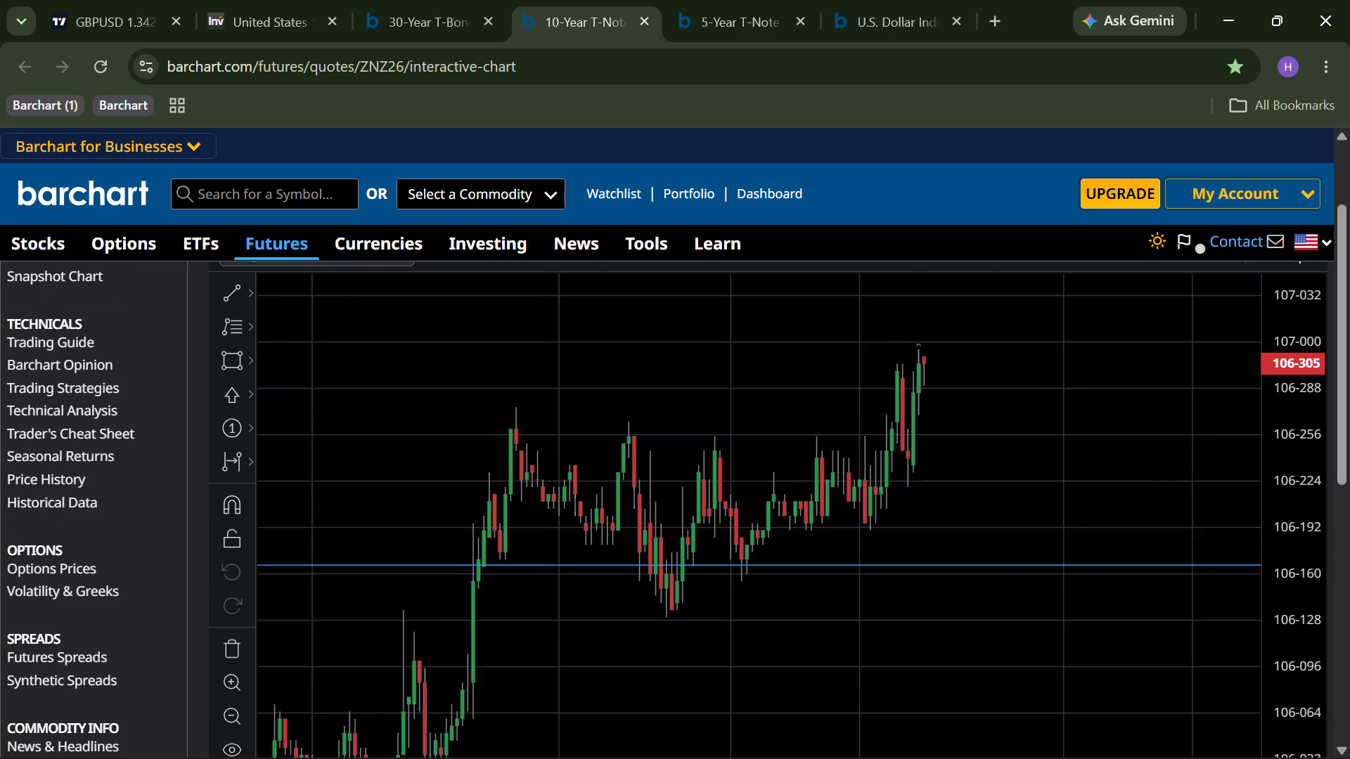
pyautogui.moveTo(794, 517); pyautogui.dragTo(745, 533)
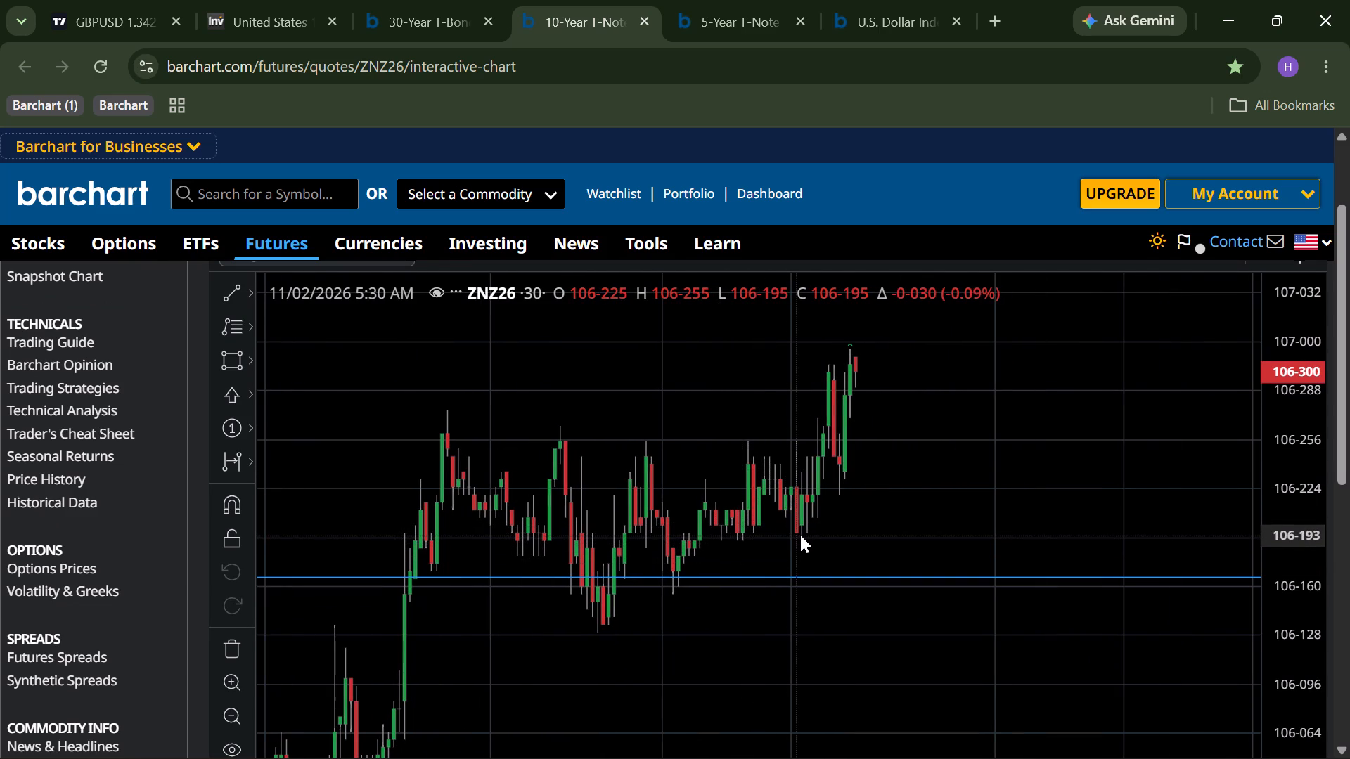
pyautogui.click(406, 0)
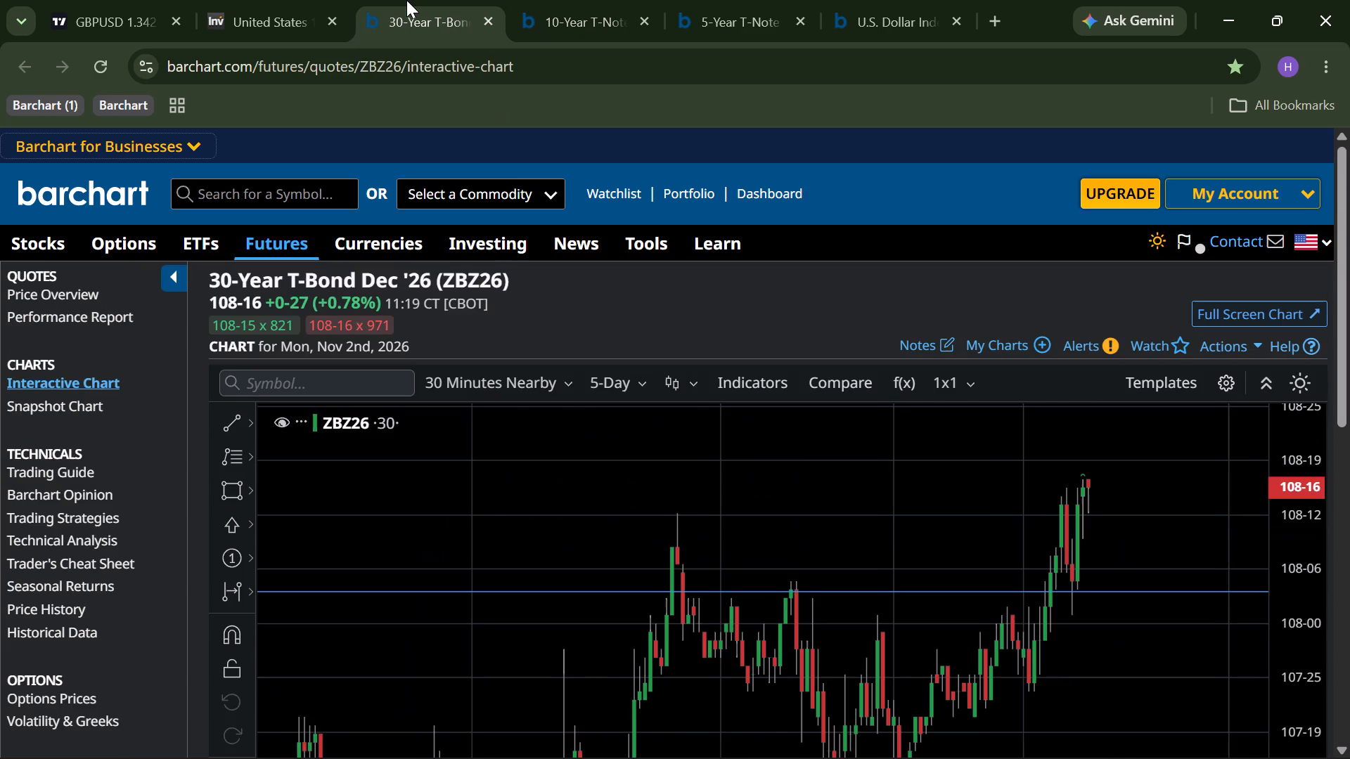
pyautogui.scroll(-1, 737, 711)
pyautogui.moveTo(737, 711); pyautogui.dragTo(577, 734)
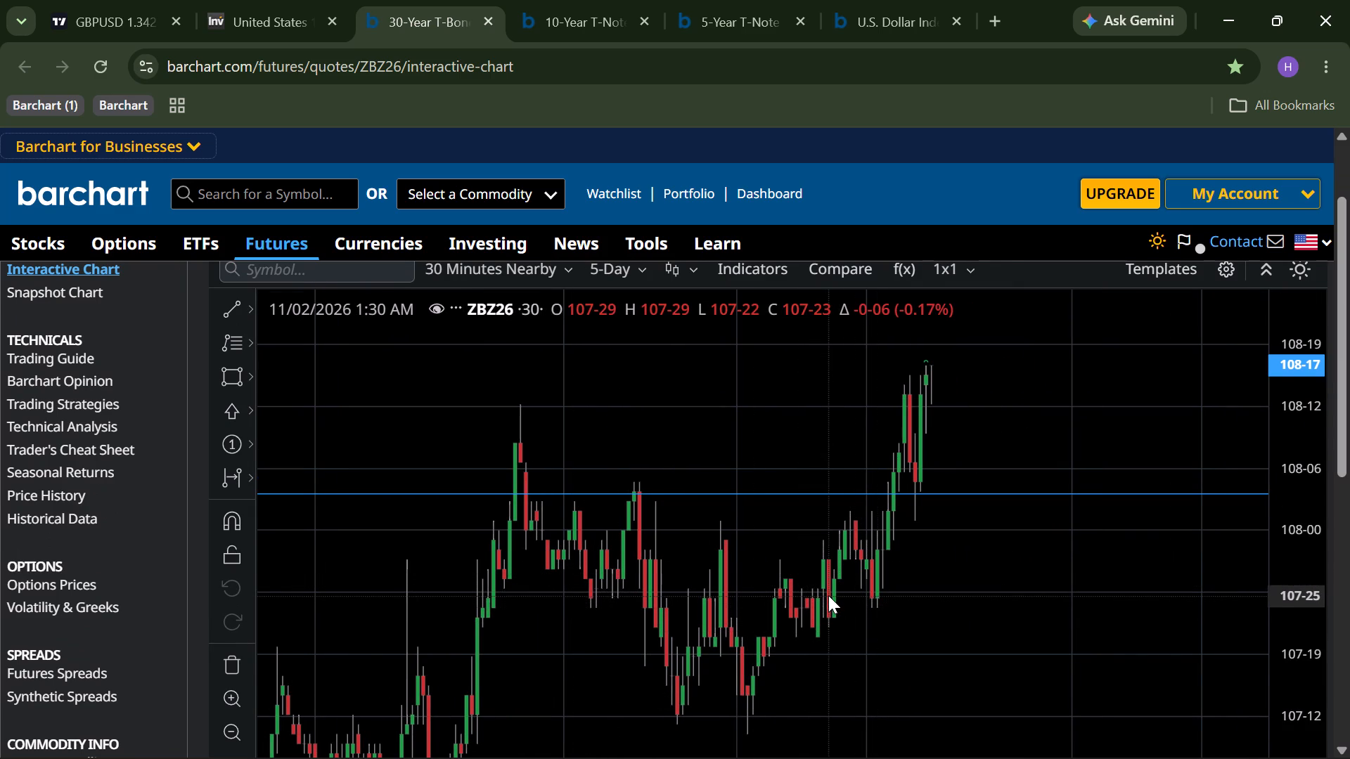
pyautogui.click(589, 0)
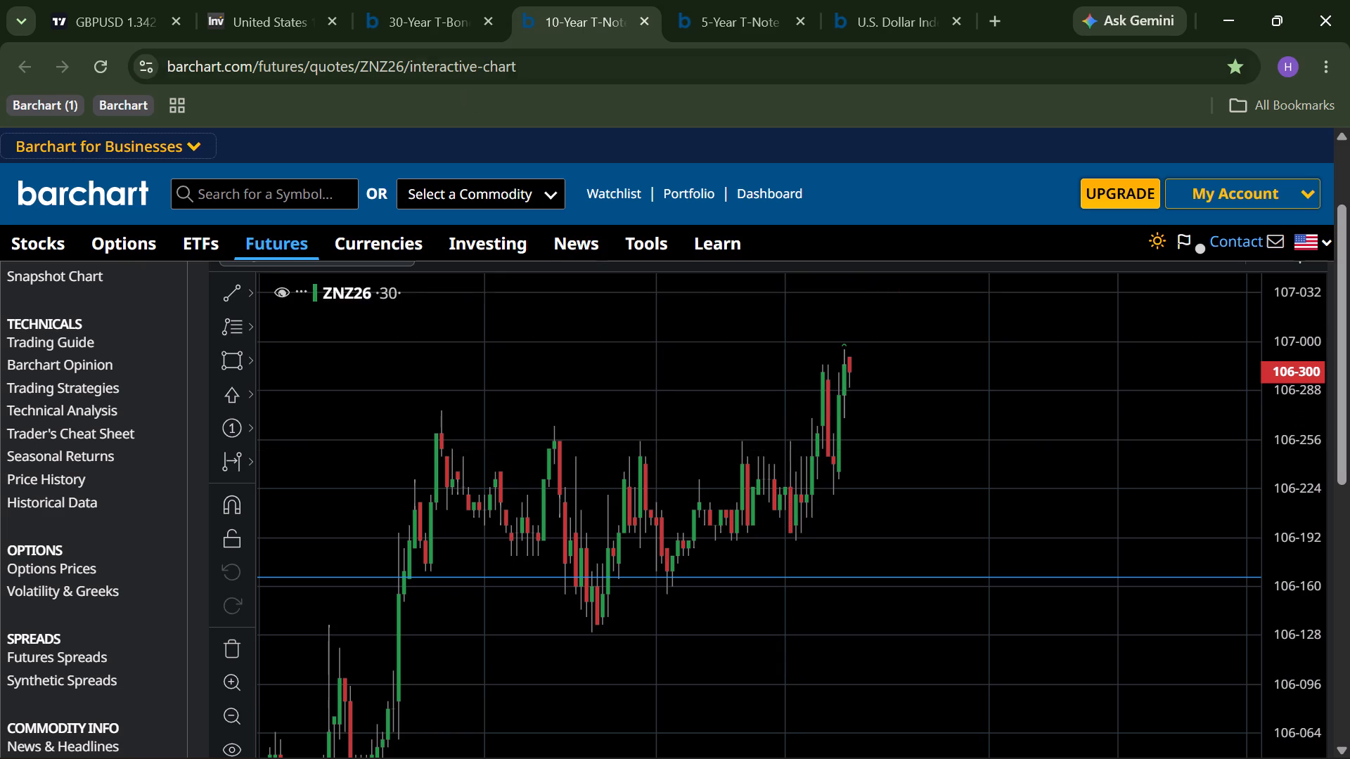
pyautogui.click(419, 29)
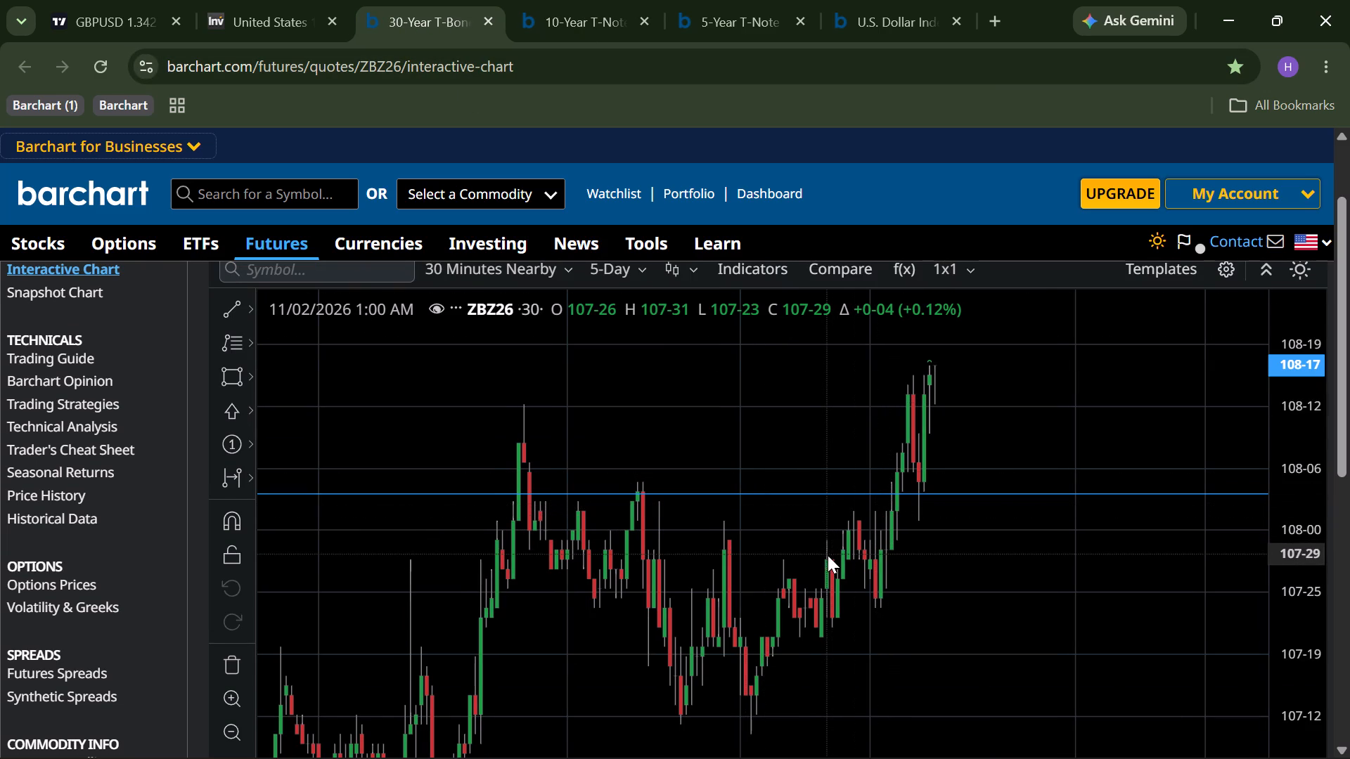
# Switch to the 5-Year T-Note Dec '26 chart and set it to Intraday Nearby with a 30-minute interval.
pyautogui.click(724, 0)
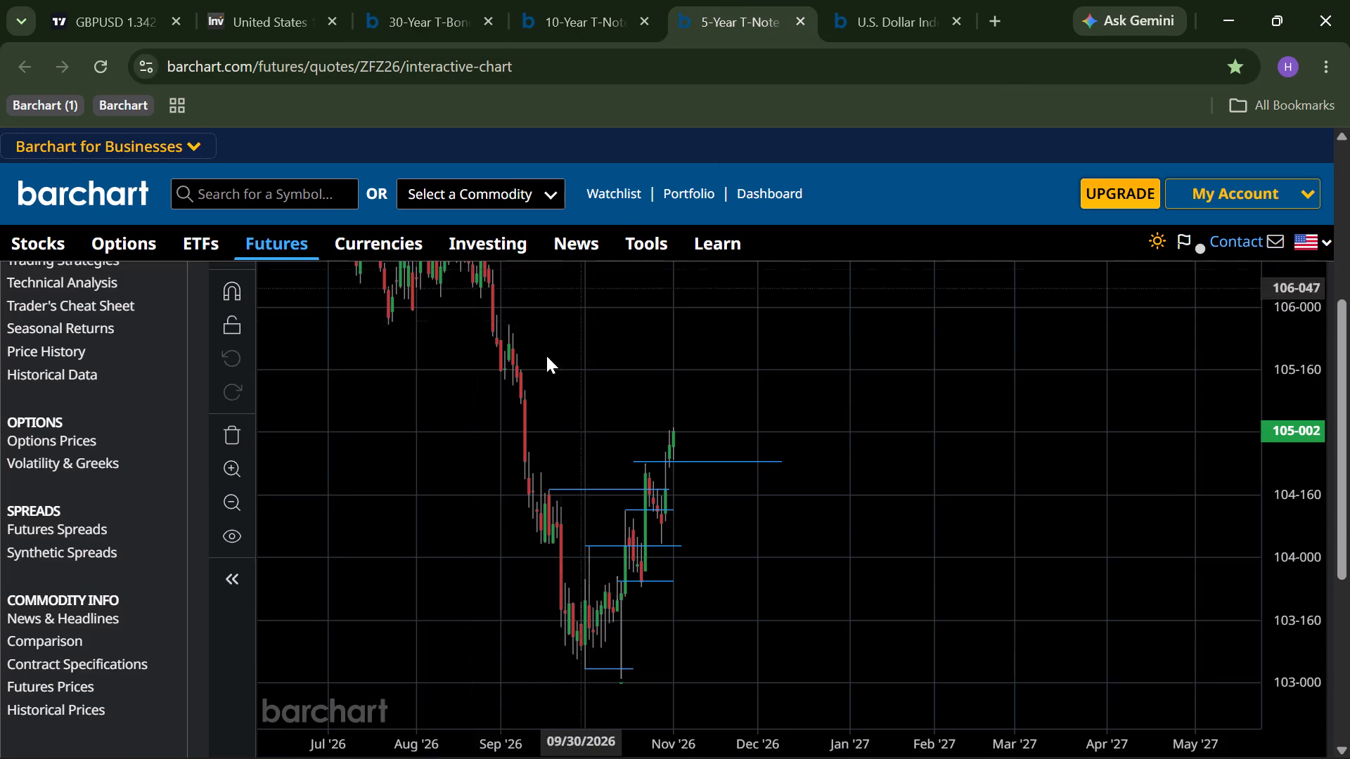
pyautogui.scroll(2, 546, 356)
pyautogui.click(522, 358)
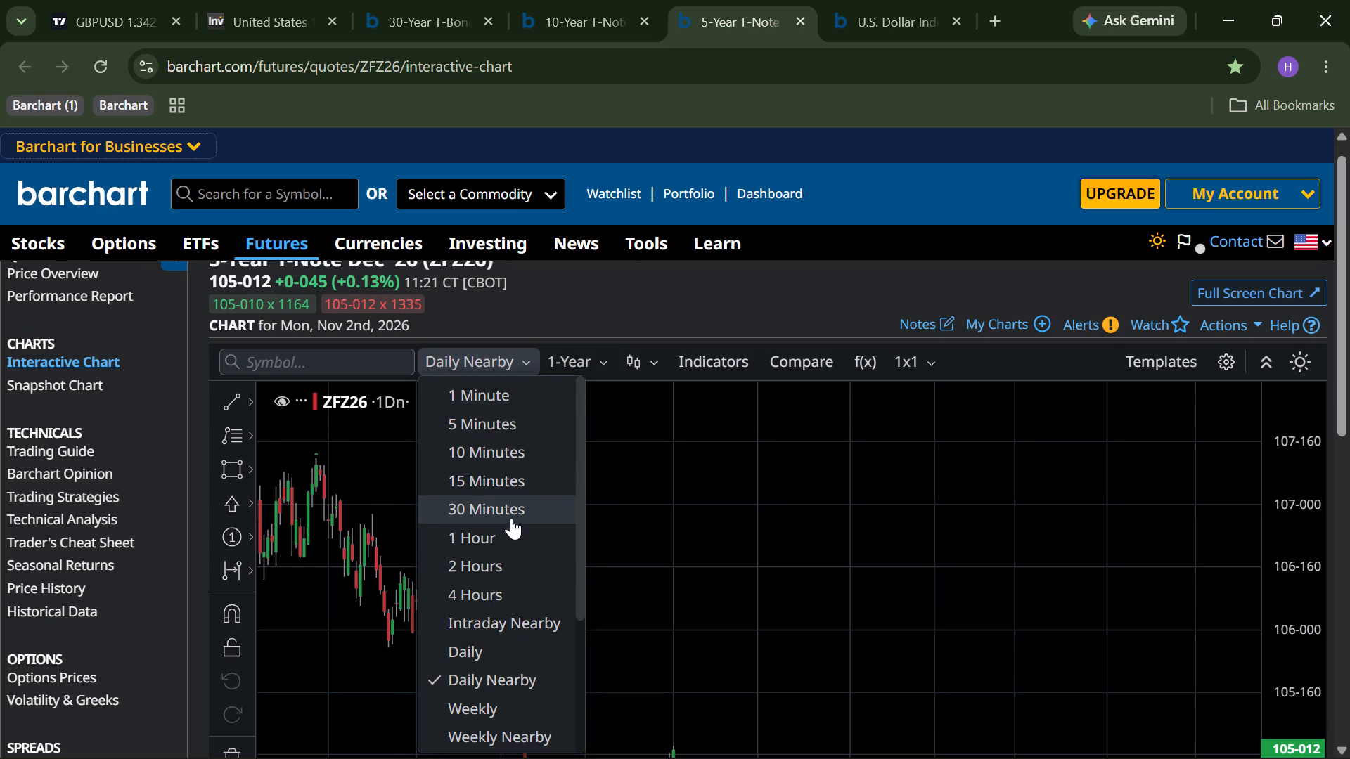
pyautogui.click(505, 614)
pyautogui.press('Return')
pyautogui.scroll(1, 587, 564)
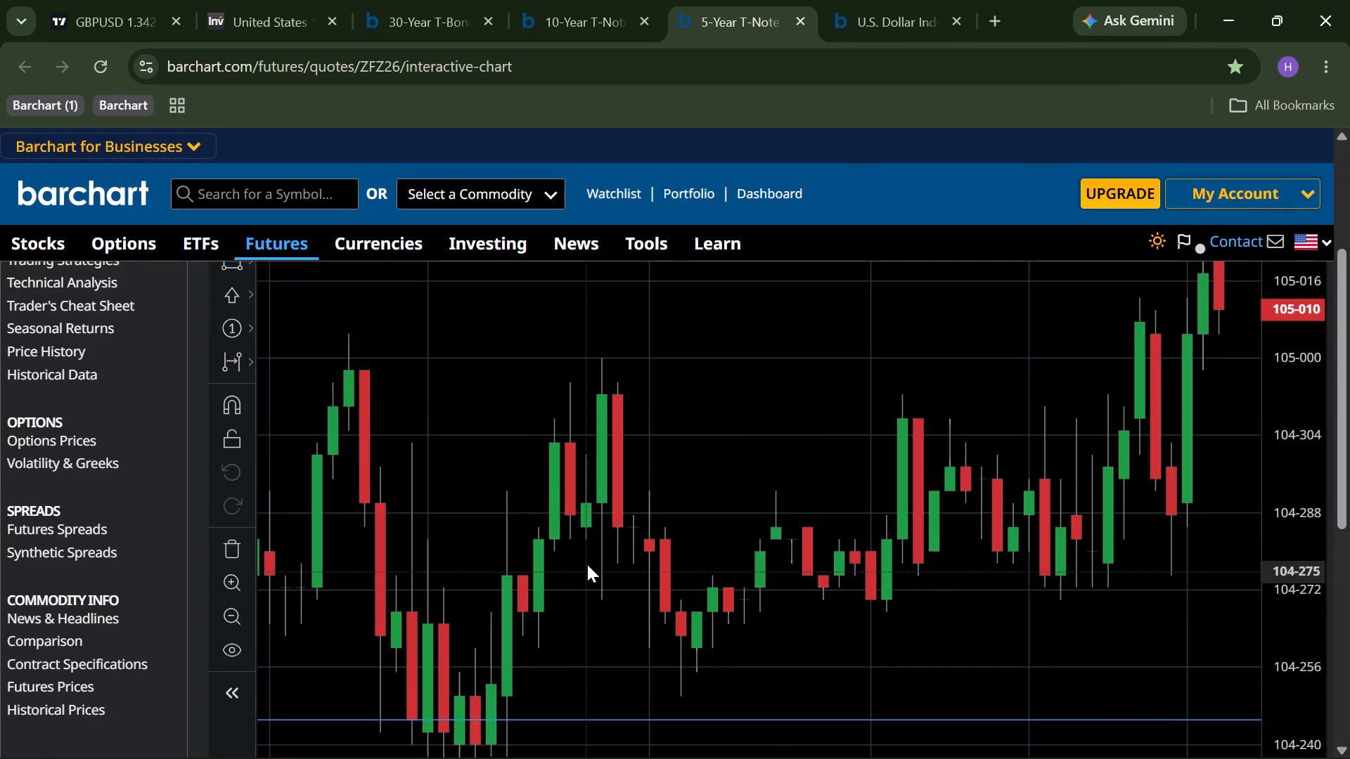
# Set the 5-Year T-Note chart's range to 5-Day and view its recent candles against the marked levels.
pyautogui.scroll(2, 587, 564)
pyautogui.click(606, 375)
pyautogui.click(624, 558)
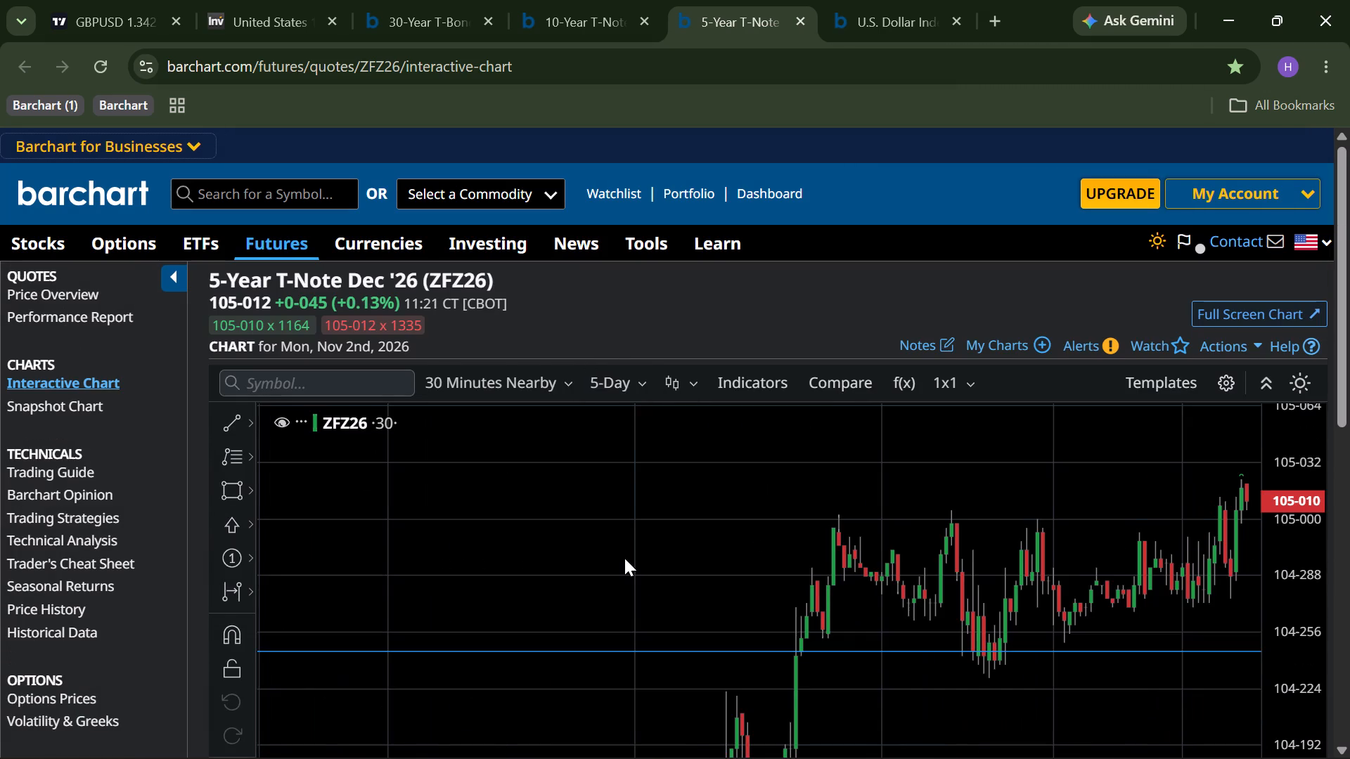
pyautogui.scroll(-1, 624, 558)
pyautogui.moveTo(624, 558); pyautogui.dragTo(512, 571)
pyautogui.scroll(-1, 847, 578)
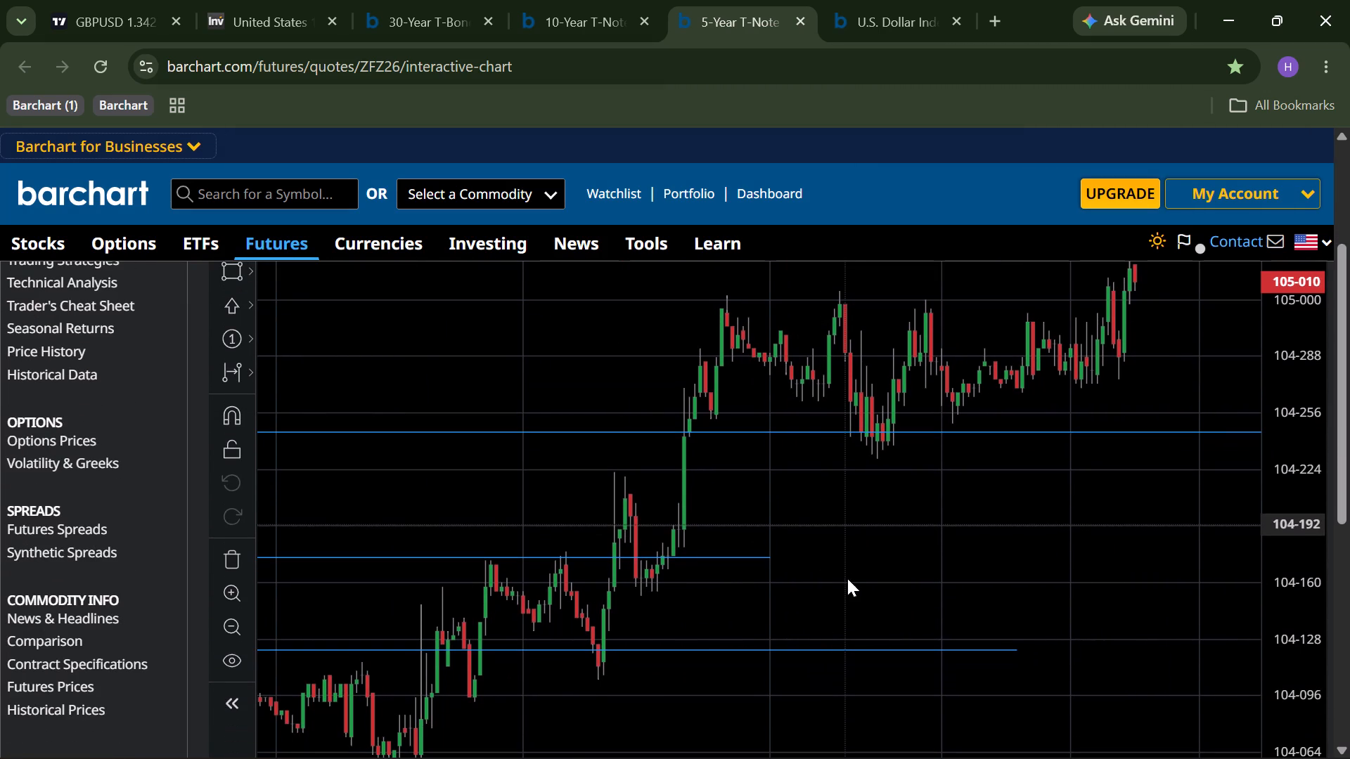
pyautogui.scroll(-1, 847, 578)
pyautogui.scroll(1, 764, 580)
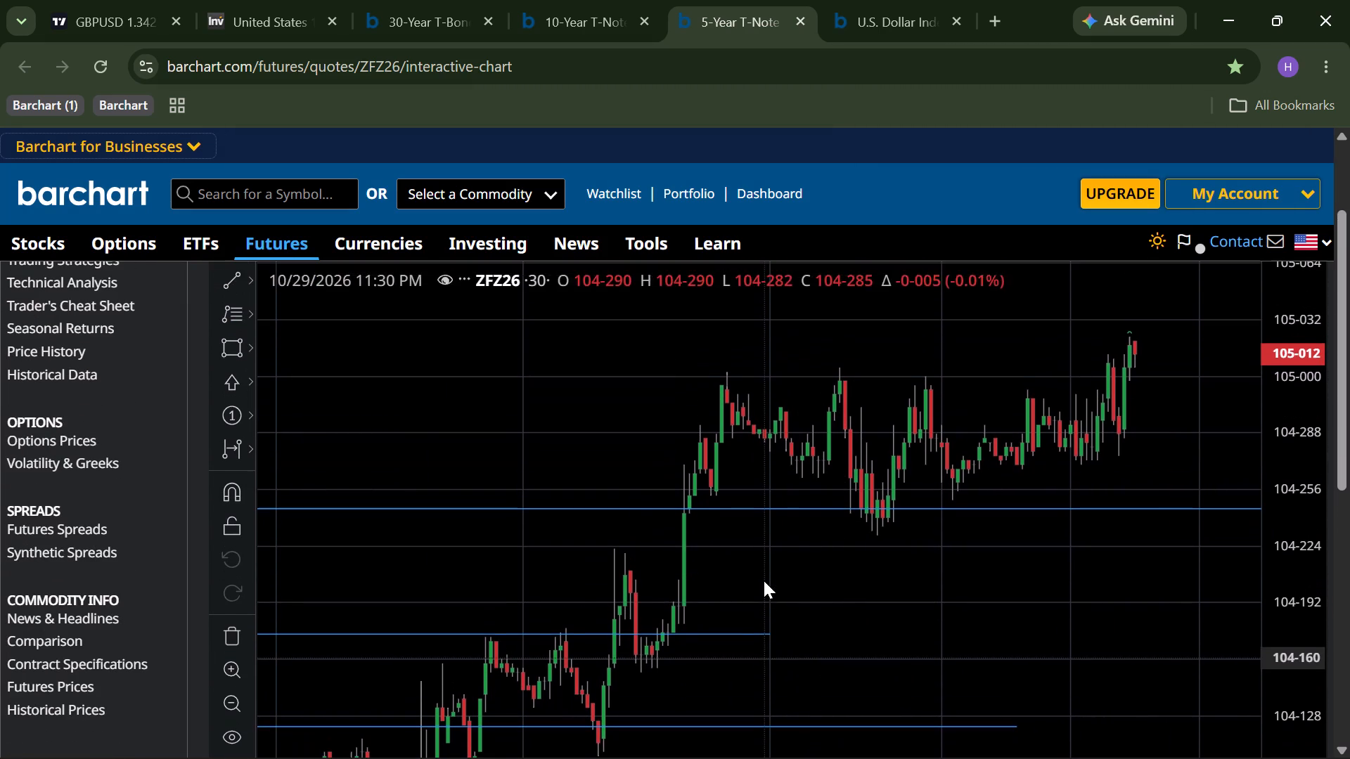
pyautogui.moveTo(764, 580); pyautogui.dragTo(694, 595)
pyautogui.scroll(1, 694, 595)
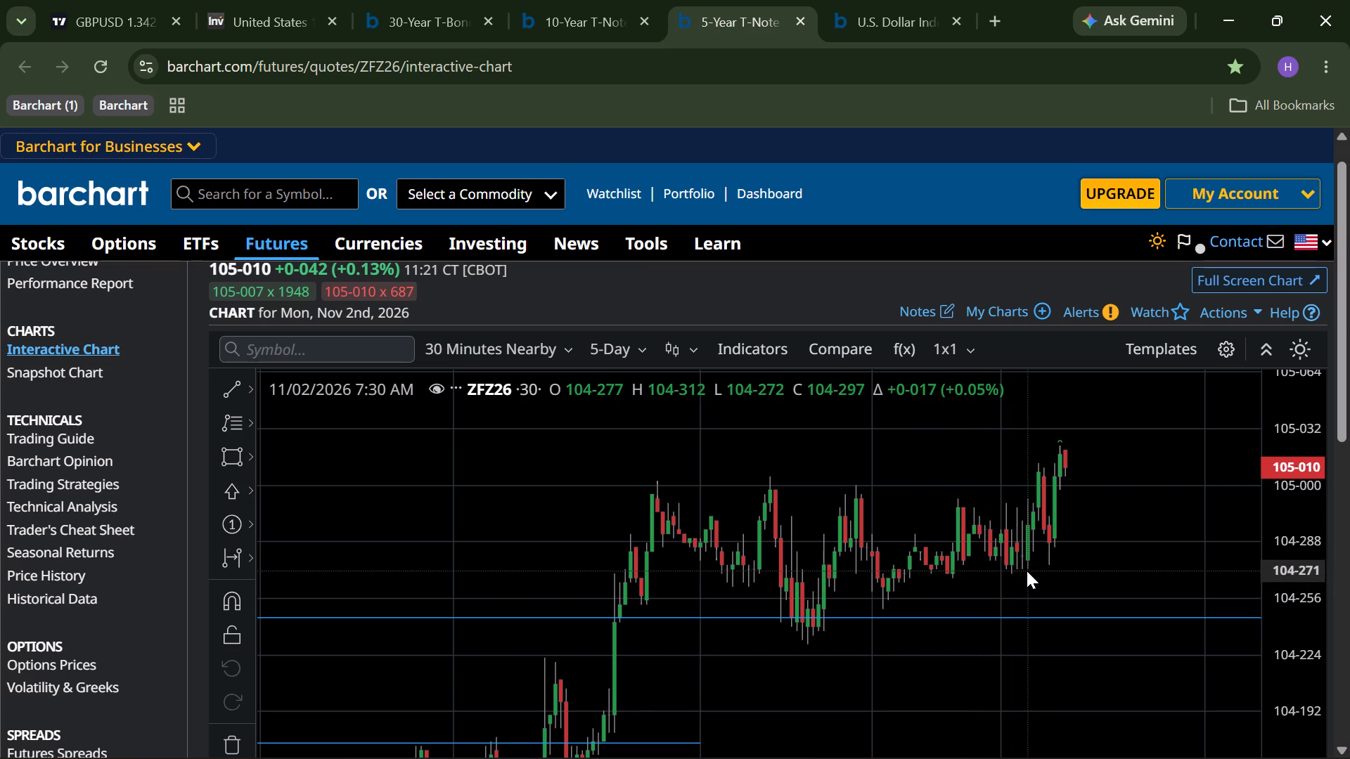
# Switch to the Barchart U.S. Dollar Index chart and set it to Intraday Nearby with a 30-minute interval.
pyautogui.click(866, 8)
pyautogui.hotkey('alt', 'Tab')
pyautogui.hotkey('alt', 'Tab')
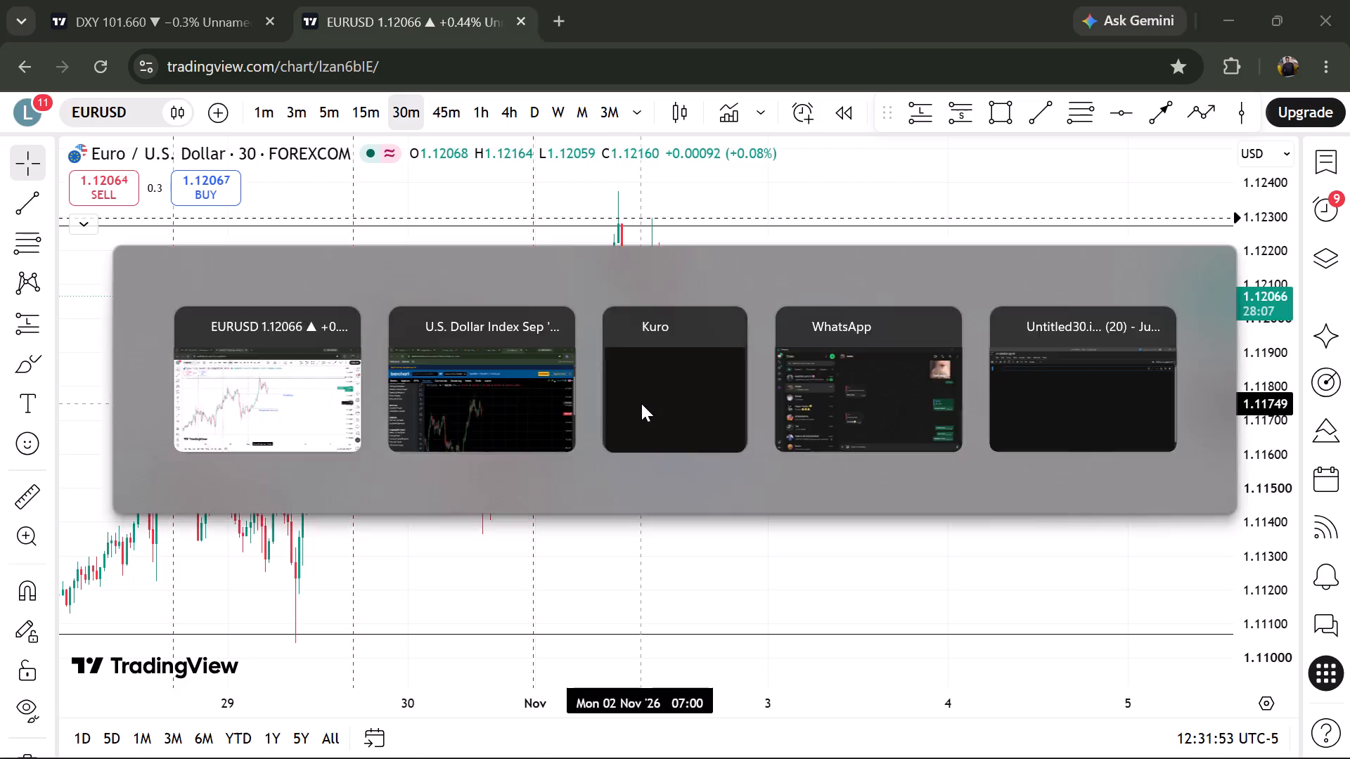
pyautogui.scroll(1, 455, 381)
pyautogui.click(519, 316)
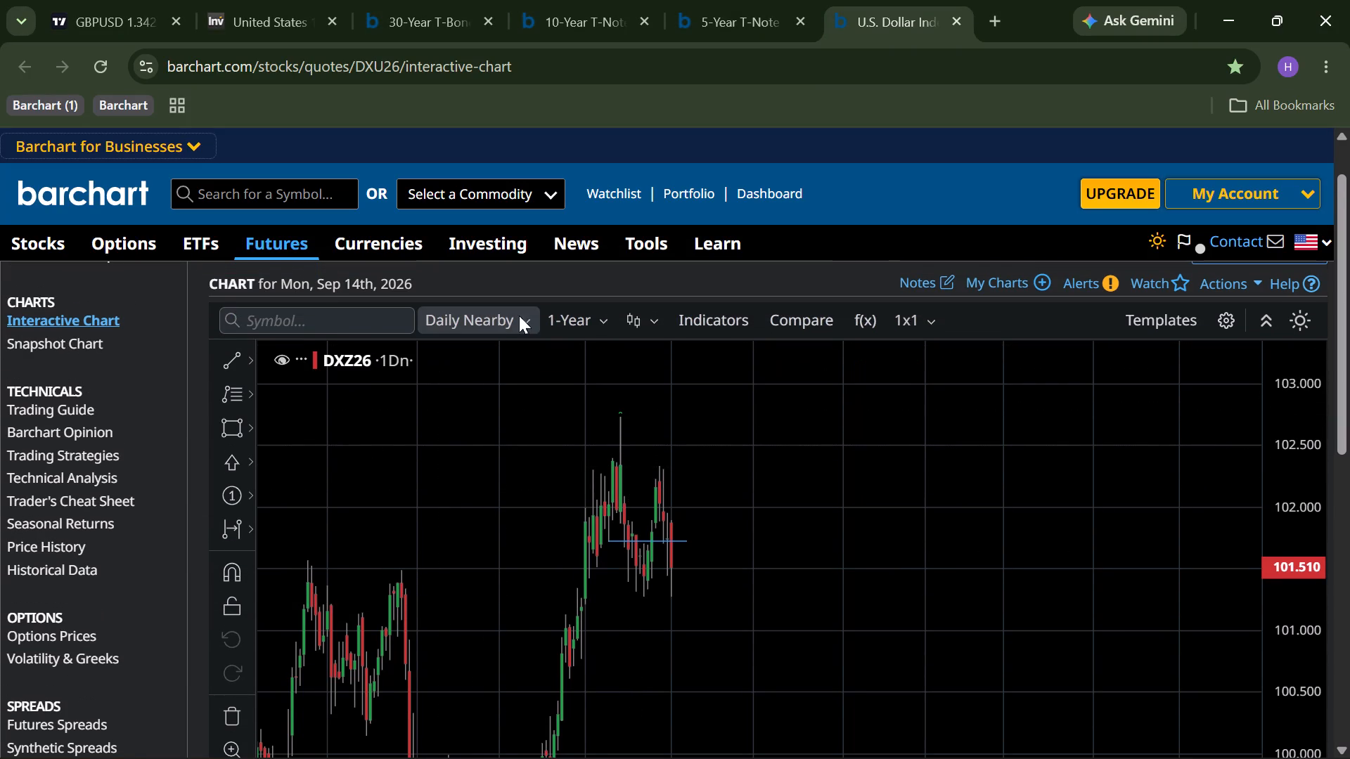
pyautogui.click(482, 594)
pyautogui.press('Return')
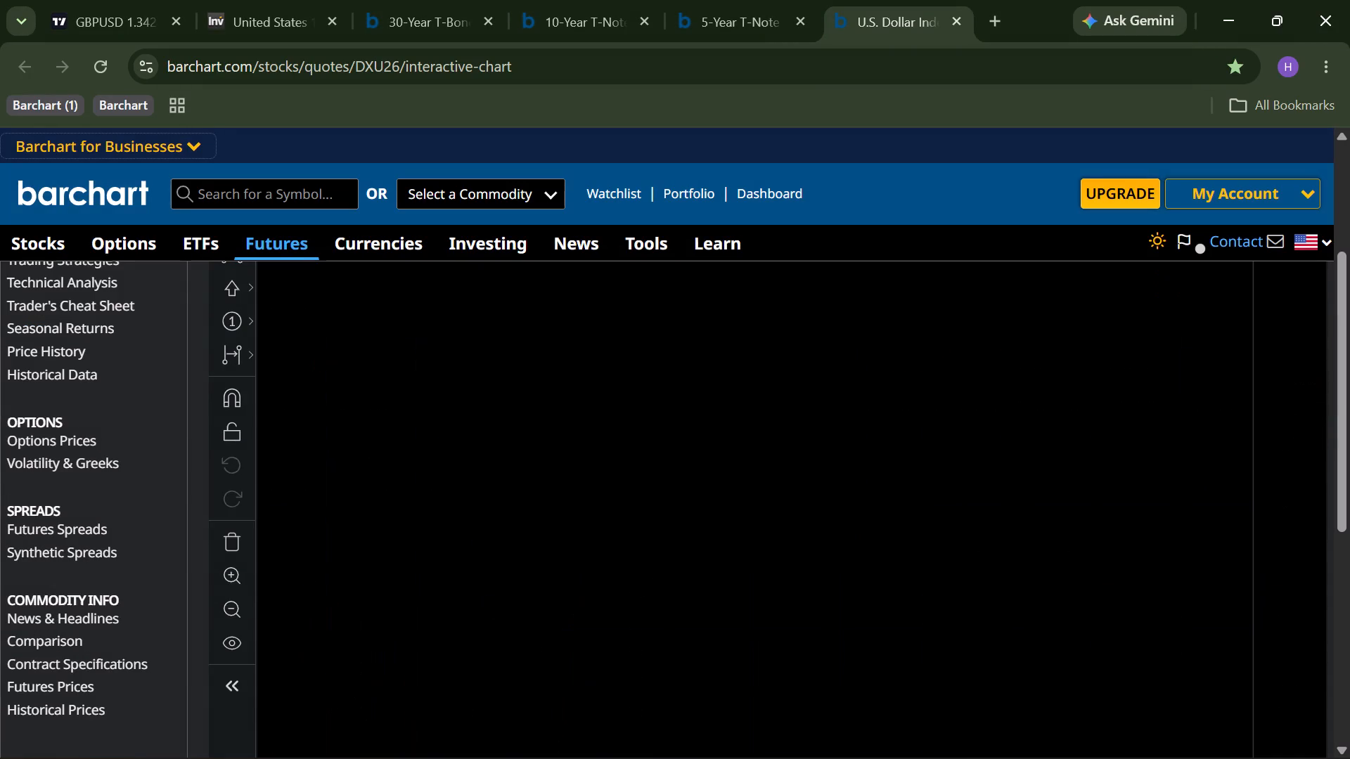
# Set the U.S. Dollar Index futures chart's range to 5-Day and view its recent price action around the horizontal level.
pyautogui.scroll(2, 639, 481)
pyautogui.click(606, 391)
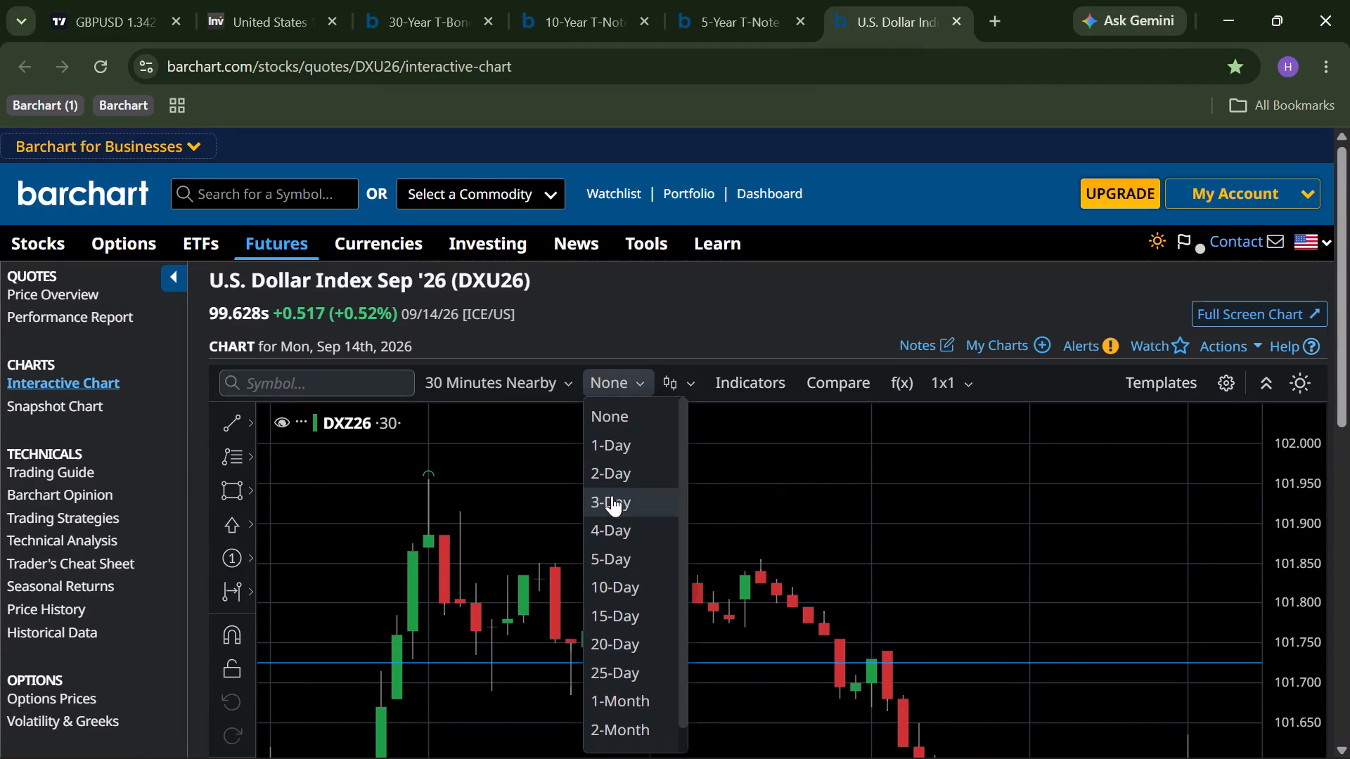
pyautogui.click(617, 570)
pyautogui.scroll(-2, 617, 570)
pyautogui.moveTo(617, 570); pyautogui.dragTo(454, 575)
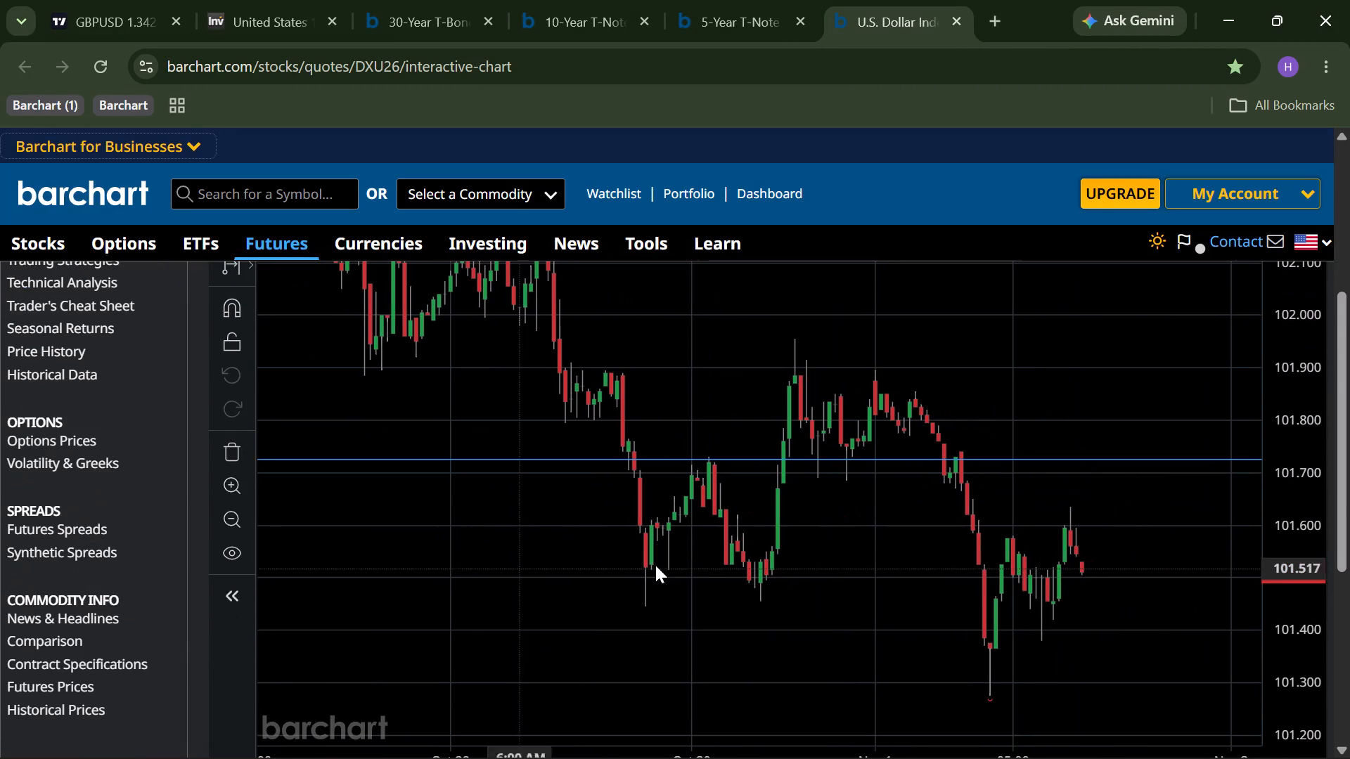
pyautogui.scroll(1, 818, 559)
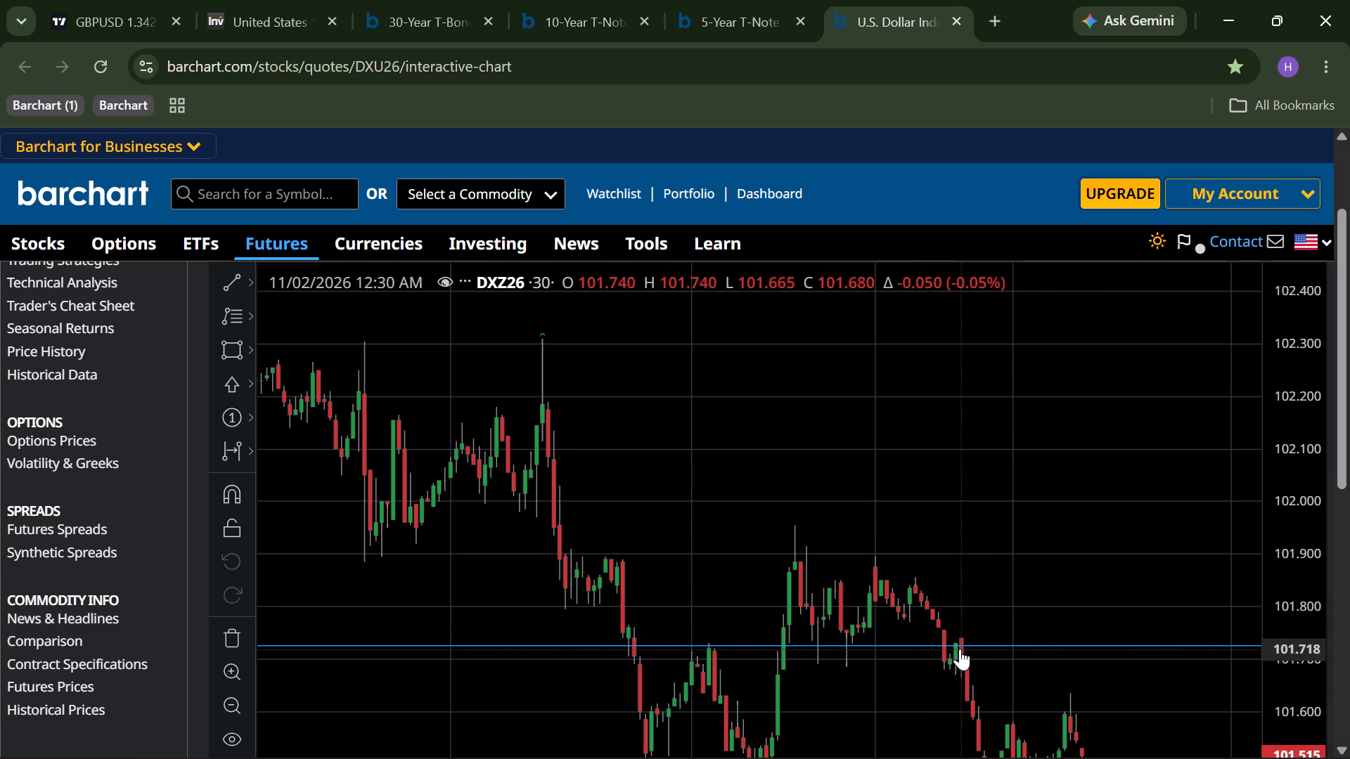
pyautogui.scroll(-1, 960, 668)
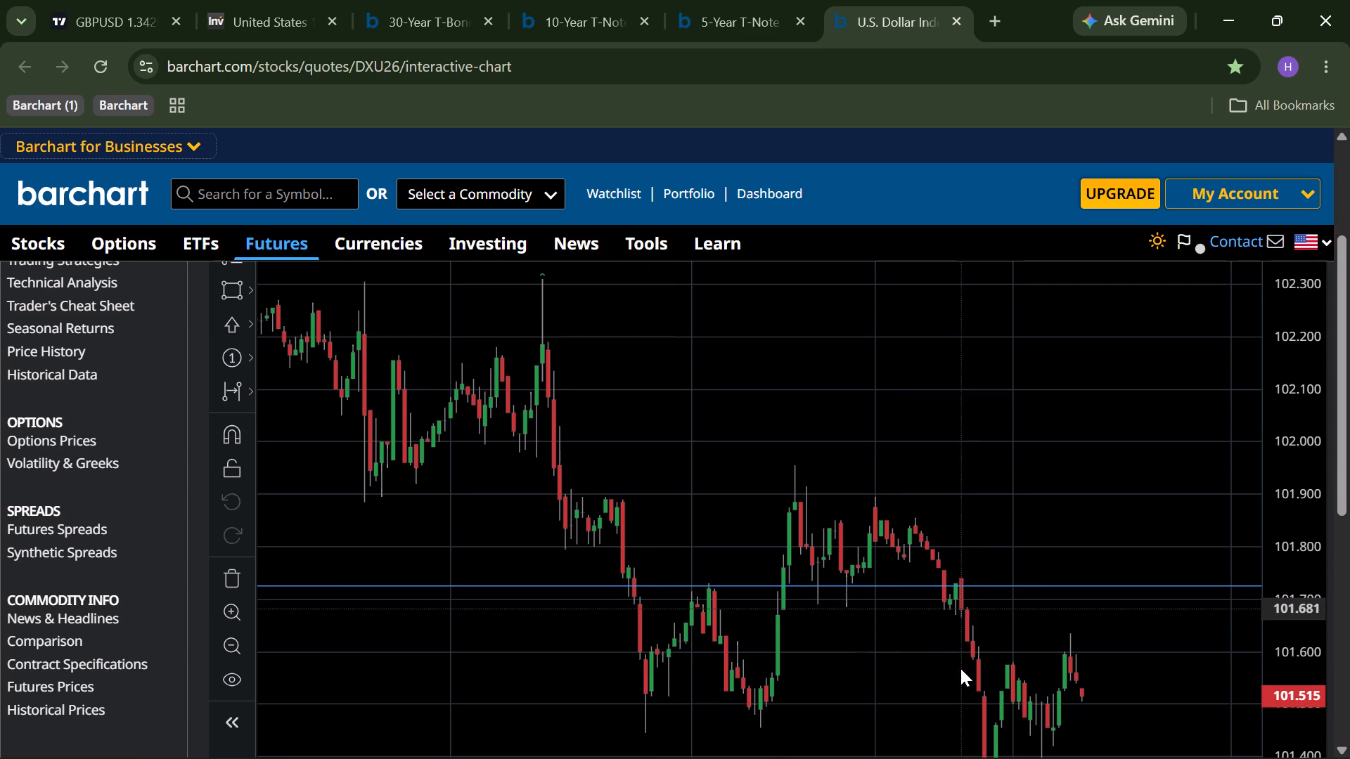
pyautogui.scroll(-1, 960, 668)
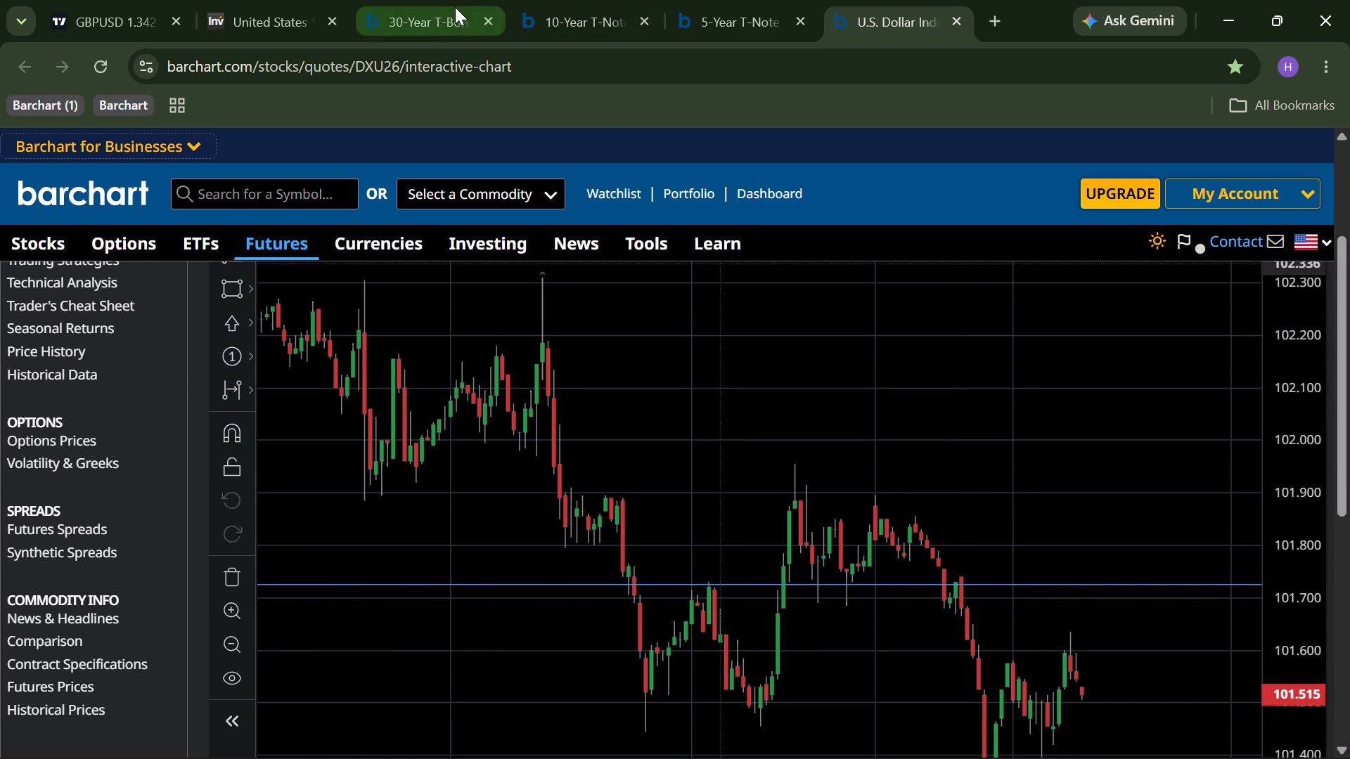
# Return to the 30-Year T-Bond chart to compare its recent candles with the U.S. Dollar Index.
pyautogui.click(453, 7)
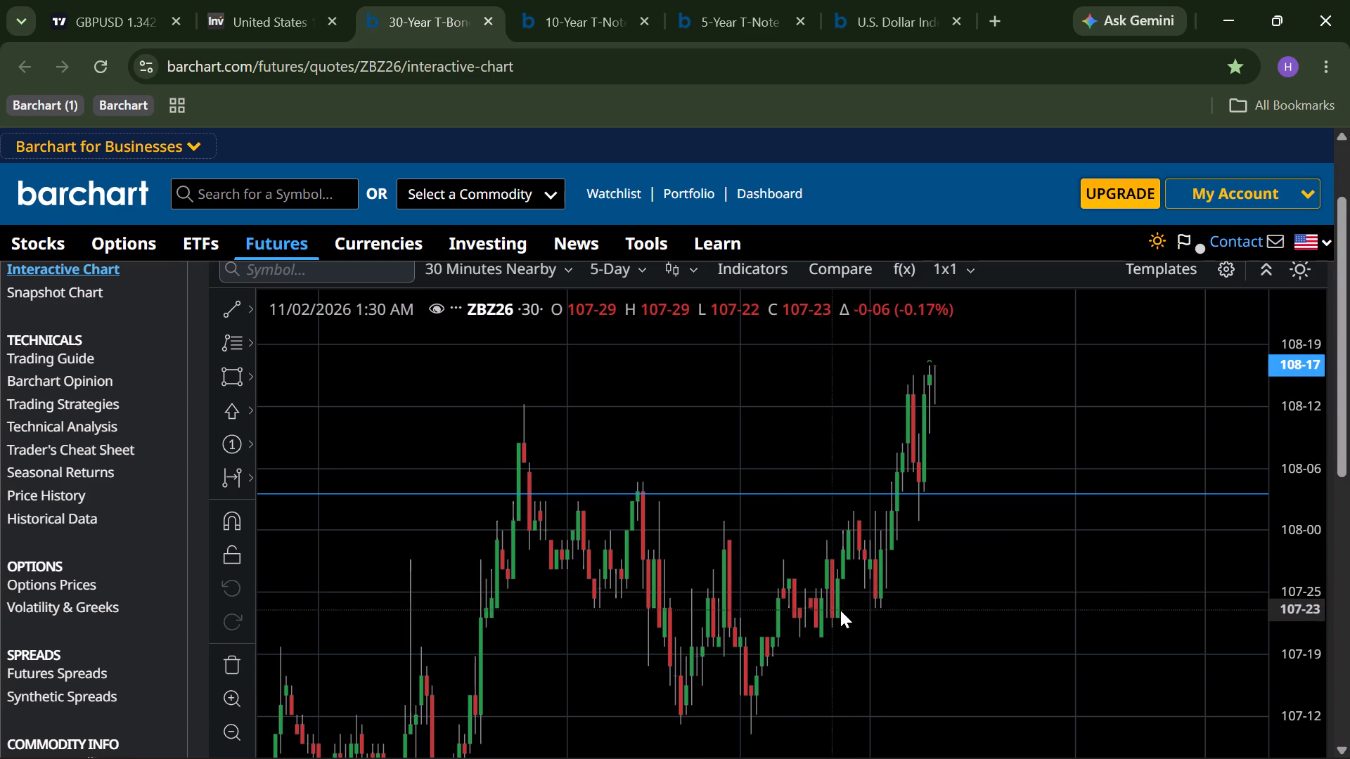
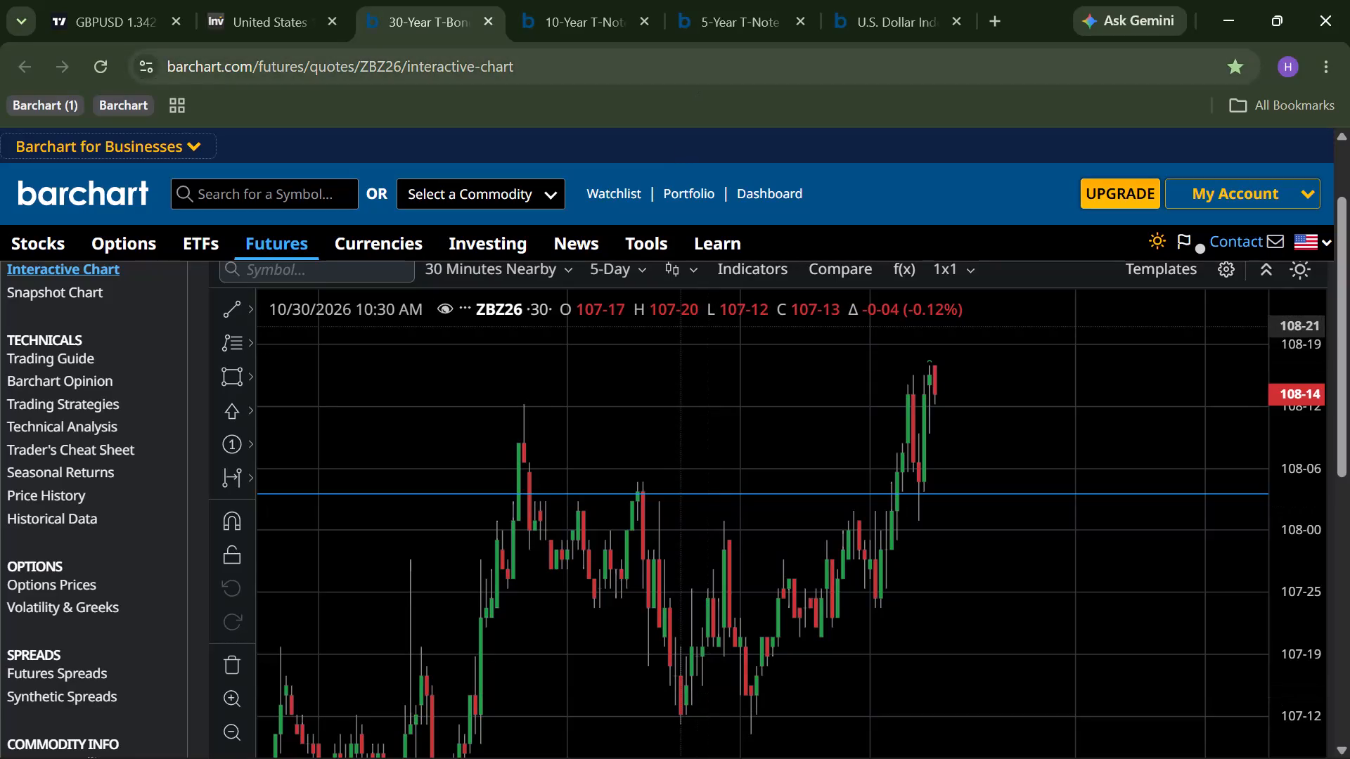
# Switch to the 5-Year T-Note chart and change its plot style from candlesticks to a line.
pyautogui.click(728, 15)
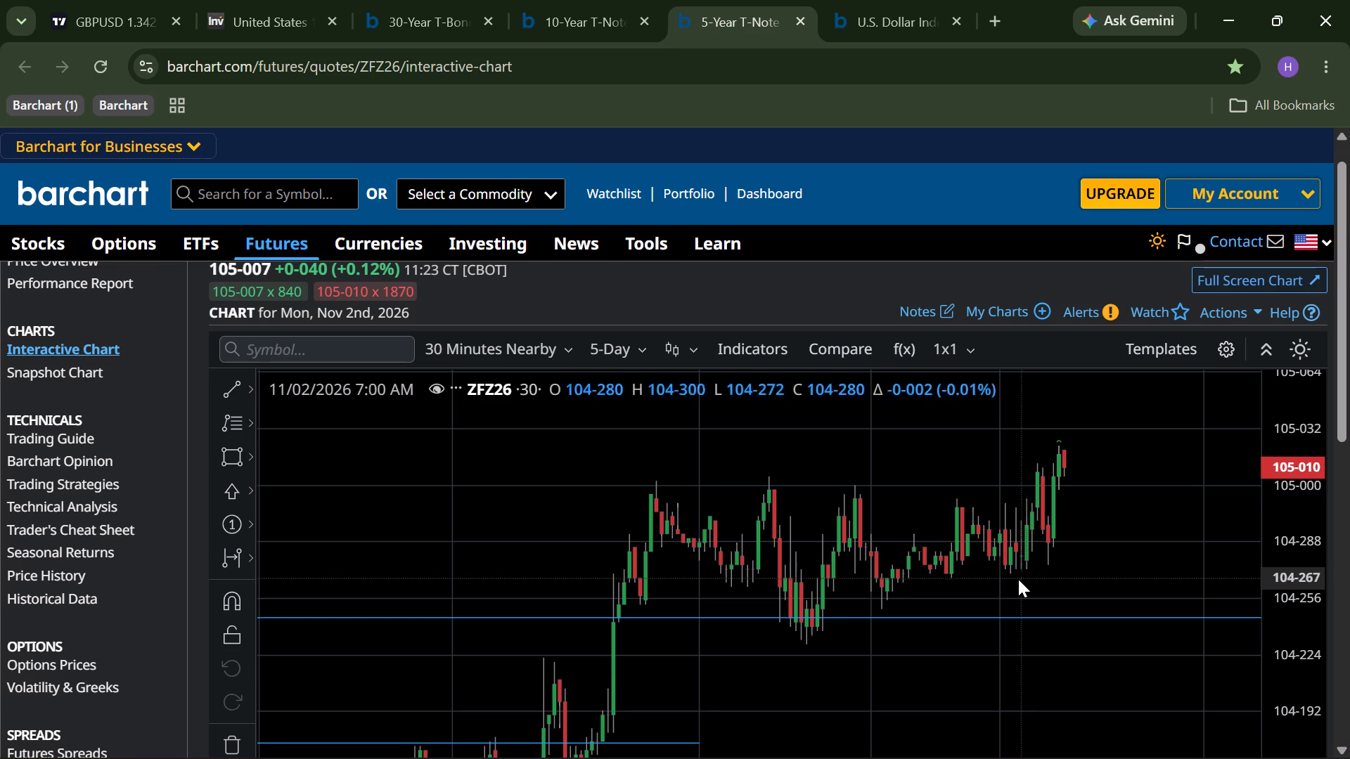
pyautogui.click(669, 353)
pyautogui.click(709, 471)
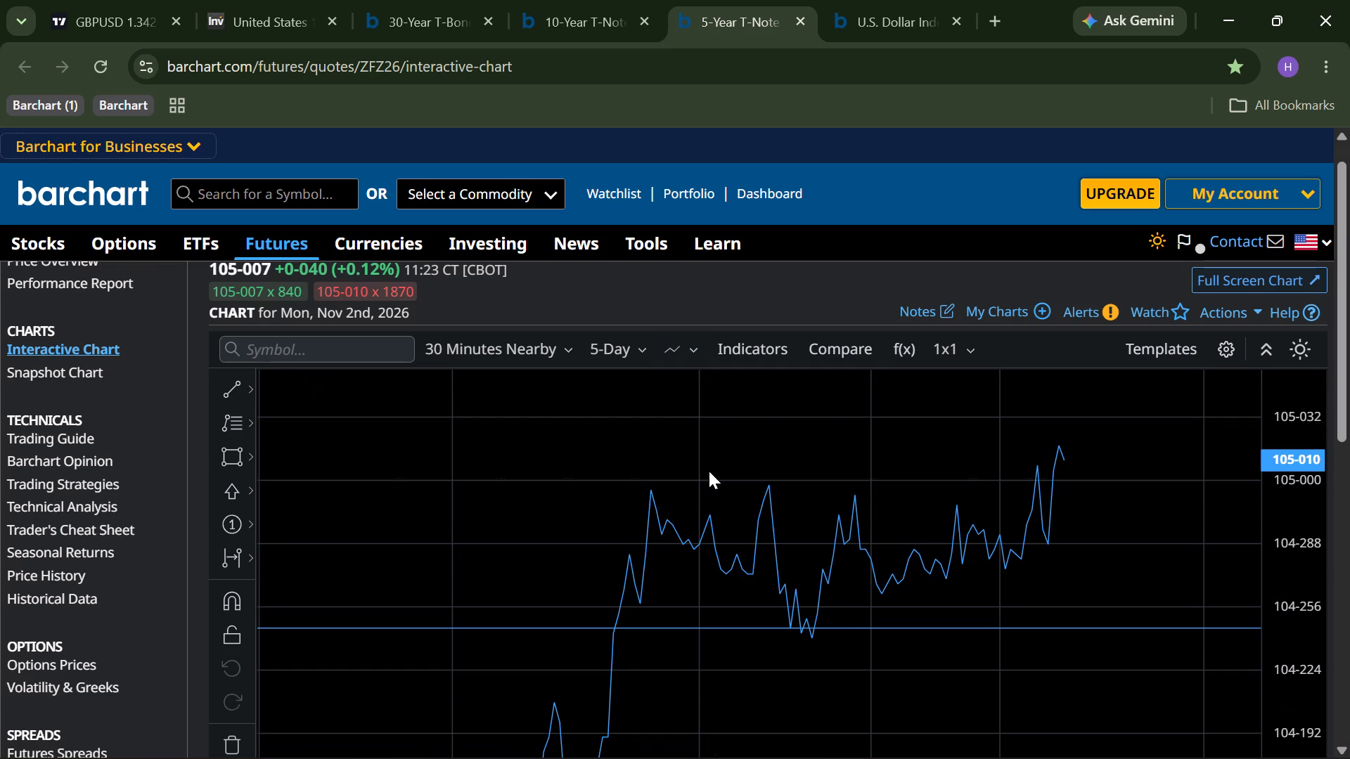
# Switch to the 30-Year T-Bond chart and change its plot style from candlesticks to a line.
pyautogui.click(353, 0)
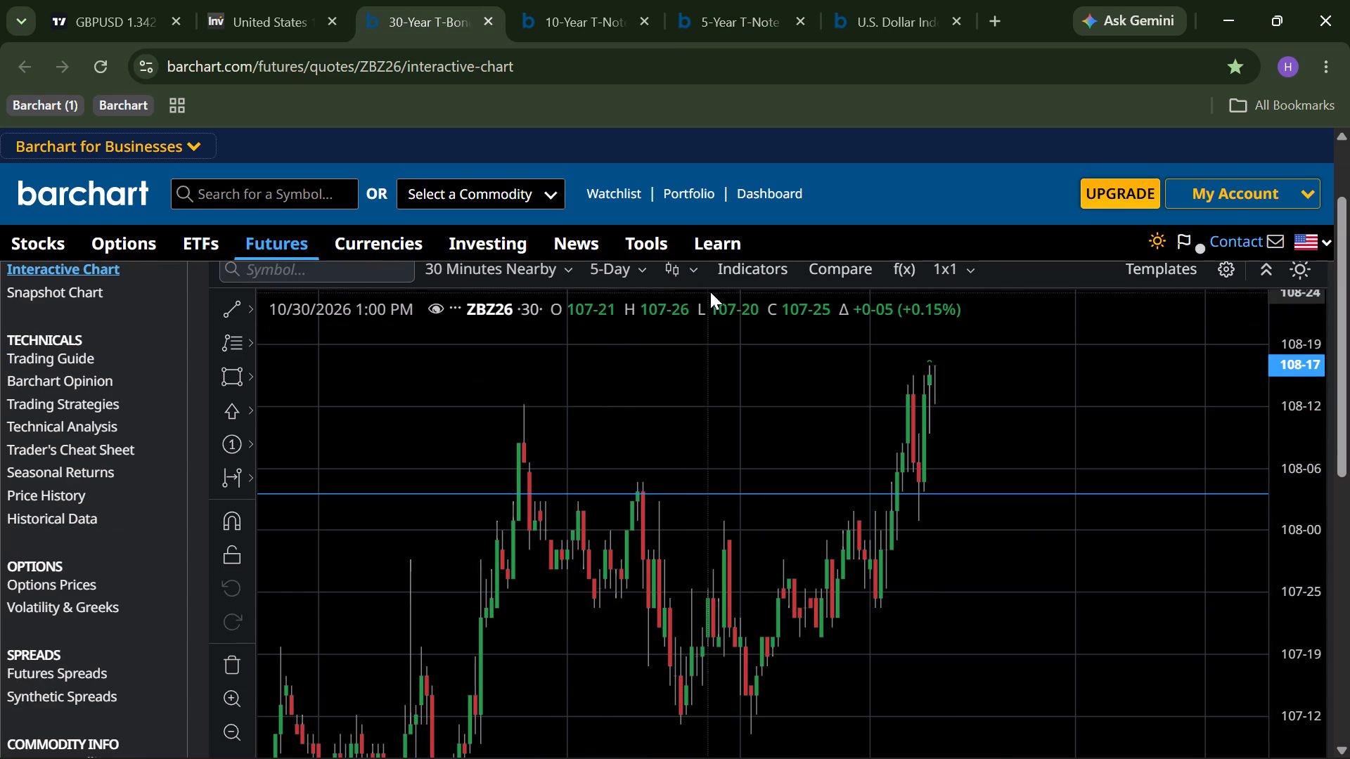
pyautogui.click(692, 275)
pyautogui.click(713, 391)
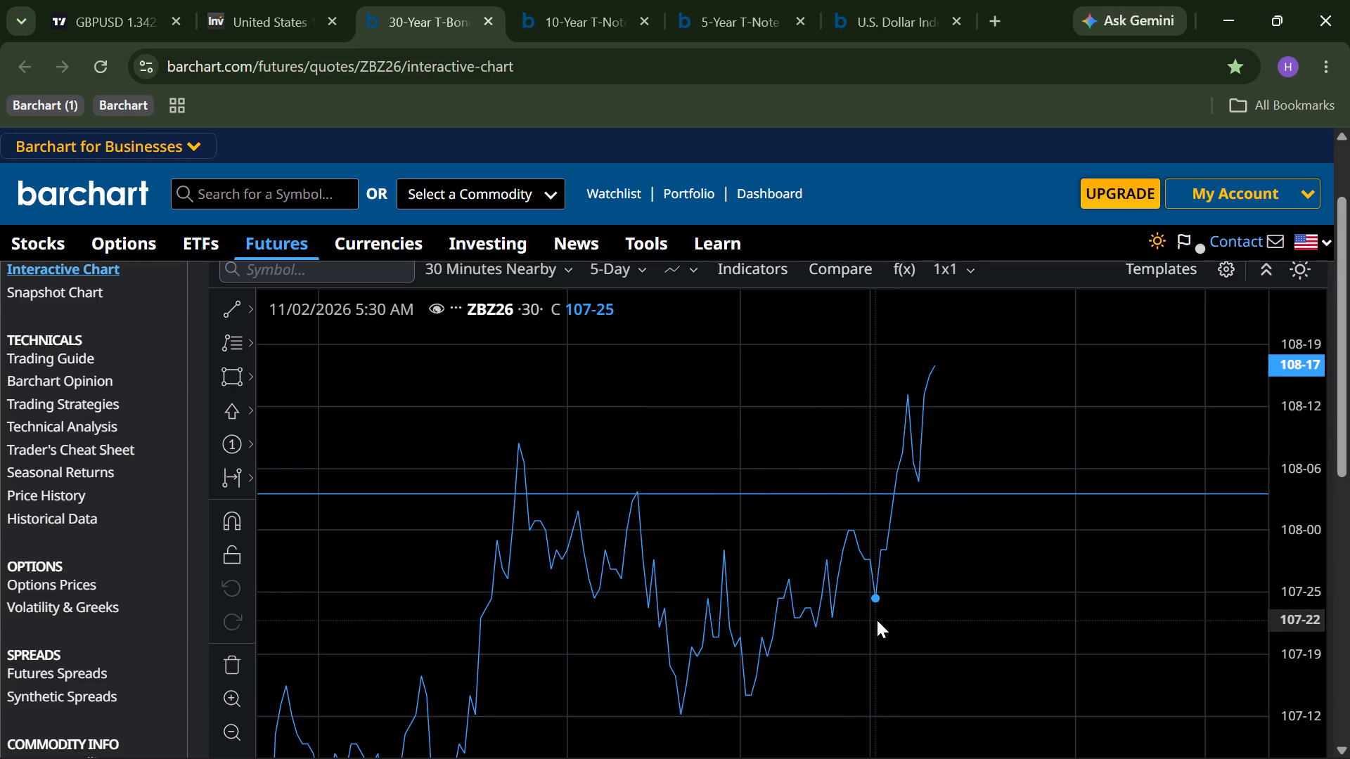
# Change the 10-Year T-Note chart from candlesticks to a line and view its recent price action around the horizontal level.
pyautogui.click(589, 0)
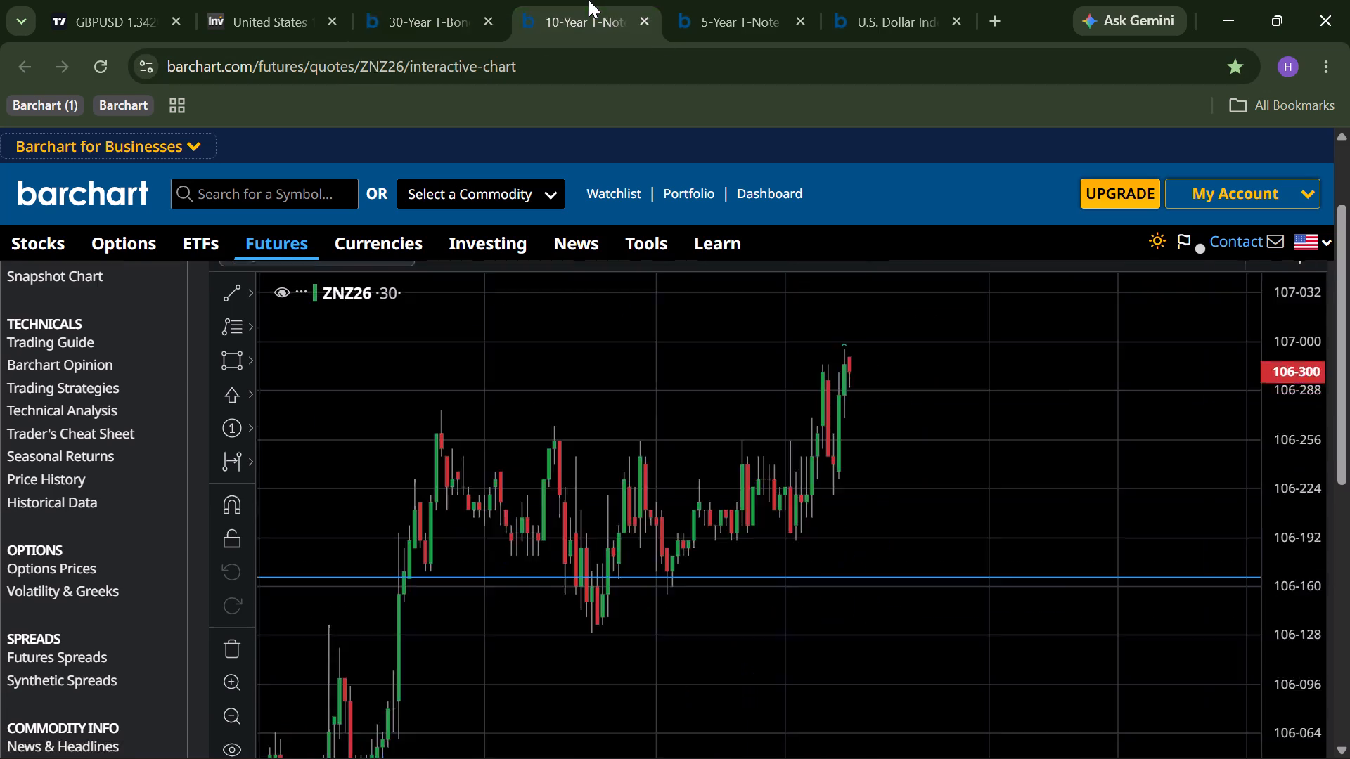
pyautogui.scroll(1, 609, 275)
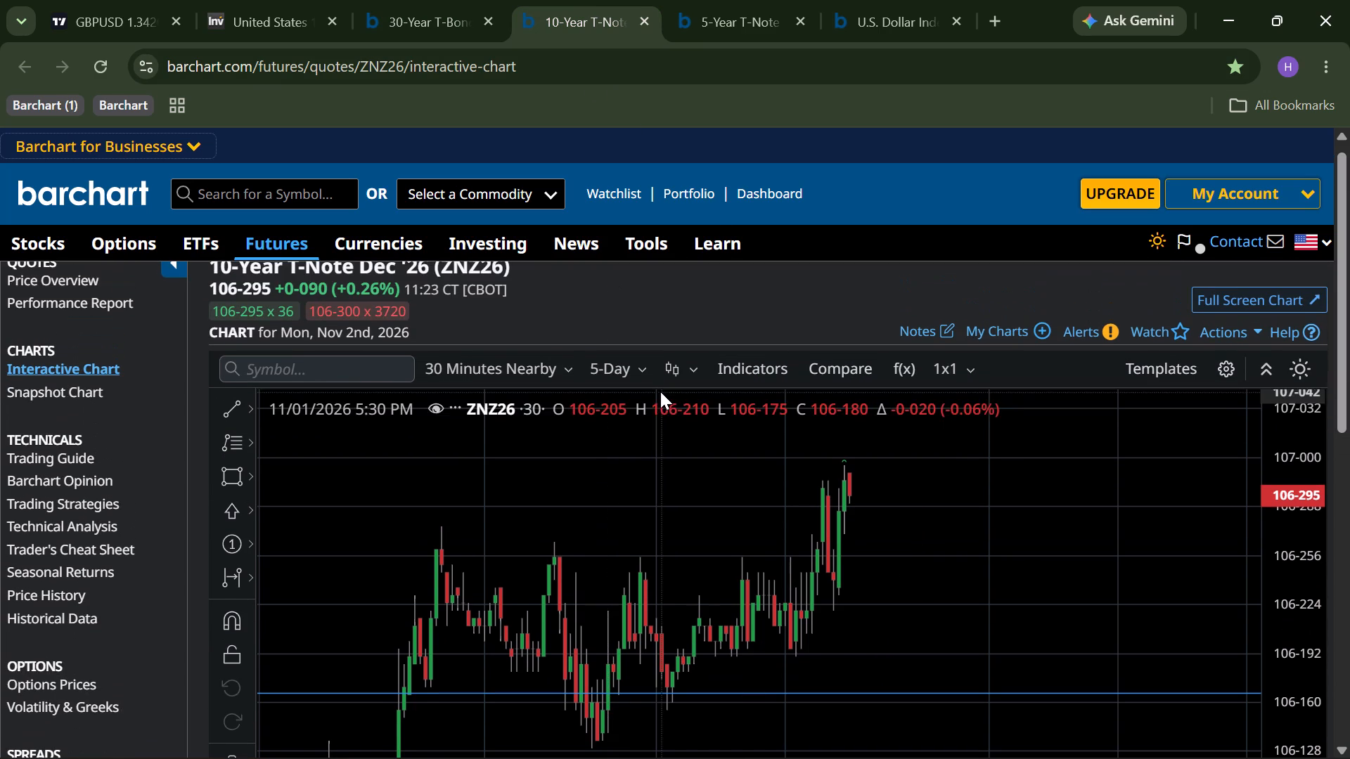
pyautogui.click(670, 380)
pyautogui.click(693, 491)
pyautogui.scroll(-1, 693, 491)
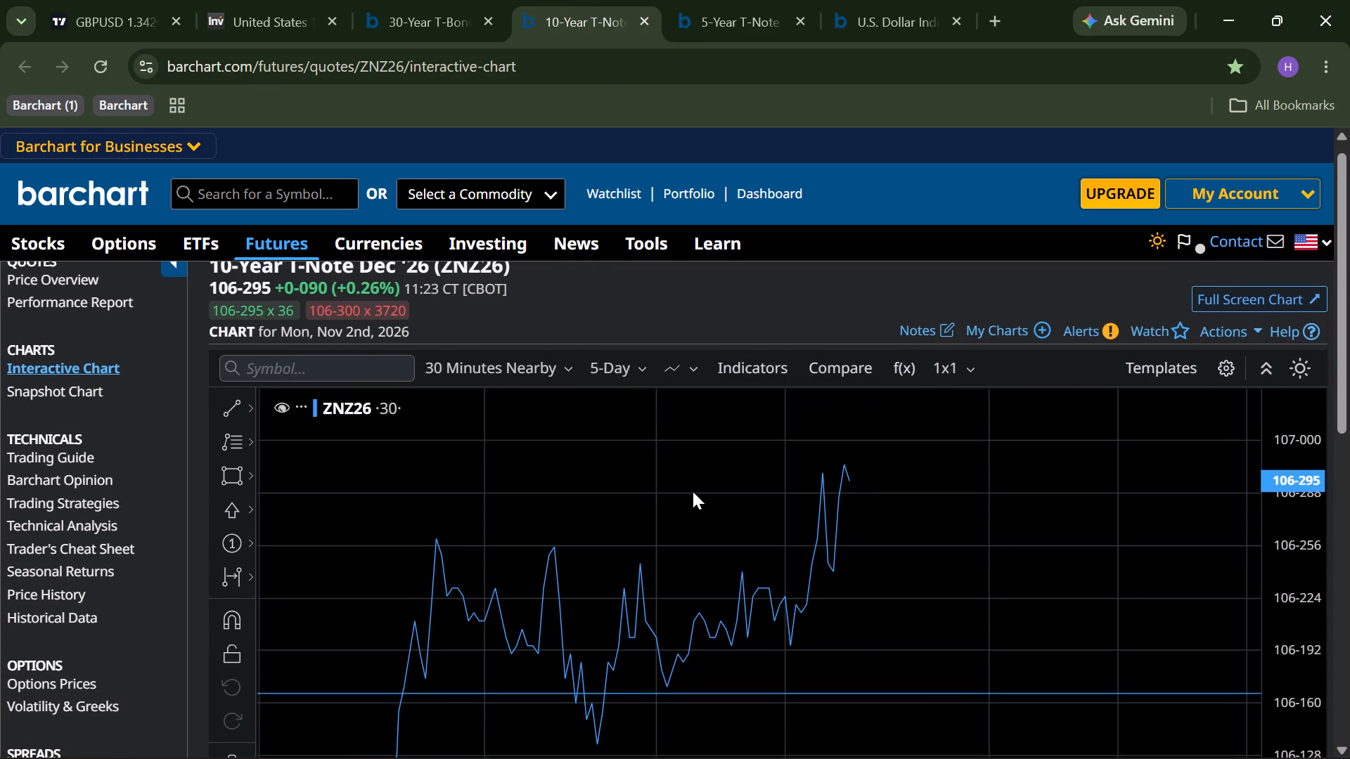
pyautogui.scroll(-1, 693, 491)
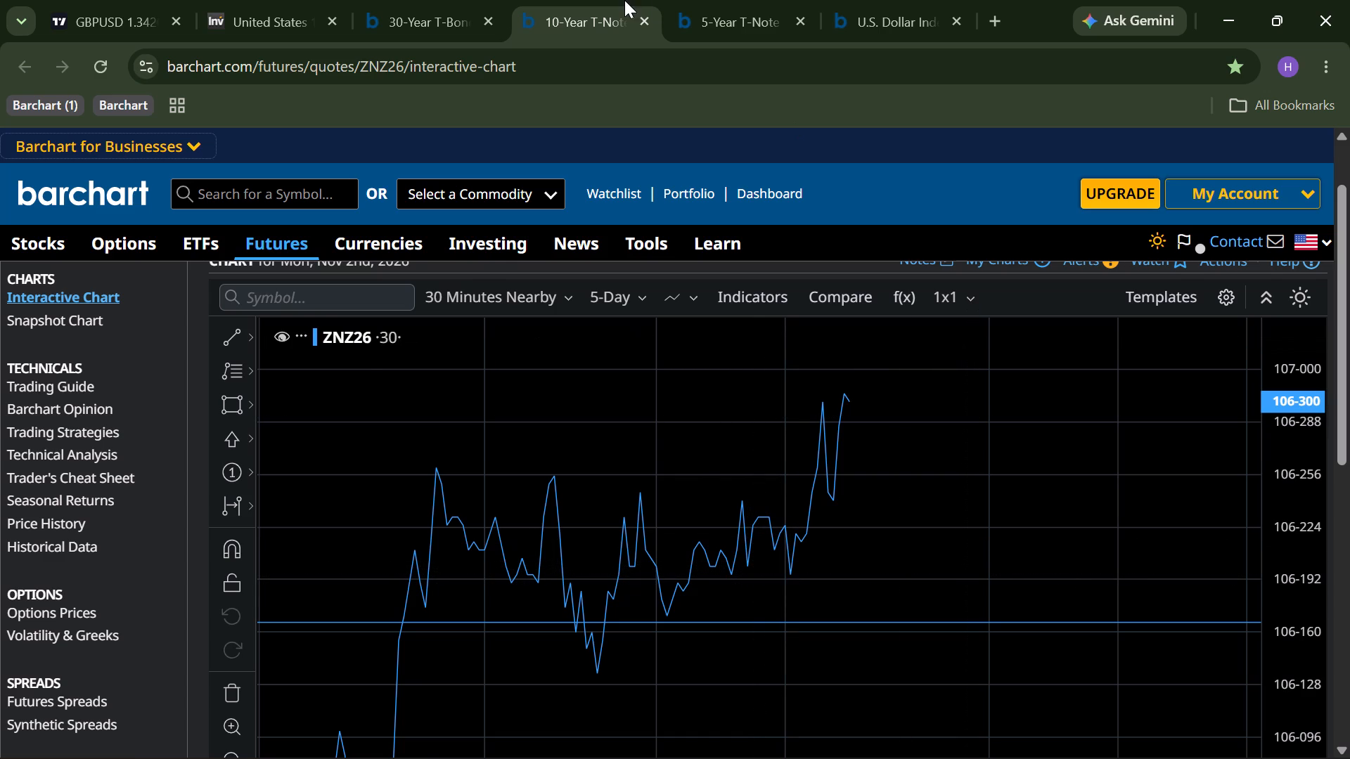
# Return to the 5-Year T-Note chart to compare its line plot with the 10-Year T-Note.
pyautogui.click(740, 0)
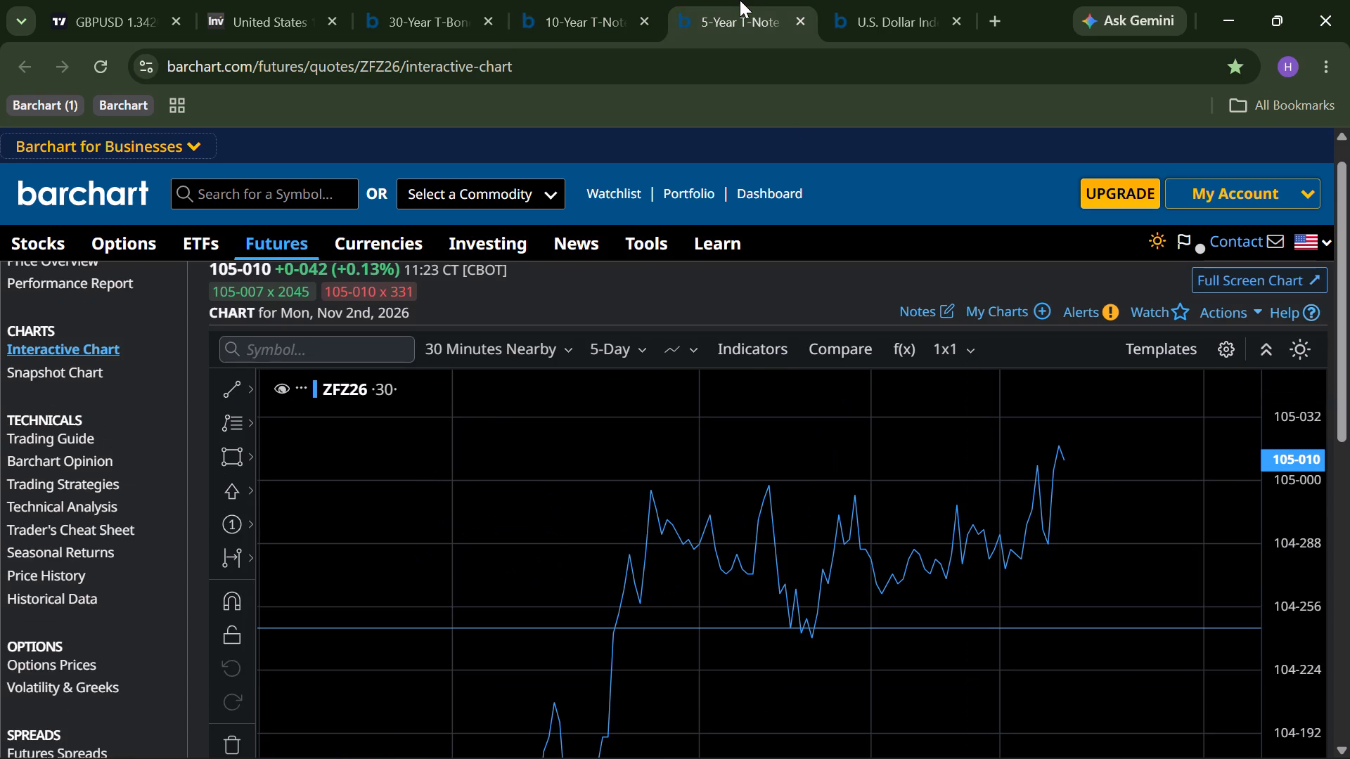